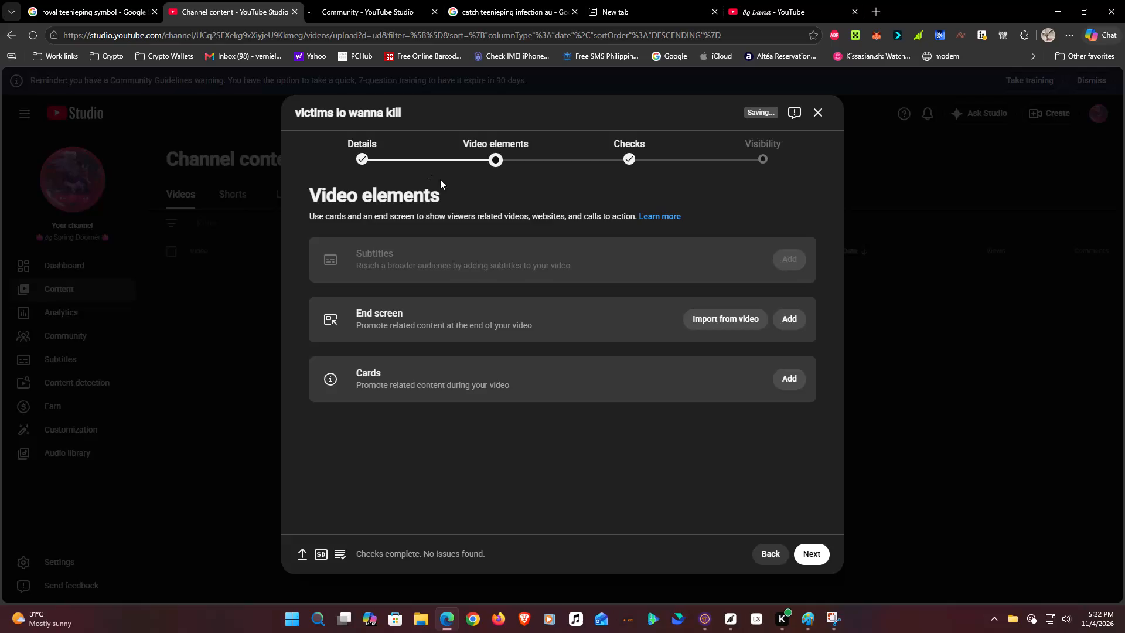
Review the upload's details, playlist choices and video elements, and try to add subtitles to the video.
{"action": "left_click", "coordinate": [794, 267]}
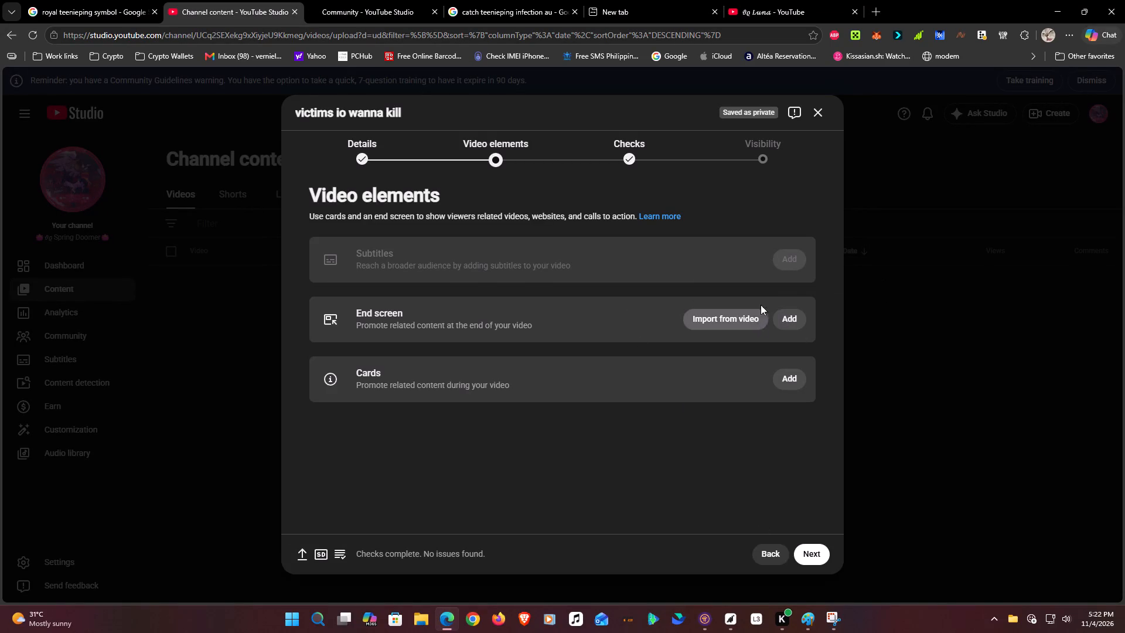
{"action": "left_click", "coordinate": [381, 154]}
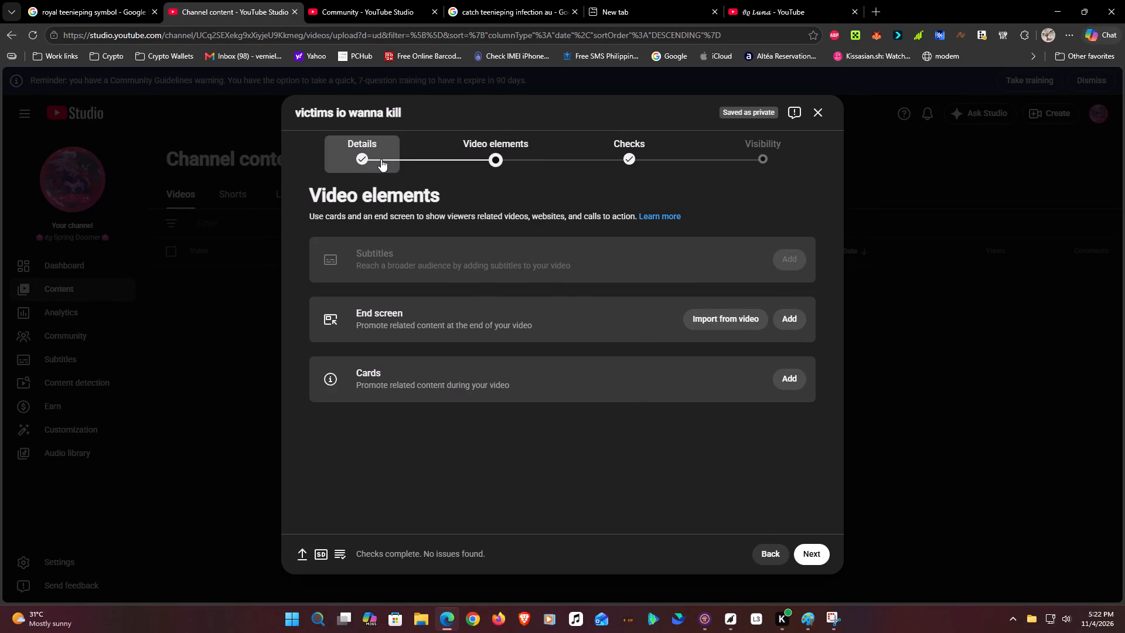
{"action": "scroll", "coordinate": [544, 378], "scroll_direction": "down", "scroll_amount": 6}
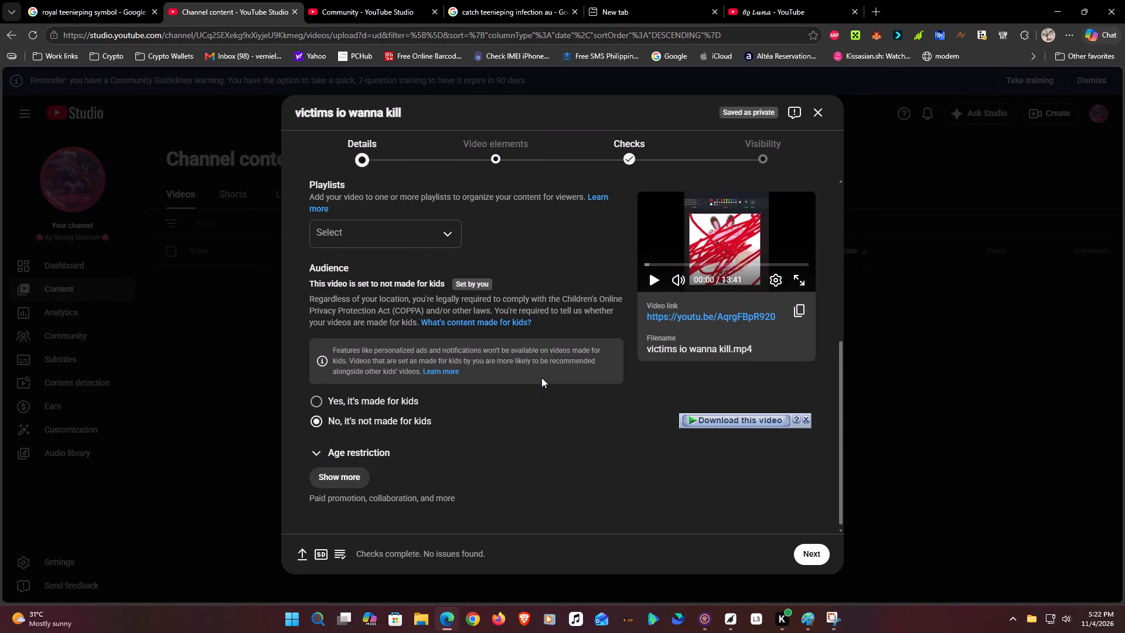
{"action": "scroll", "coordinate": [485, 368], "scroll_direction": "up", "scroll_amount": 2}
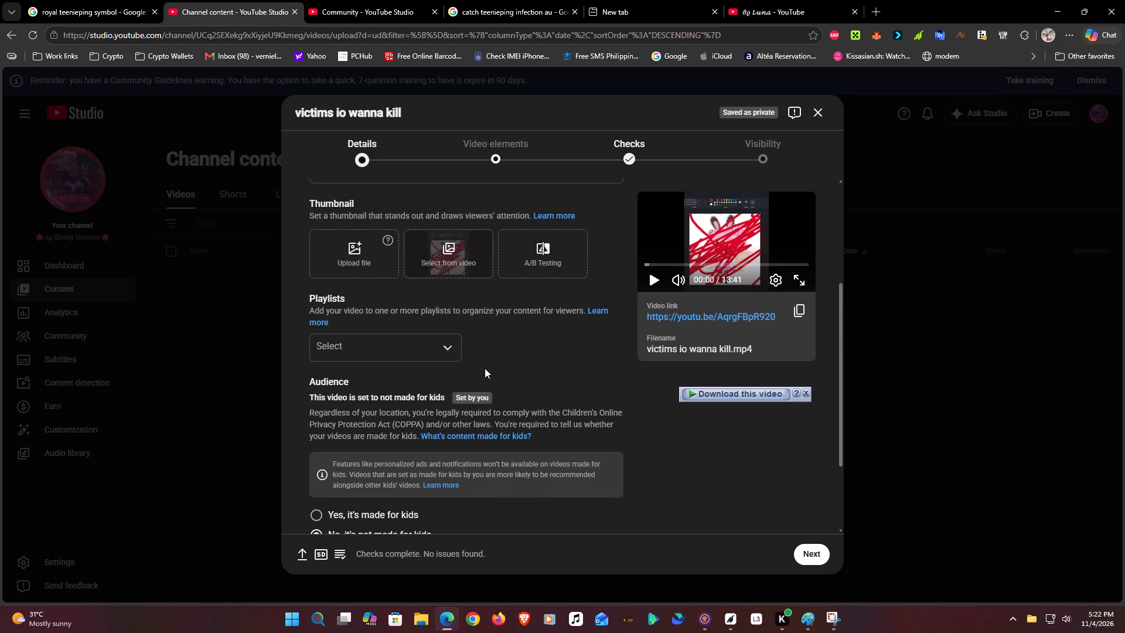
{"action": "left_click", "coordinate": [439, 352]}
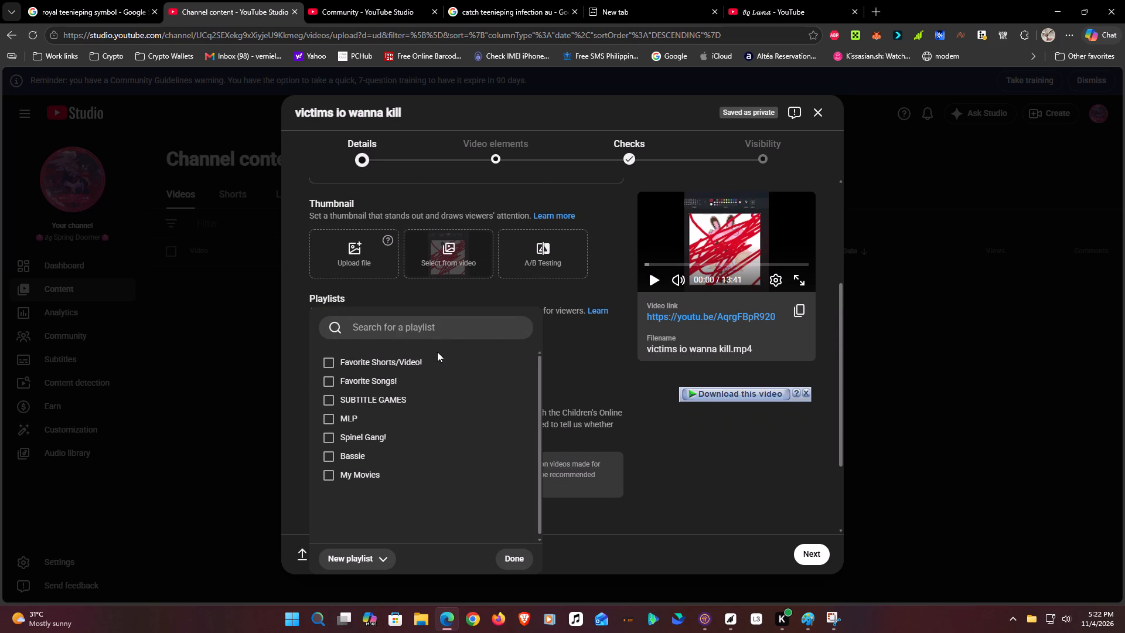
{"action": "left_click", "coordinate": [595, 392]}
{"action": "scroll", "coordinate": [546, 355], "scroll_direction": "up", "scroll_amount": 2}
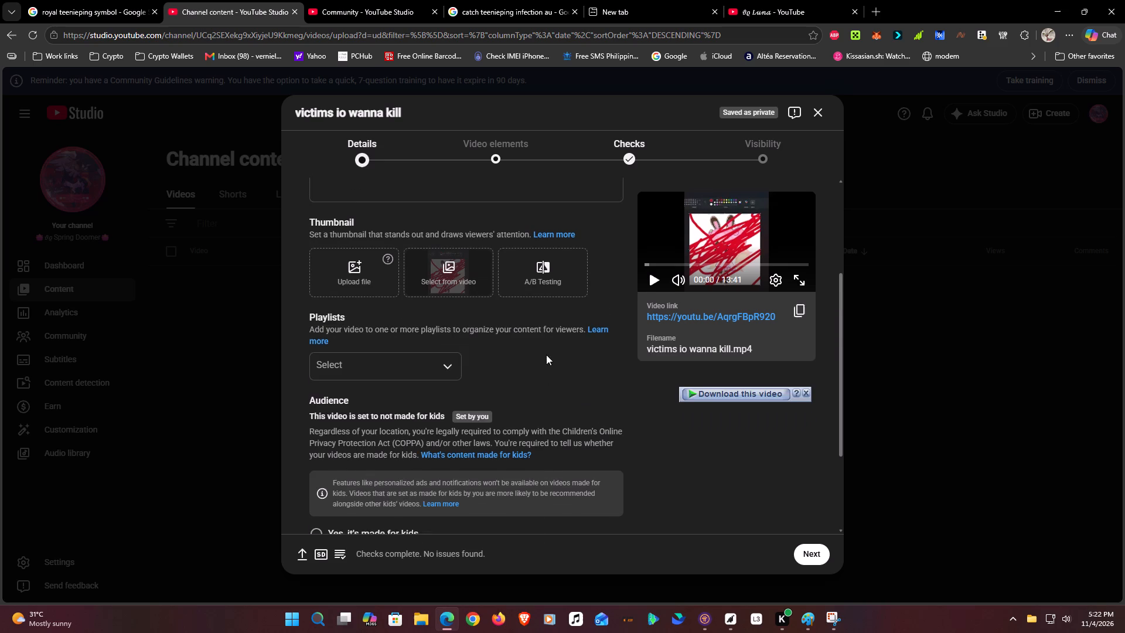
{"action": "scroll", "coordinate": [546, 355], "scroll_direction": "up", "scroll_amount": 3}
{"action": "left_click", "coordinate": [570, 451]}
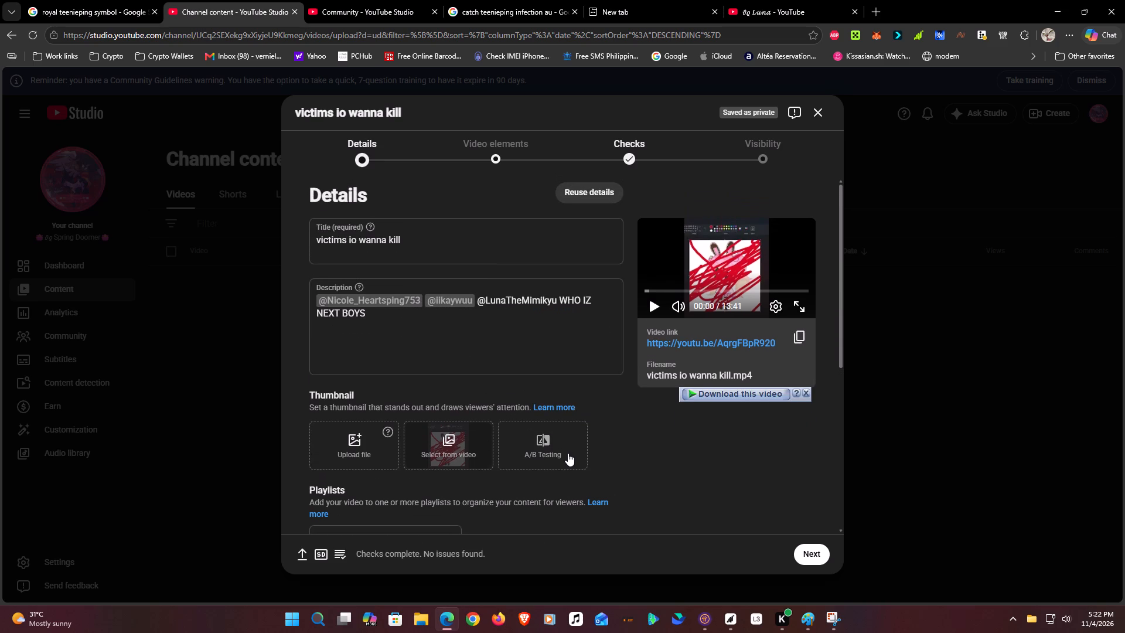
{"action": "left_click", "coordinate": [624, 394]}
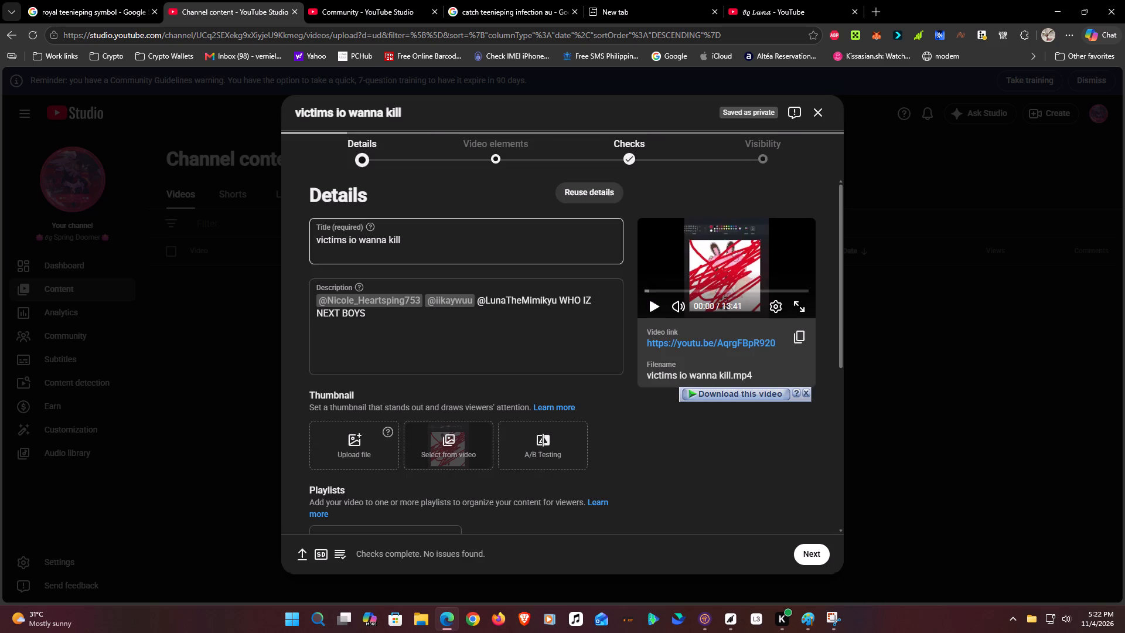
{"action": "left_click", "coordinate": [480, 157]}
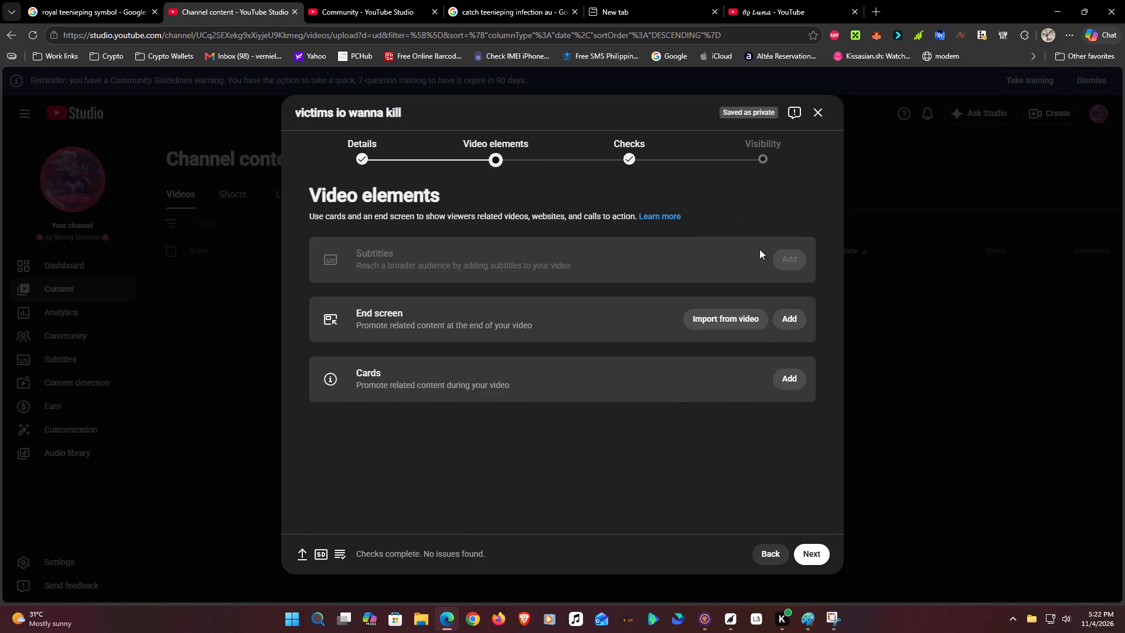
{"action": "left_click", "coordinate": [782, 259]}
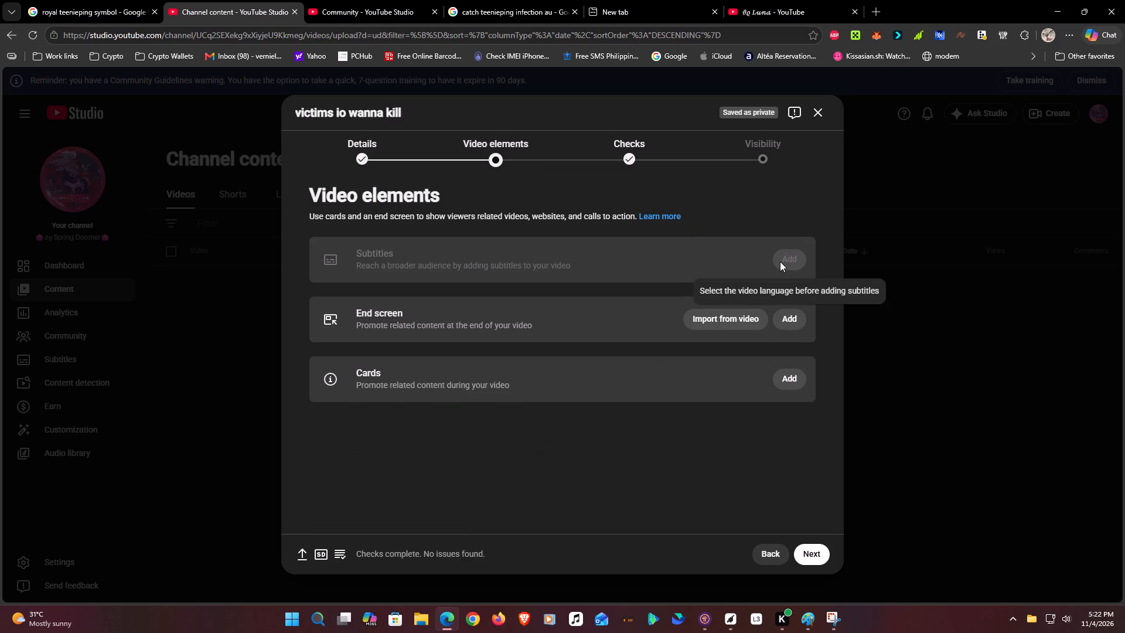
{"action": "left_click", "coordinate": [353, 166]}
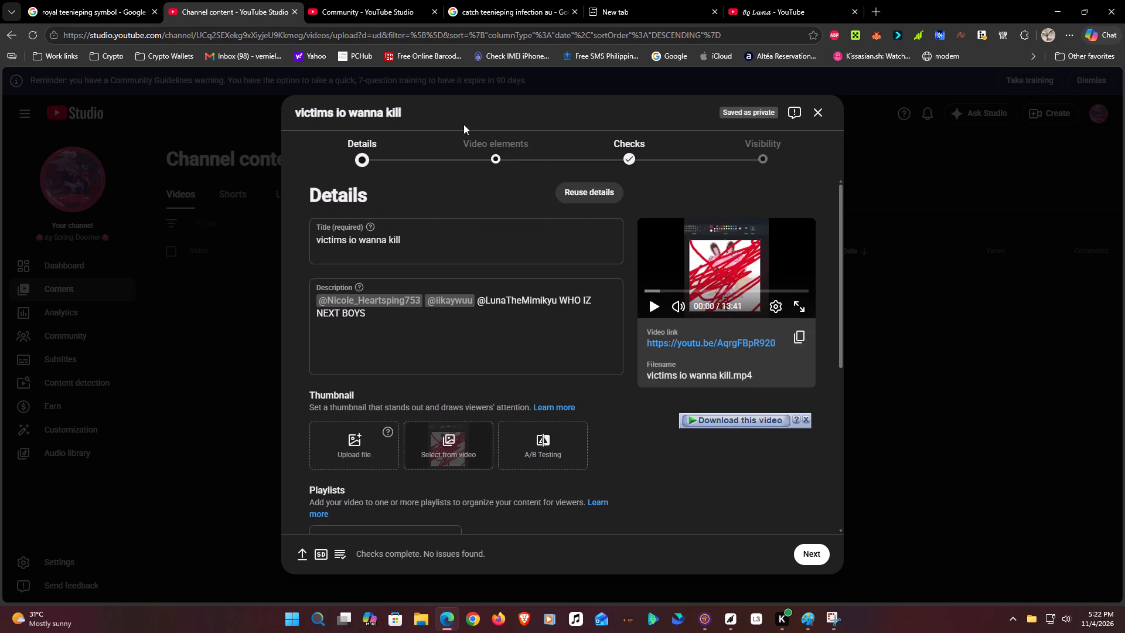
{"action": "left_click", "coordinate": [469, 152]}
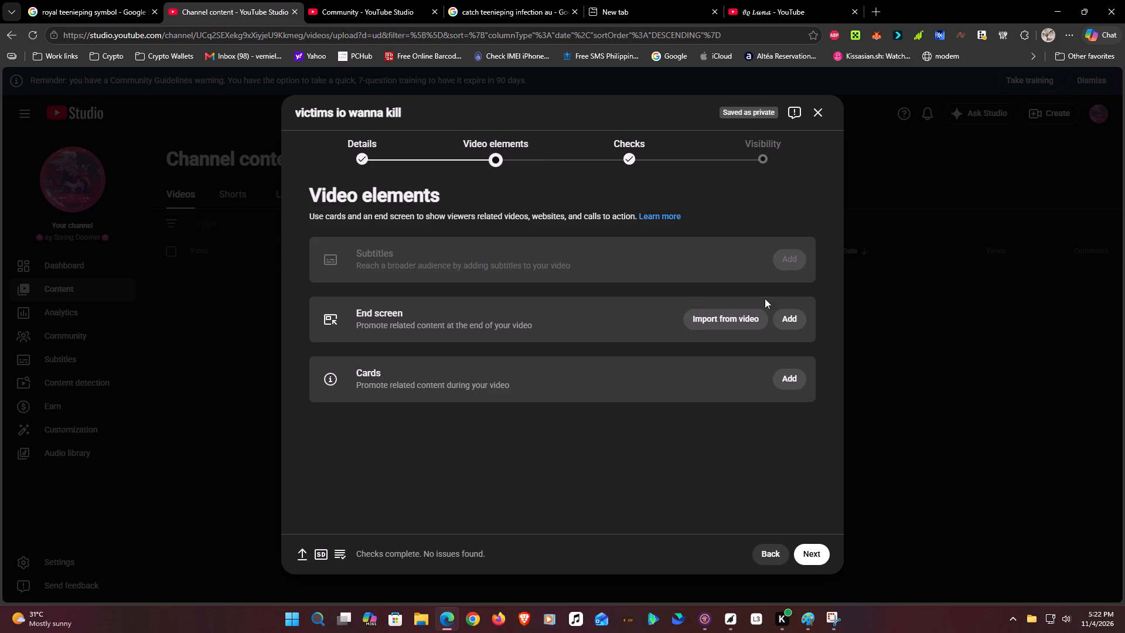
Set the video's visibility to Public without an instant Premiere, publish it, and dismiss the sharing dialog.
{"action": "left_click", "coordinate": [629, 152]}
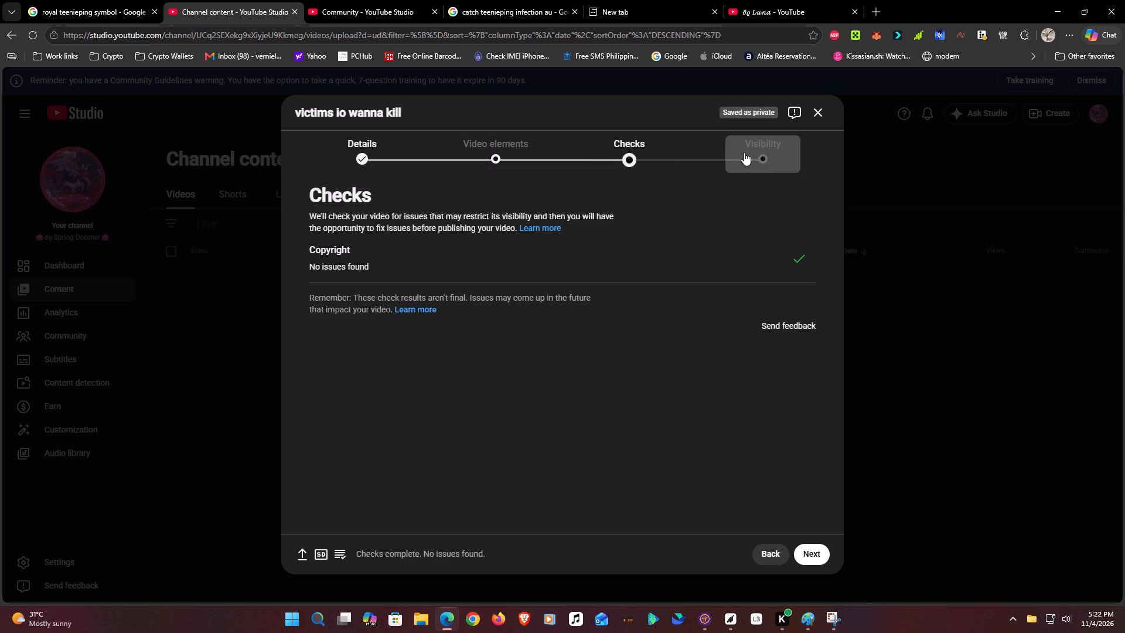
{"action": "left_click", "coordinate": [744, 152]}
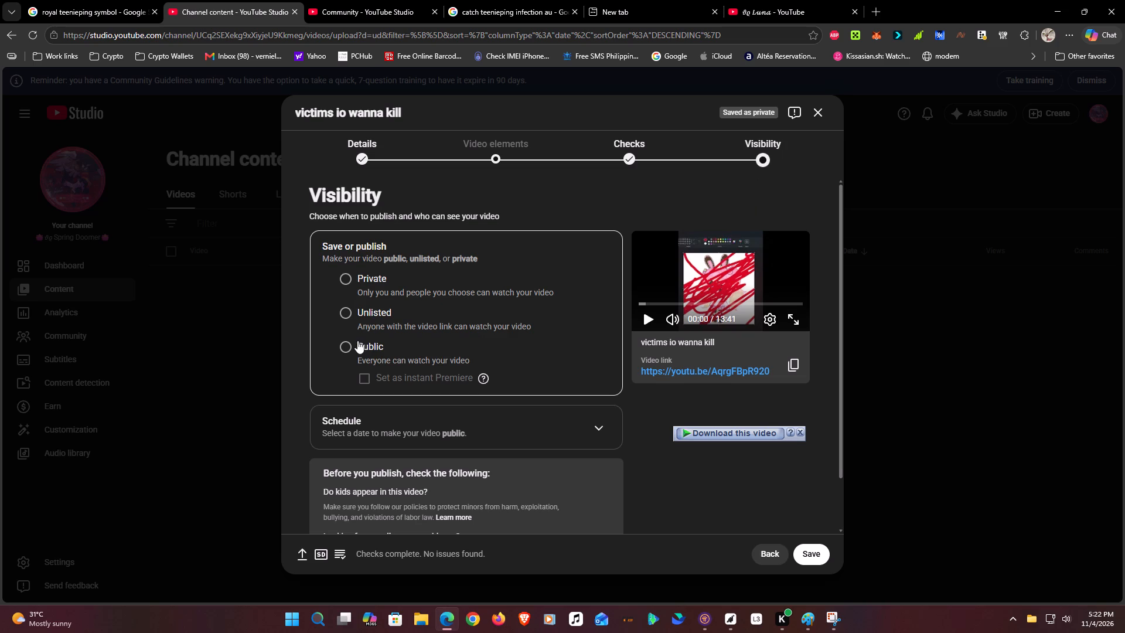
{"action": "left_click", "coordinate": [332, 346]}
{"action": "left_click", "coordinate": [345, 350]}
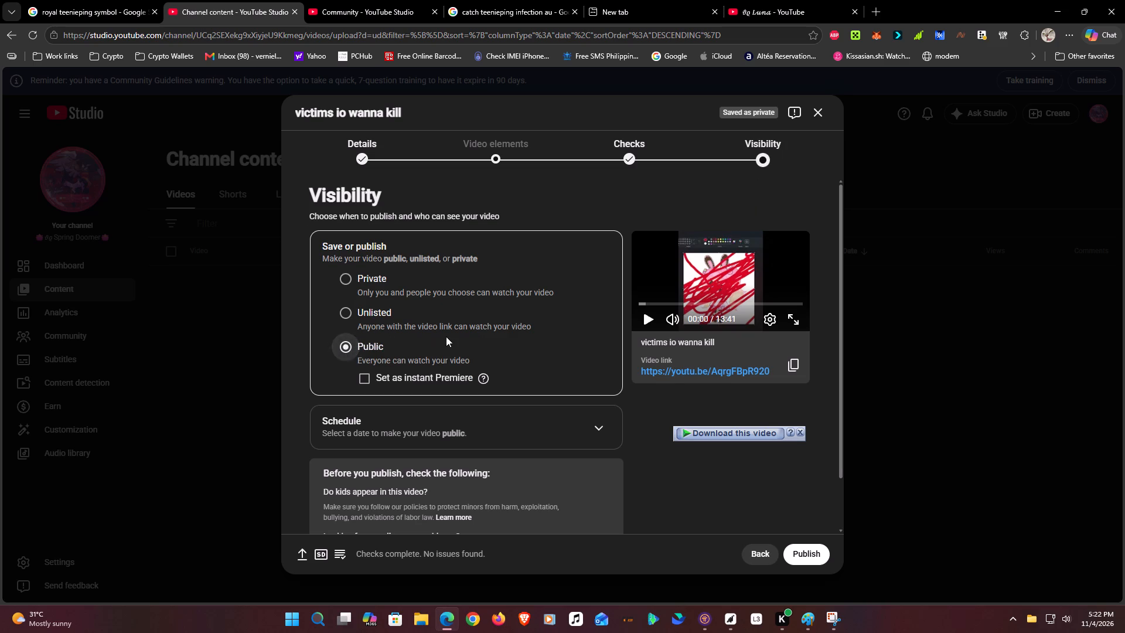
{"action": "left_click", "coordinate": [369, 382]}
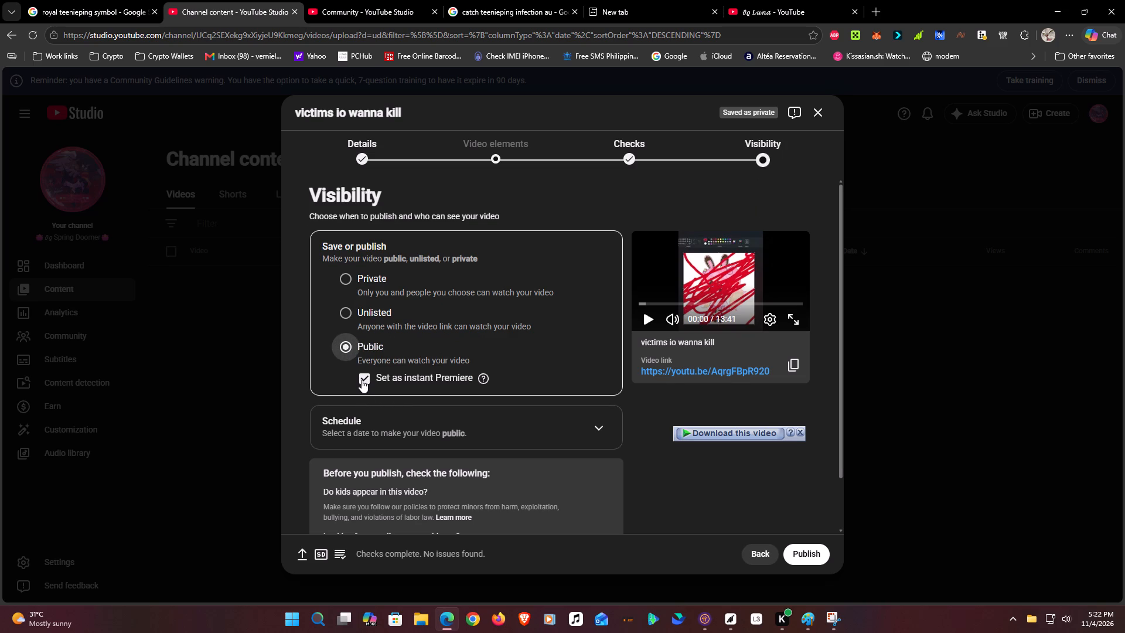
{"action": "left_click", "coordinate": [362, 380]}
{"action": "scroll", "coordinate": [408, 342], "scroll_direction": "down", "scroll_amount": 7}
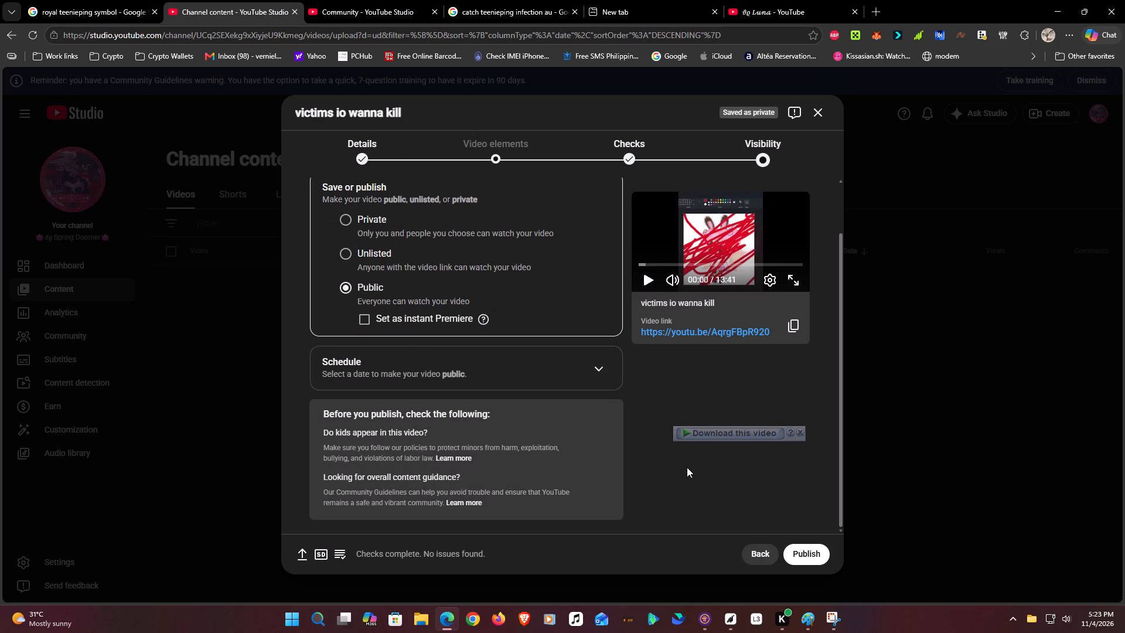
{"action": "left_click", "coordinate": [795, 555]}
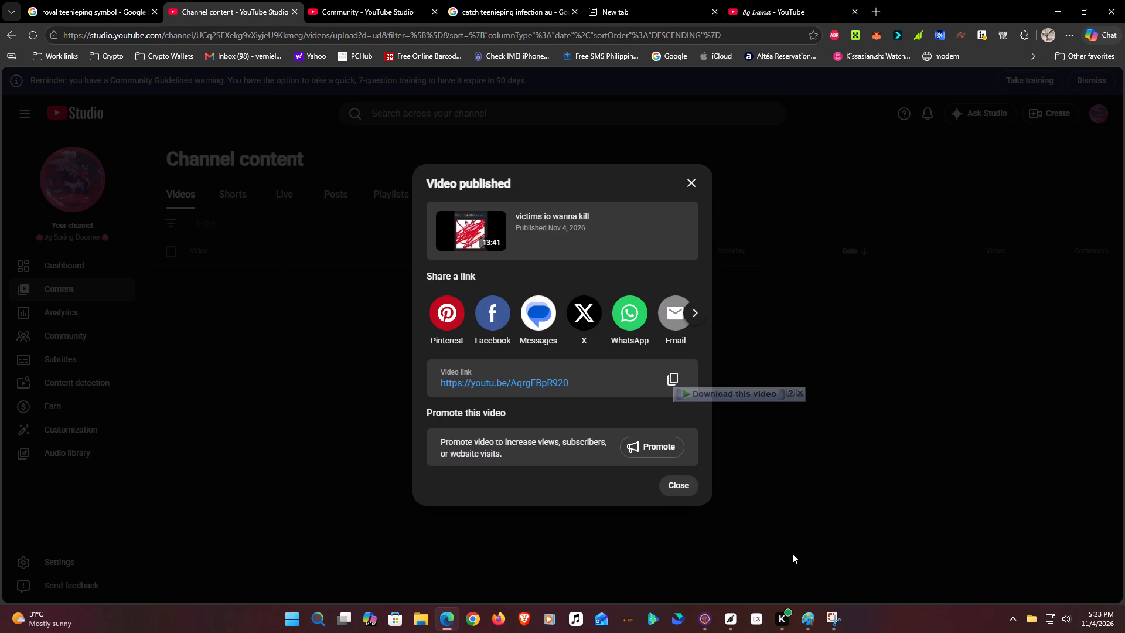
{"action": "left_click", "coordinate": [695, 190]}
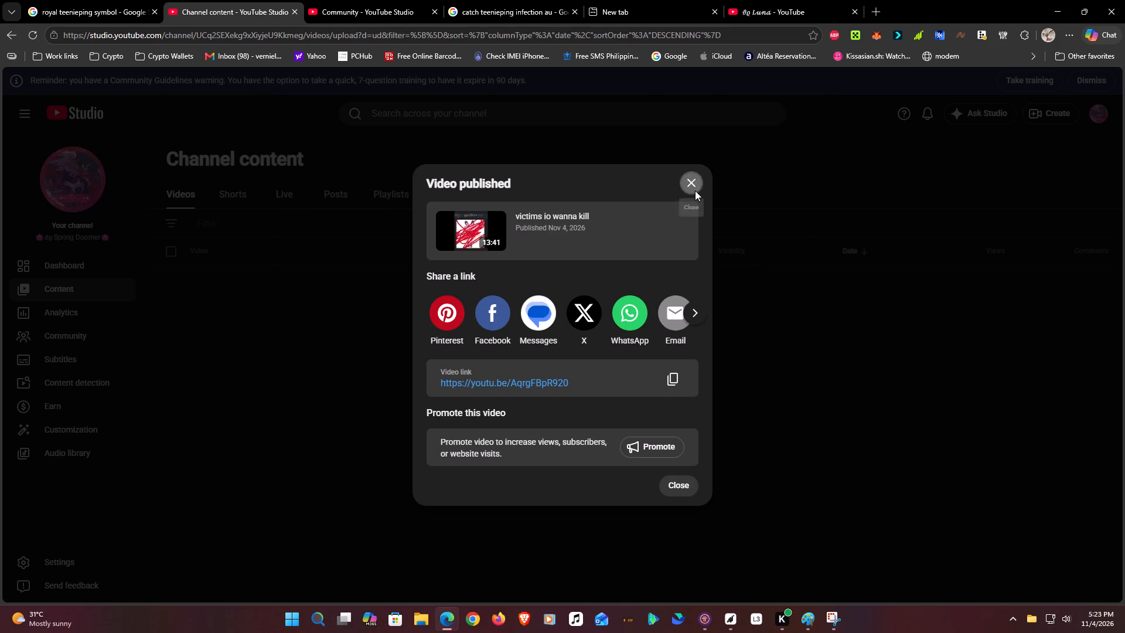
Review the channel analytics overview with its top content, and the community comments, viewer posts and mentions.
{"action": "left_click", "coordinate": [60, 315]}
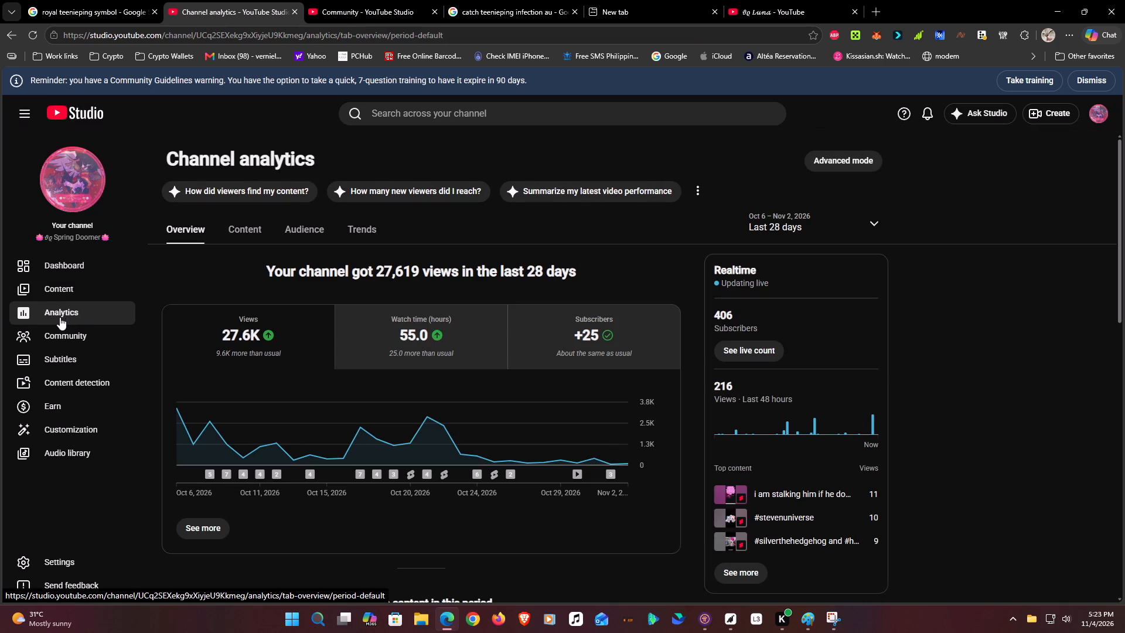
{"action": "scroll", "coordinate": [489, 266], "scroll_direction": "down", "scroll_amount": 4}
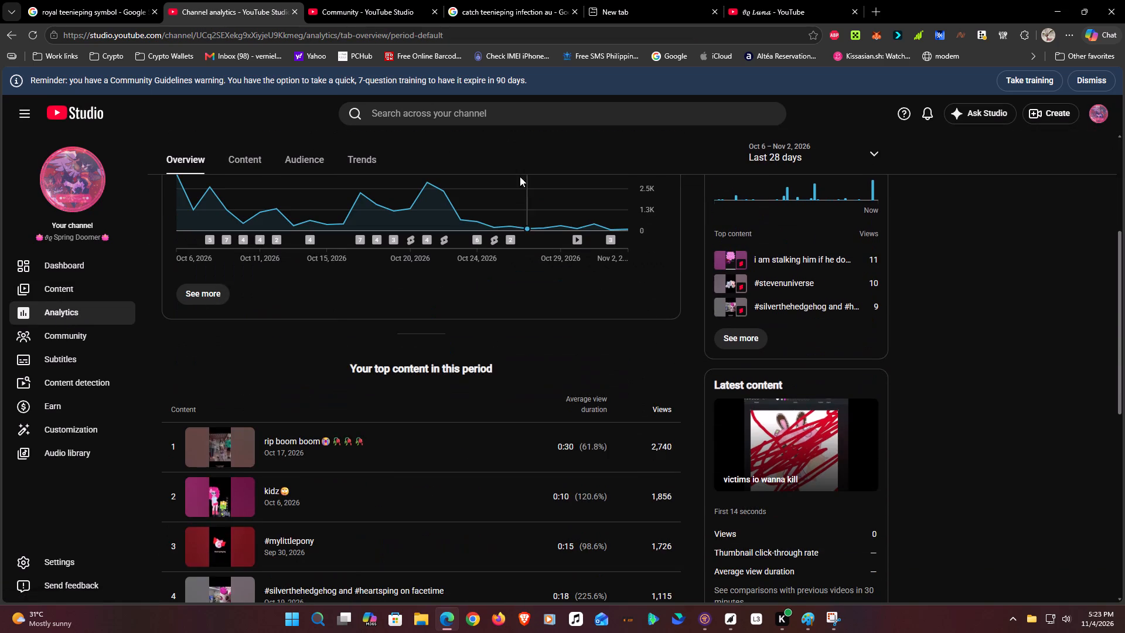
{"action": "scroll", "coordinate": [514, 187], "scroll_direction": "down", "scroll_amount": 3}
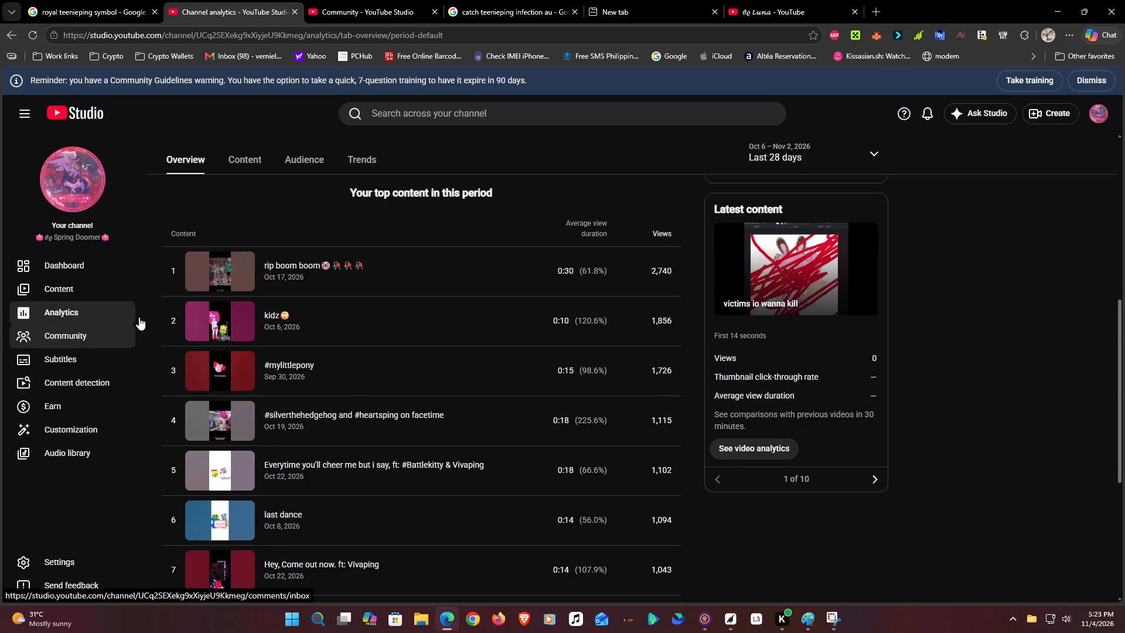
{"action": "left_click", "coordinate": [83, 328]}
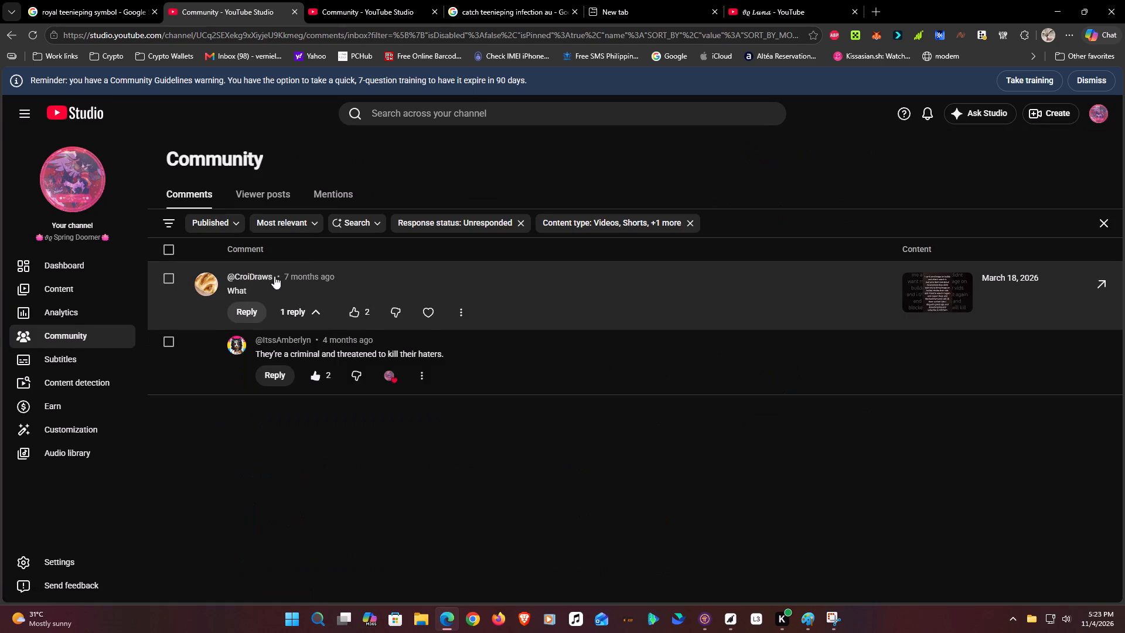
{"action": "left_click", "coordinate": [285, 199]}
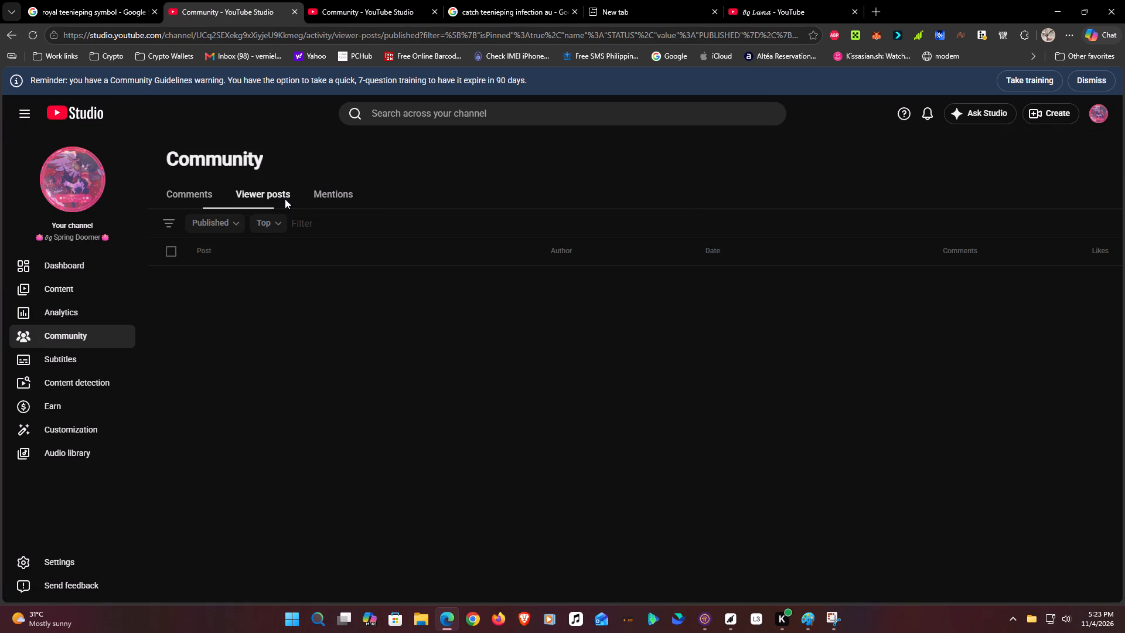
{"action": "left_click", "coordinate": [325, 190]}
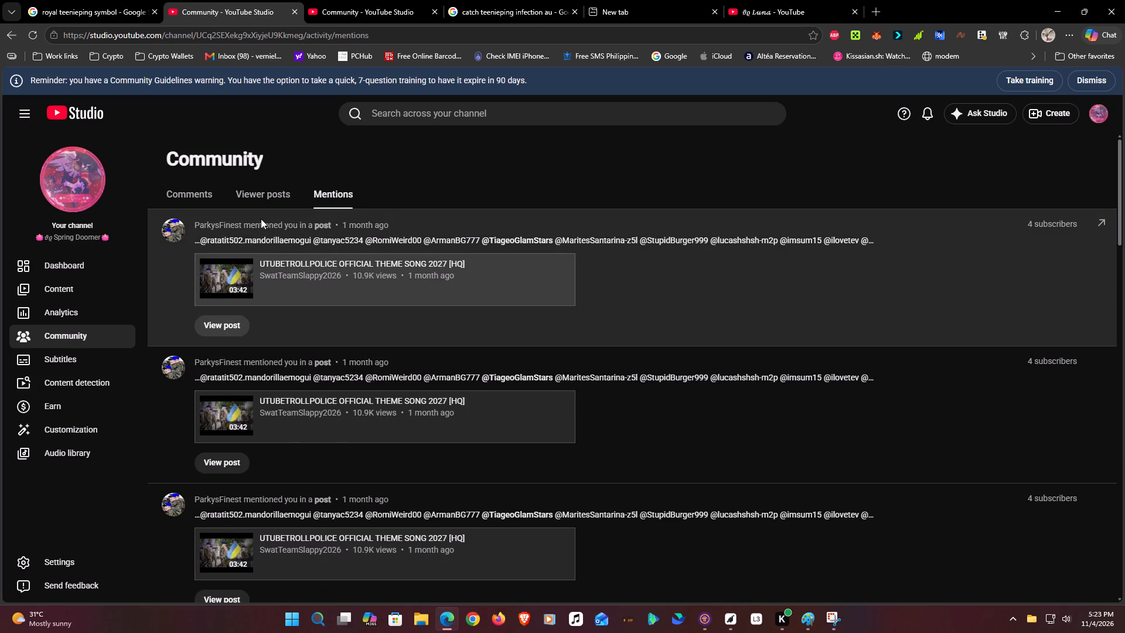
Look through the channel's subtitles and content detection pages, and examine the eligibility requirements for earning on YouTube.
{"action": "left_click", "coordinate": [43, 352]}
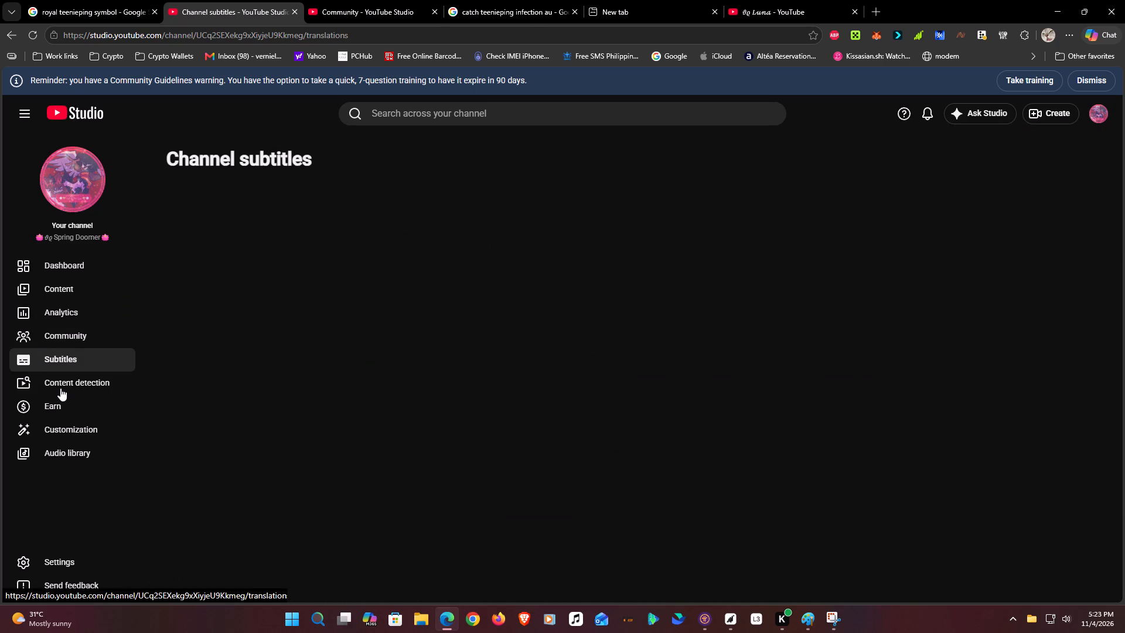
{"action": "left_click", "coordinate": [61, 383]}
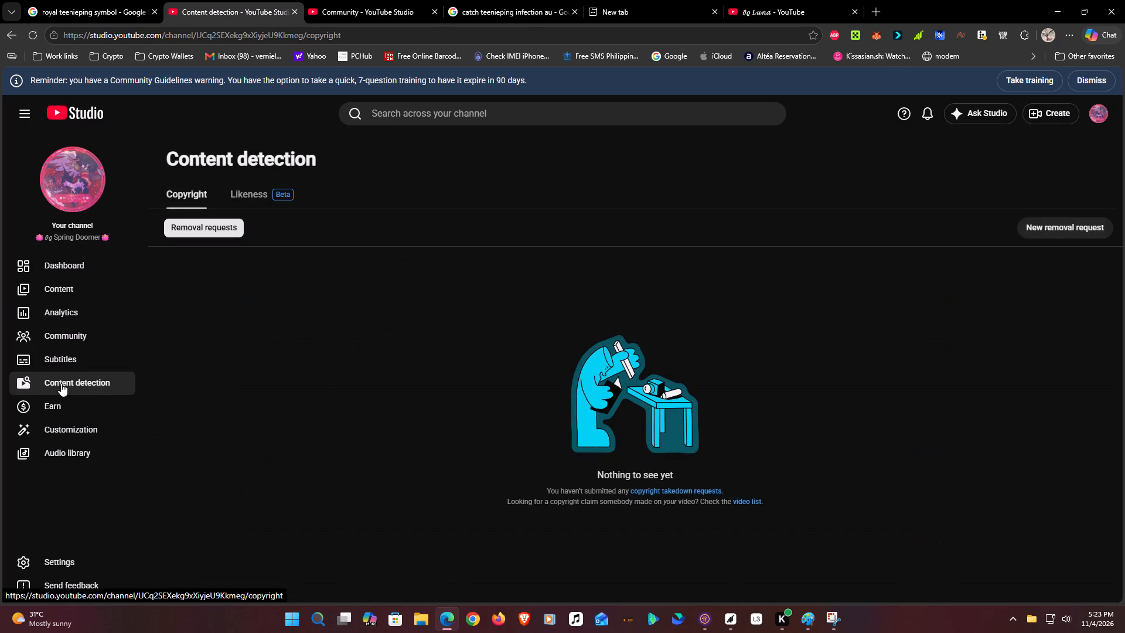
{"action": "left_click", "coordinate": [56, 416]}
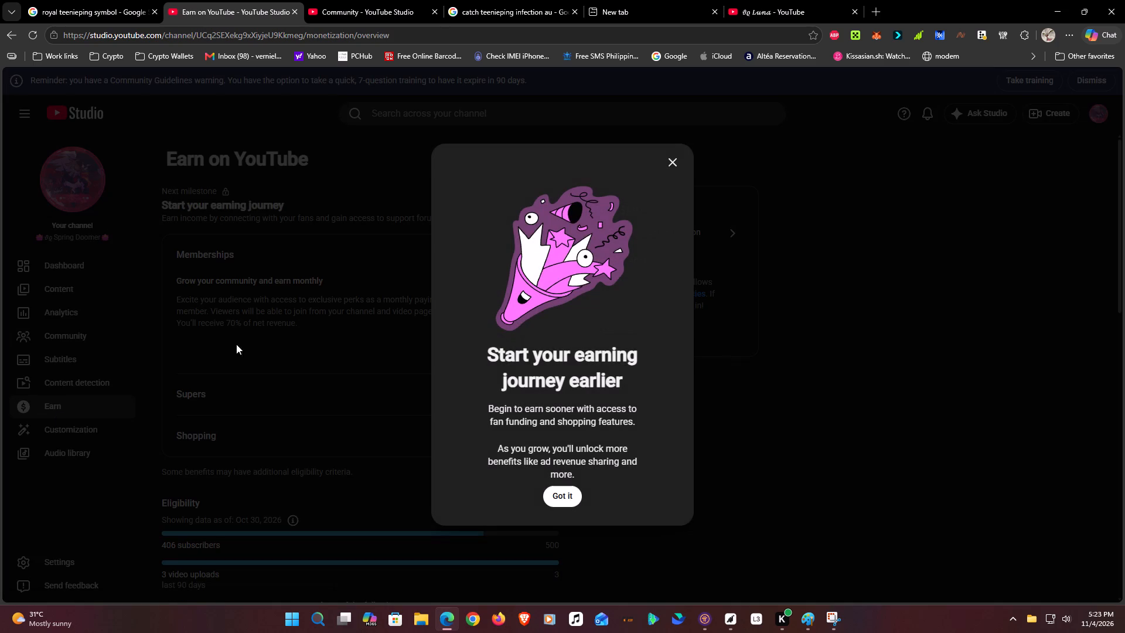
{"action": "left_click", "coordinate": [657, 164]}
{"action": "left_click", "coordinate": [673, 159]}
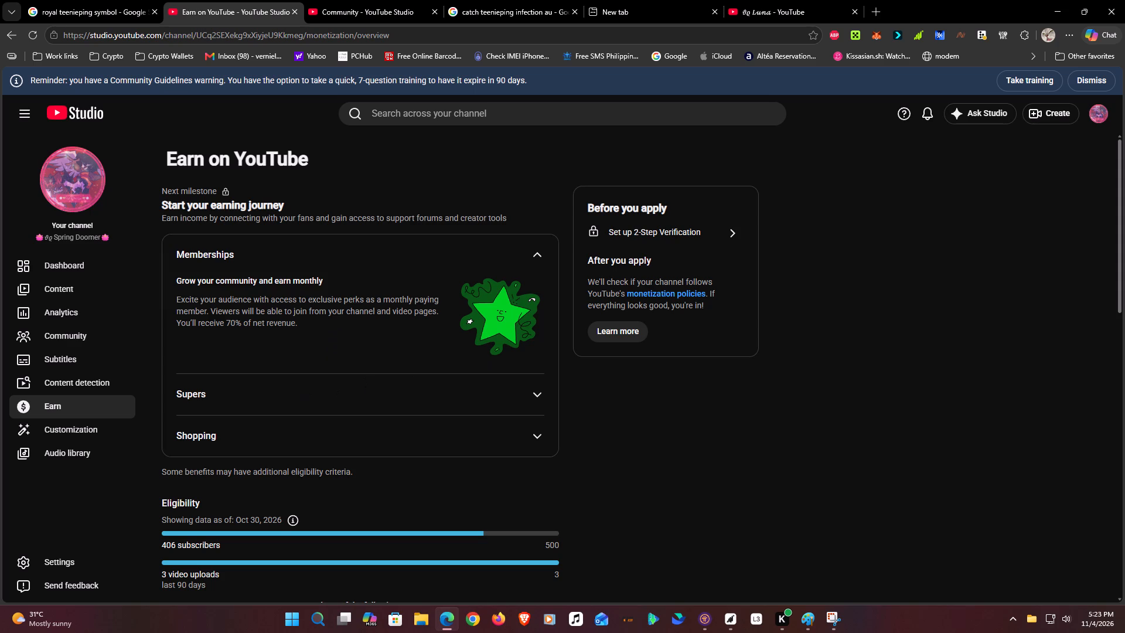
{"action": "left_click", "coordinate": [483, 300]}
{"action": "scroll", "coordinate": [529, 545], "scroll_direction": "down", "scroll_amount": 3}
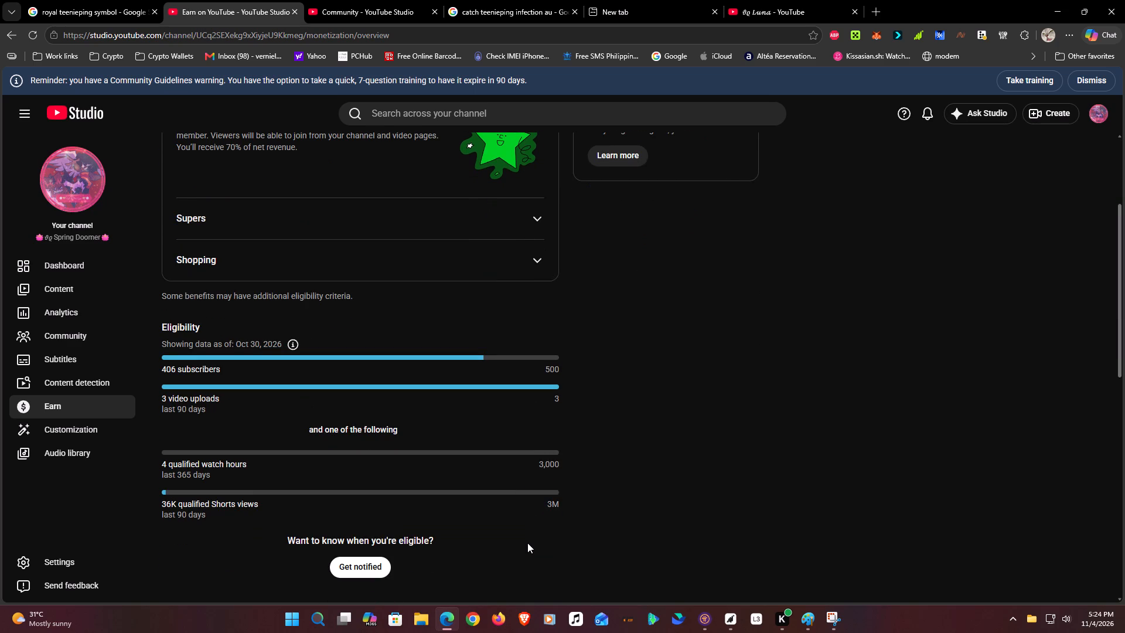
Show the Luna channel's posts and find the repost that contains a Discord server link.
{"action": "left_click", "coordinate": [379, 0]}
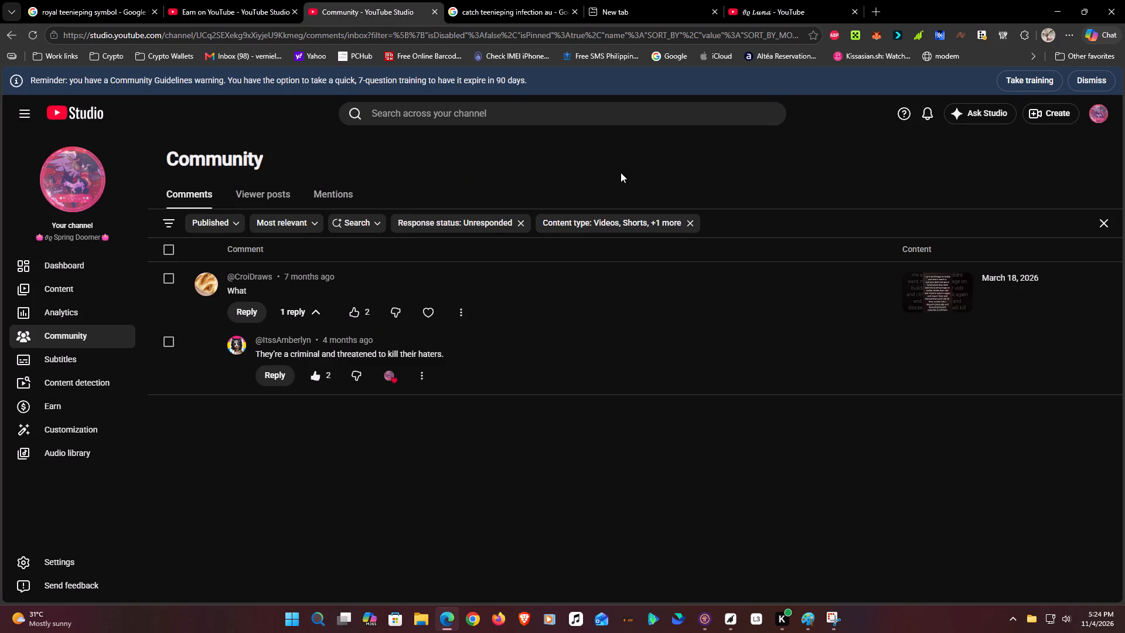
{"action": "left_click", "coordinate": [796, 2]}
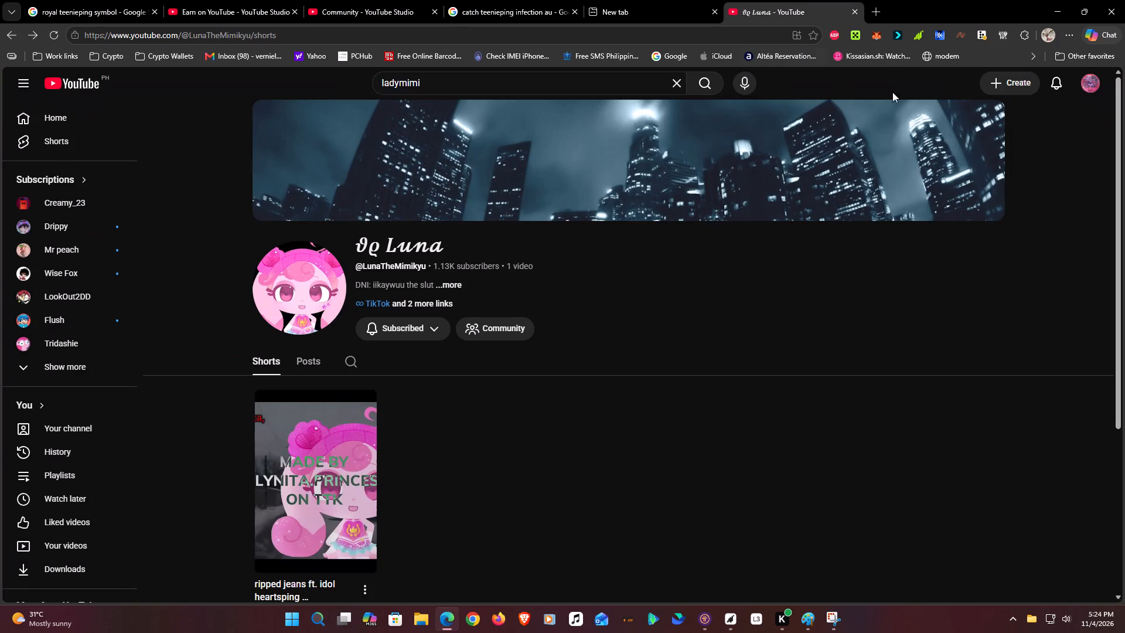
{"action": "left_click", "coordinate": [326, 287]}
{"action": "left_click", "coordinate": [310, 358]}
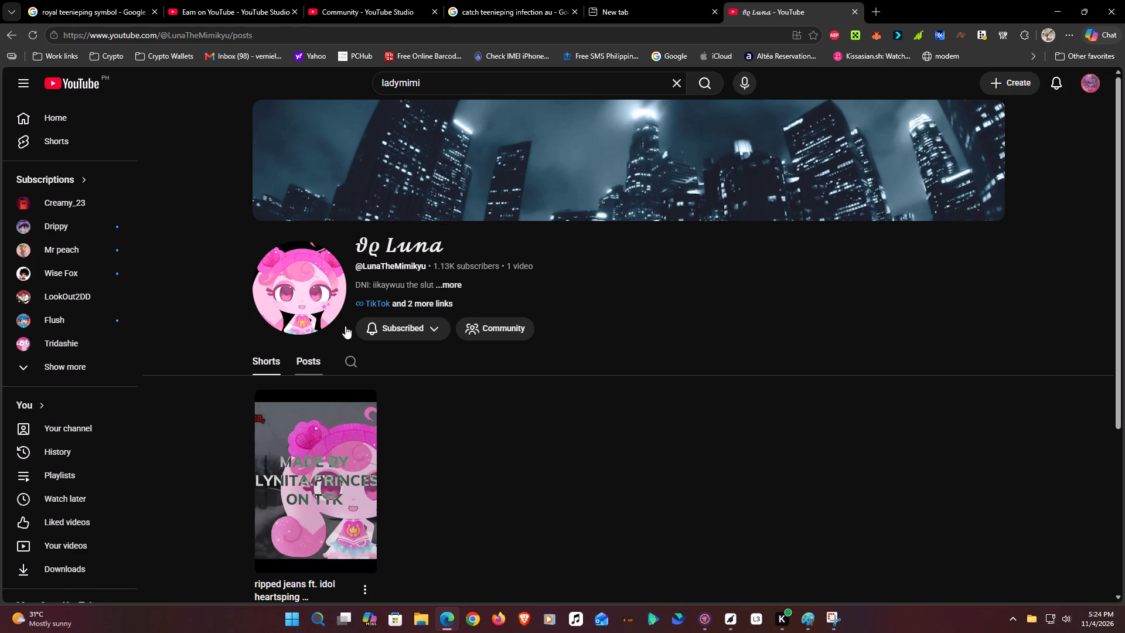
{"action": "left_click", "coordinate": [448, 292]}
{"action": "scroll", "coordinate": [463, 302], "scroll_direction": "down", "scroll_amount": 1}
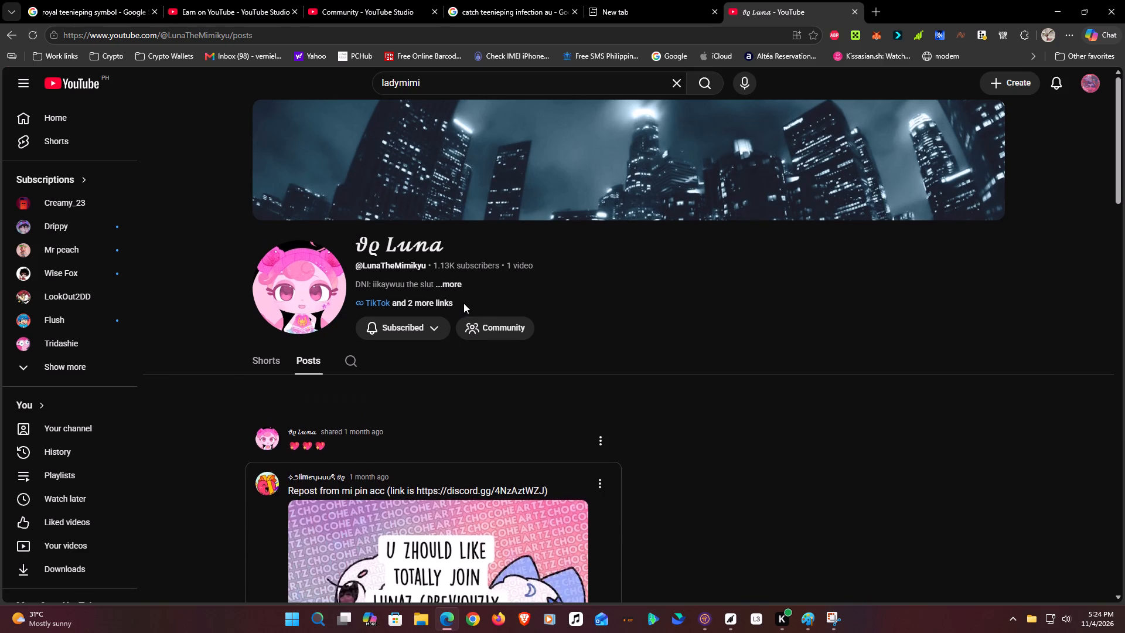
{"action": "scroll", "coordinate": [463, 303], "scroll_direction": "down", "scroll_amount": 1}
Copy the whole "Repost from mi pin acc" text line containing the Discord link.
{"action": "left_click", "coordinate": [454, 367]}
{"action": "double_click", "coordinate": [452, 375]}
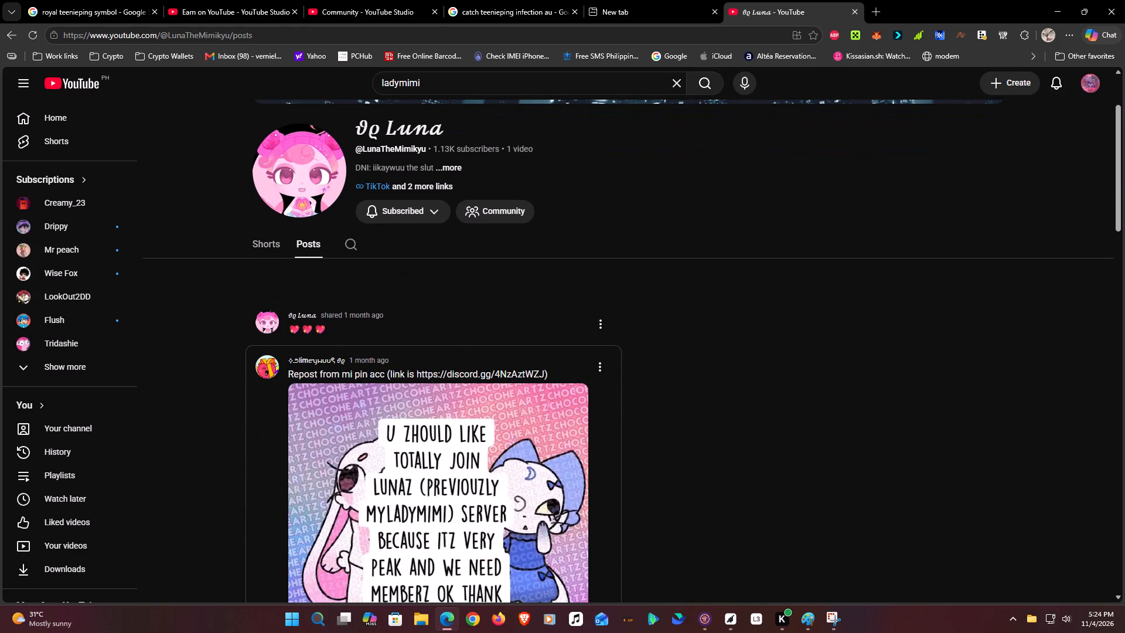
{"action": "double_click", "coordinate": [452, 375]}
{"action": "triple_click", "coordinate": [452, 375]}
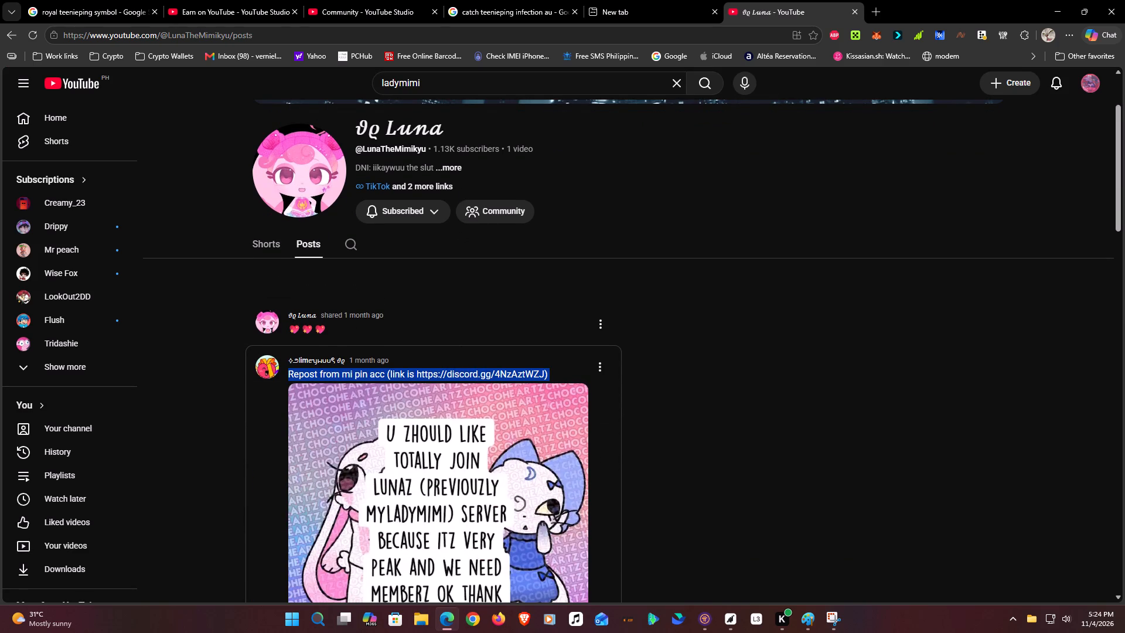
{"action": "right_click", "coordinate": [455, 375]}
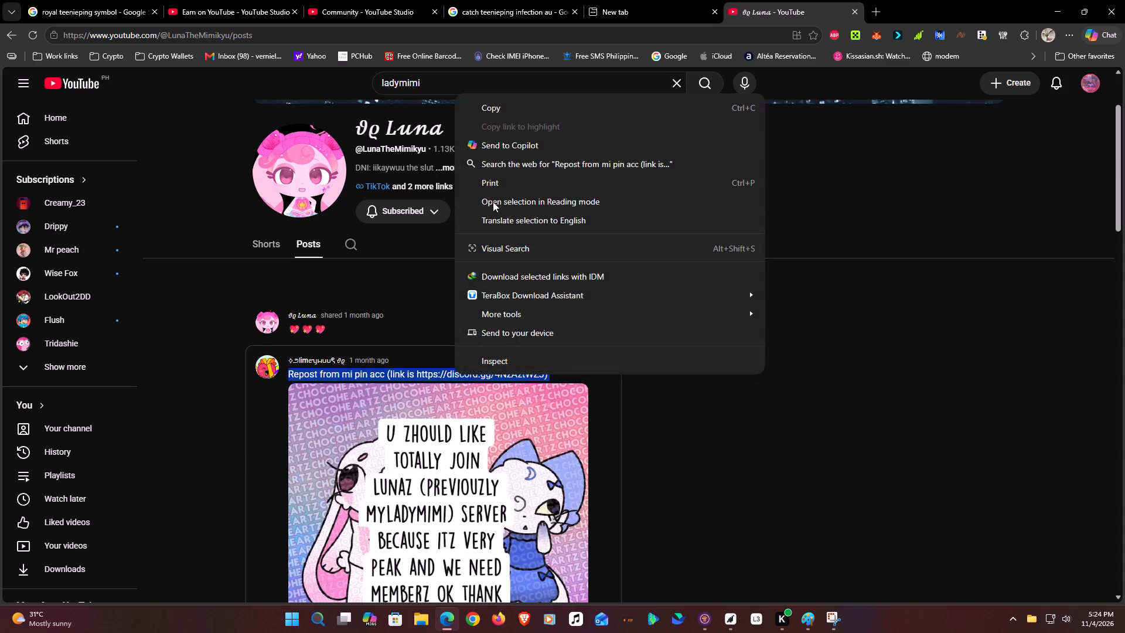
{"action": "left_click", "coordinate": [510, 112]}
Paste the copied line as the empty browser tab's address and delete the words "Repost from mi pin acc (link is" before the Discord link.
{"action": "left_click", "coordinate": [656, 20]}
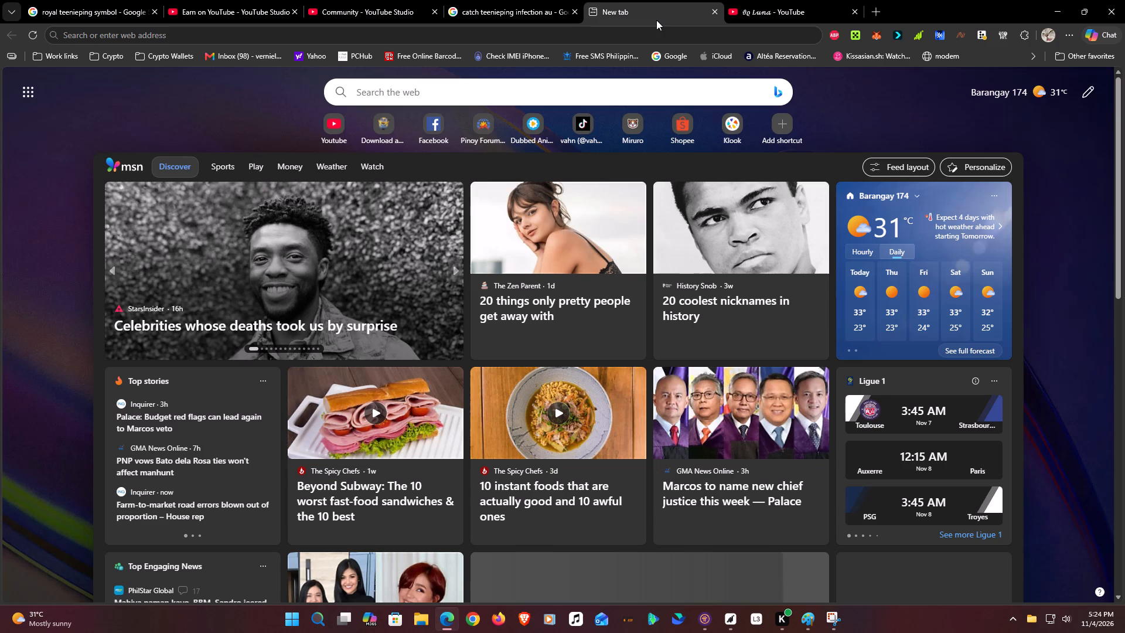
{"action": "right_click", "coordinate": [407, 37]}
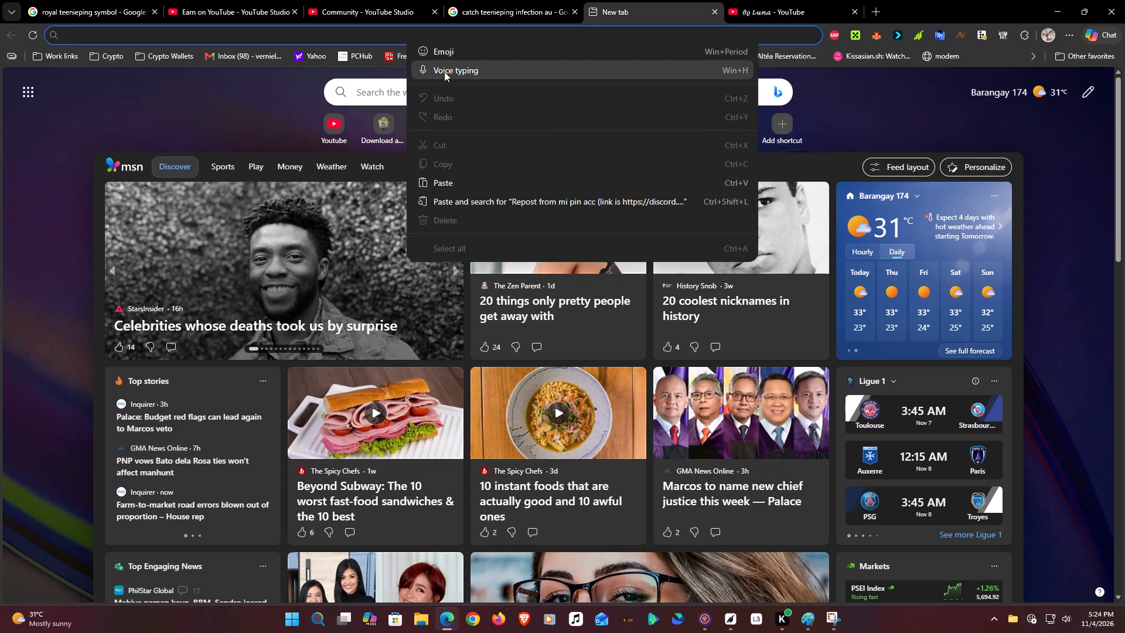
{"action": "left_click", "coordinate": [439, 186]}
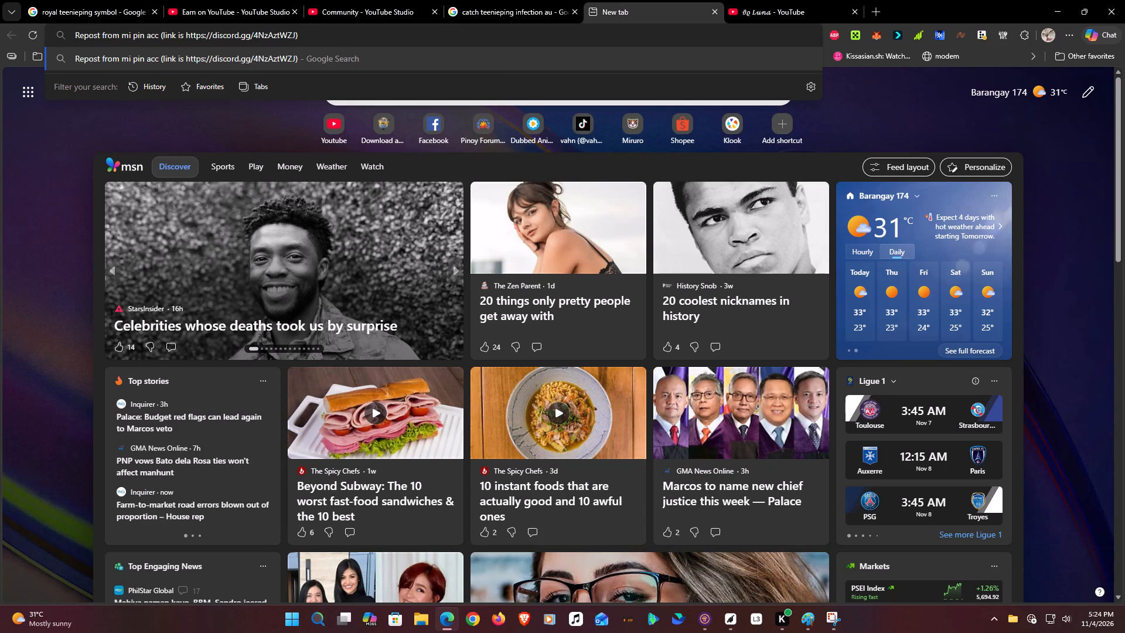
{"action": "left_click", "coordinate": [185, 31]}
{"action": "key", "text": "BackSpace"}
{"action": "key", "text": "BackSpace"}
{"action": "key", "text": "BackSpace"}
{"action": "key", "text": "BackSpace"}
{"action": "key", "text": "BackSpace"}
{"action": "key", "text": "BackSpace"}
{"action": "key", "text": "BackSpace"}
{"action": "key", "text": "BackSpace"}
{"action": "key", "text": "BackSpace"}
{"action": "key", "text": "BackSpace"}
{"action": "key", "text": "BackSpace"}
{"action": "key", "text": "BackSpace"}
{"action": "key", "text": "BackSpace"}
{"action": "key", "text": "BackSpace"}
{"action": "key", "text": "BackSpace"}
{"action": "key", "text": "BackSpace"}
{"action": "key", "text": "BackSpace"}
{"action": "key", "text": "BackSpace"}
{"action": "key", "text": "BackSpace"}
{"action": "key", "text": "BackSpace"}
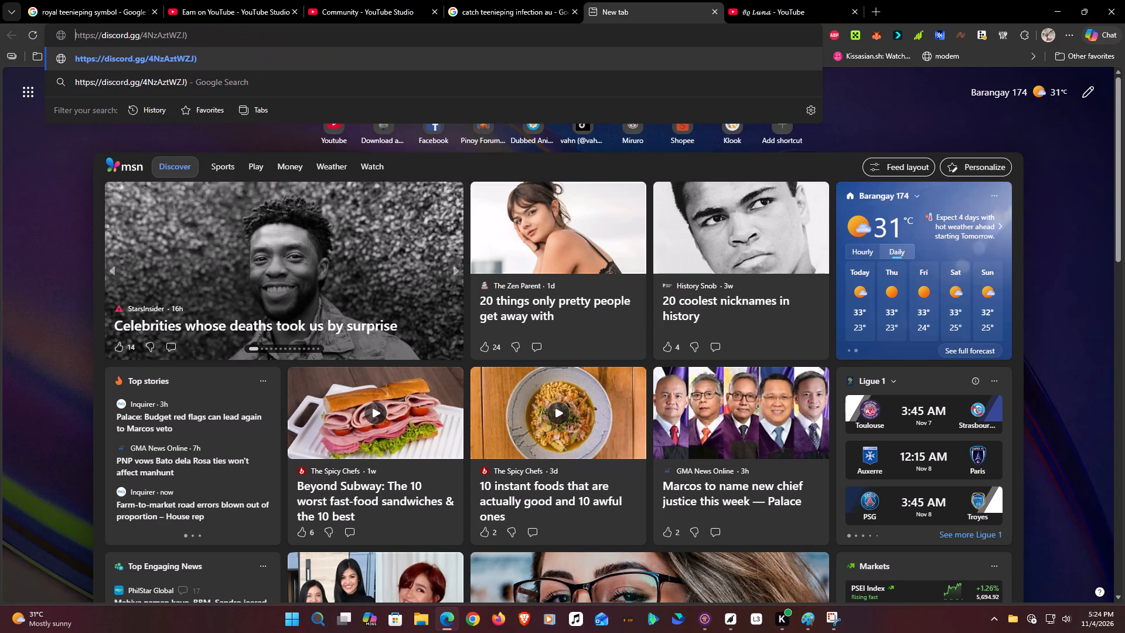
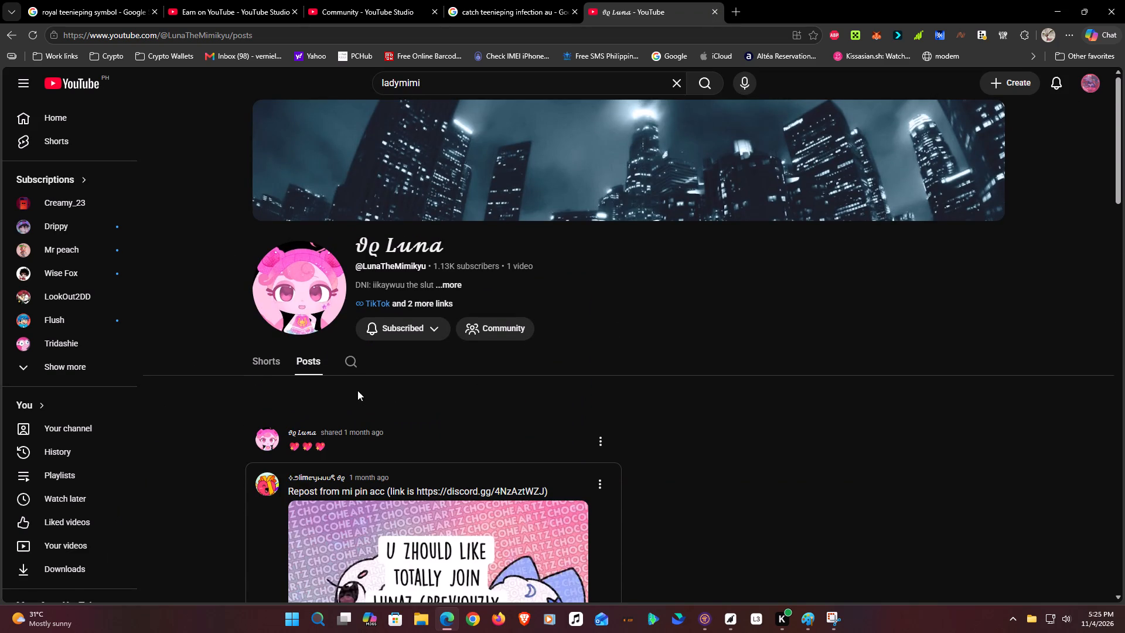
Unsubscribe from the Luna channel.
{"action": "left_click", "coordinate": [256, 371]}
{"action": "left_click", "coordinate": [414, 332]}
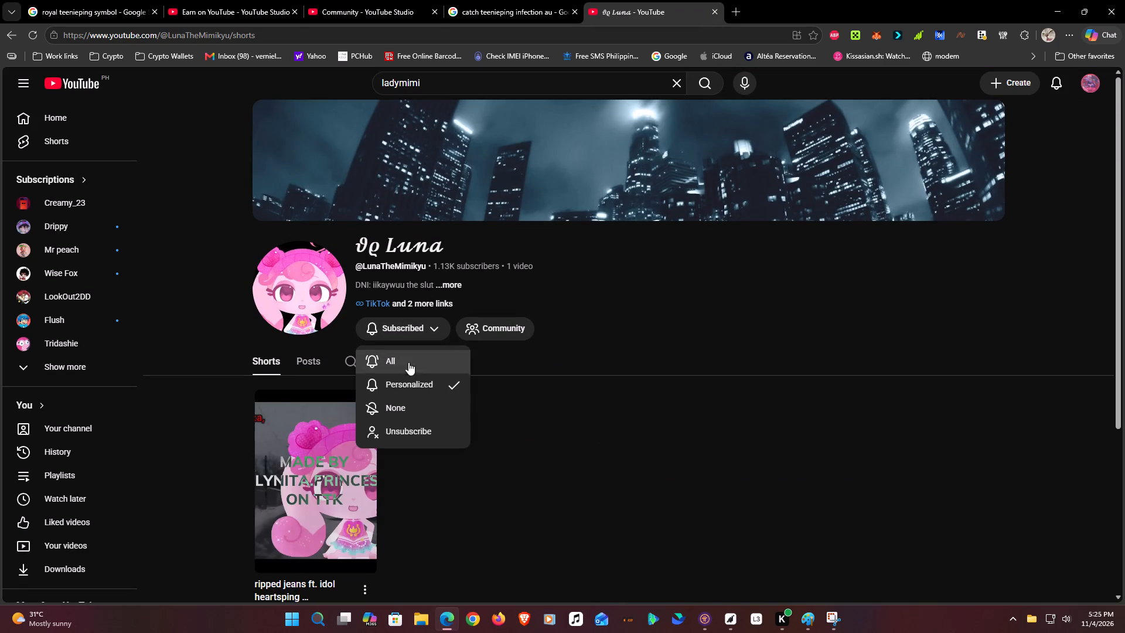
{"action": "left_click", "coordinate": [400, 426]}
{"action": "left_click", "coordinate": [602, 355]}
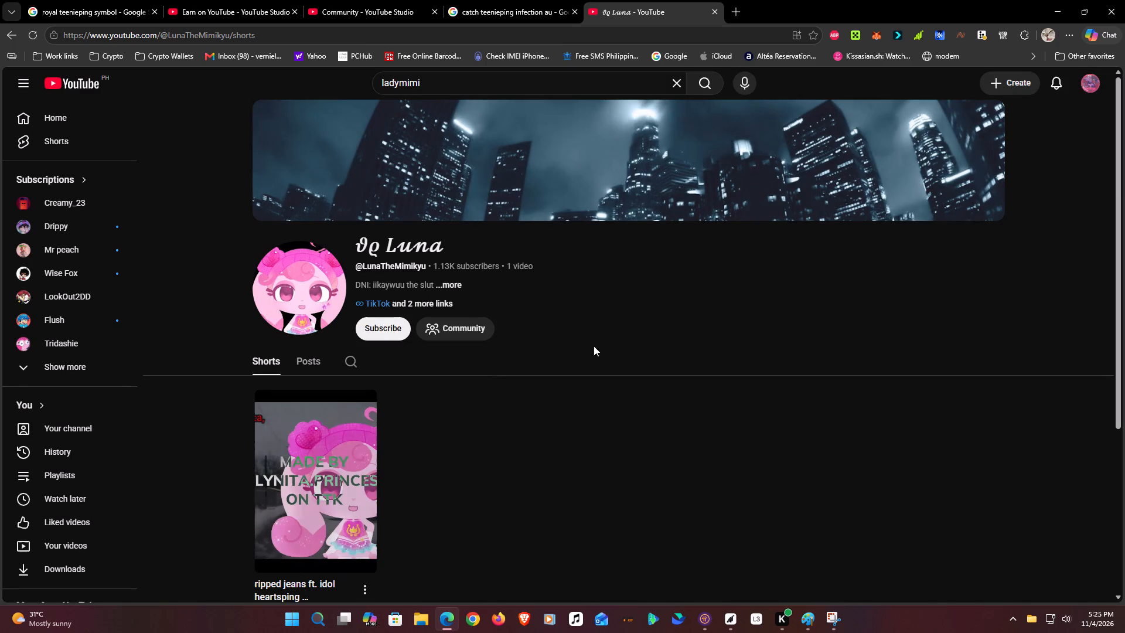
Switch to the blank Paint canvas and choose the Curve tool with black as the drawing colour.
{"action": "left_click", "coordinate": [807, 618]}
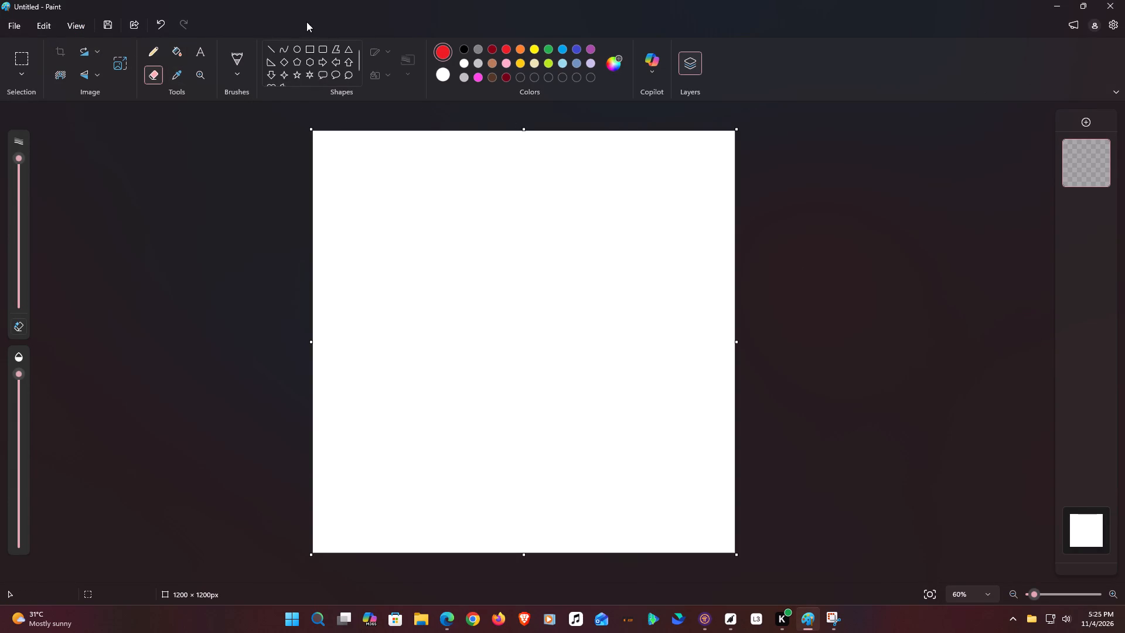
{"action": "left_click", "coordinate": [287, 49]}
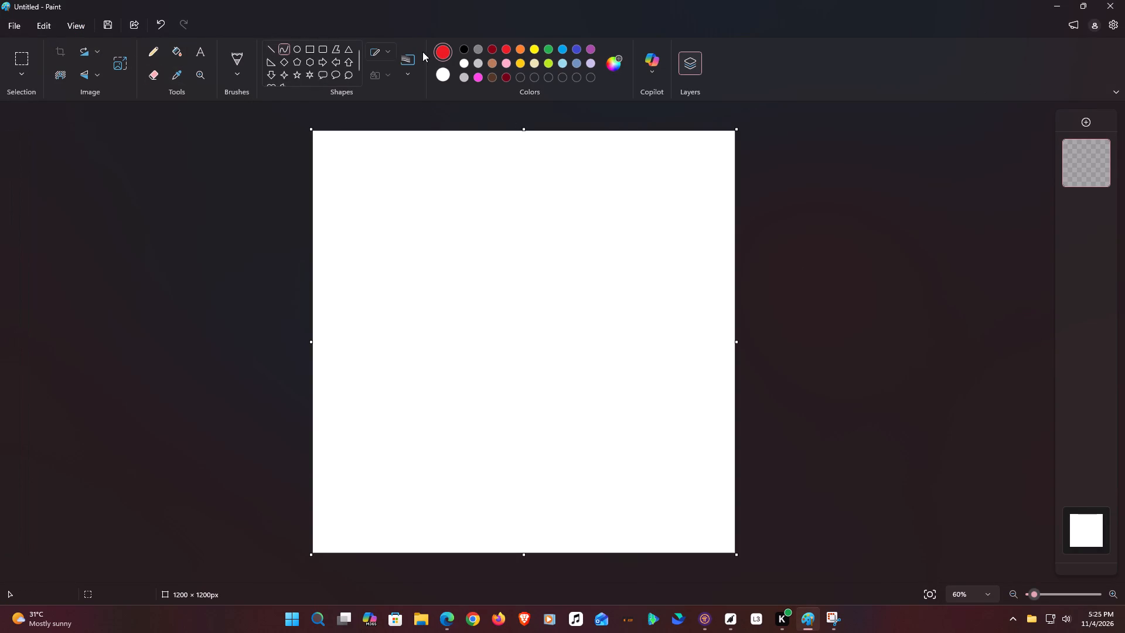
{"action": "left_click", "coordinate": [461, 47]}
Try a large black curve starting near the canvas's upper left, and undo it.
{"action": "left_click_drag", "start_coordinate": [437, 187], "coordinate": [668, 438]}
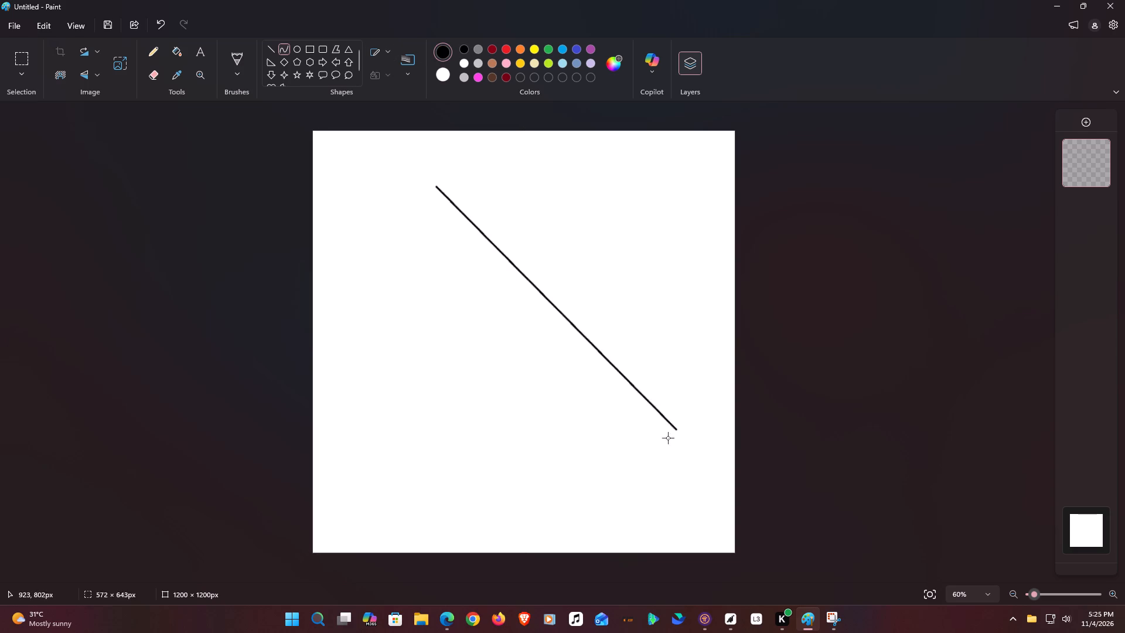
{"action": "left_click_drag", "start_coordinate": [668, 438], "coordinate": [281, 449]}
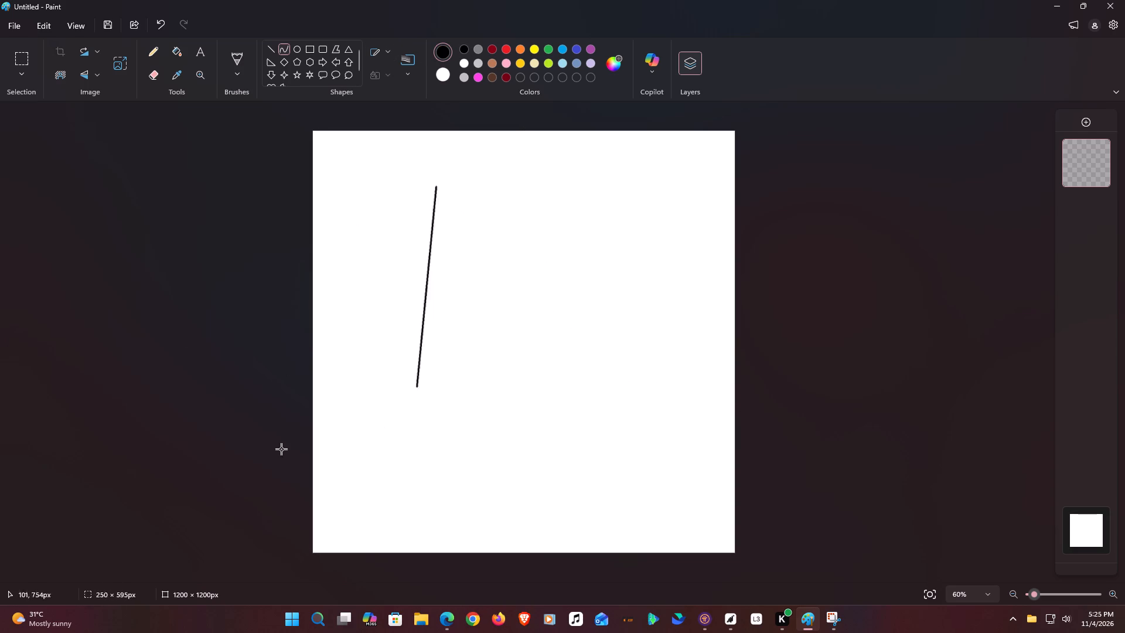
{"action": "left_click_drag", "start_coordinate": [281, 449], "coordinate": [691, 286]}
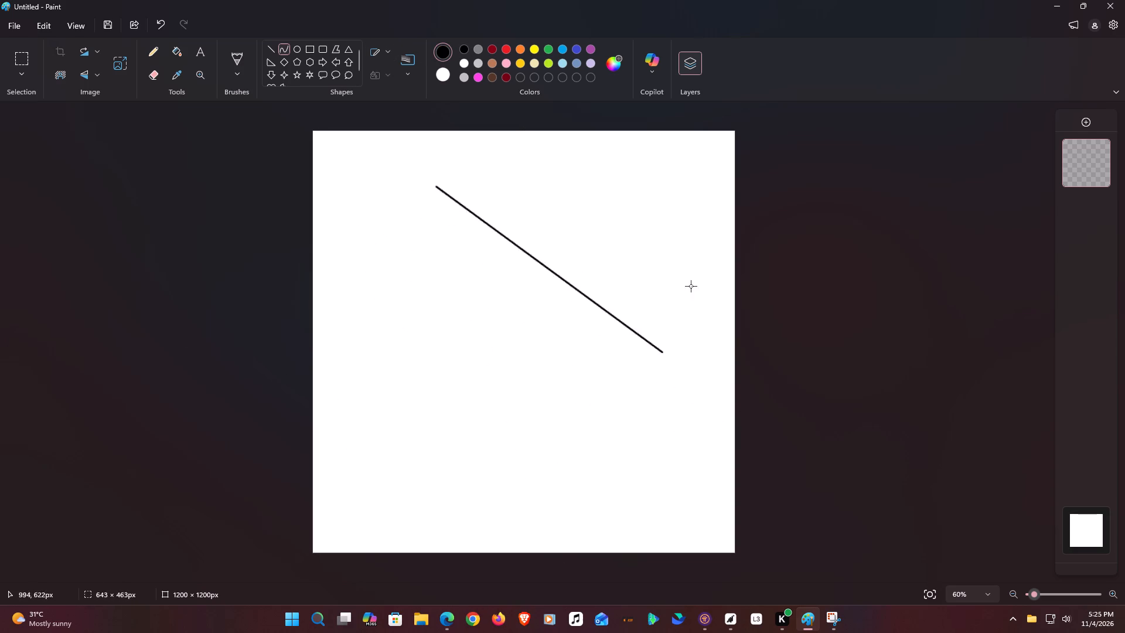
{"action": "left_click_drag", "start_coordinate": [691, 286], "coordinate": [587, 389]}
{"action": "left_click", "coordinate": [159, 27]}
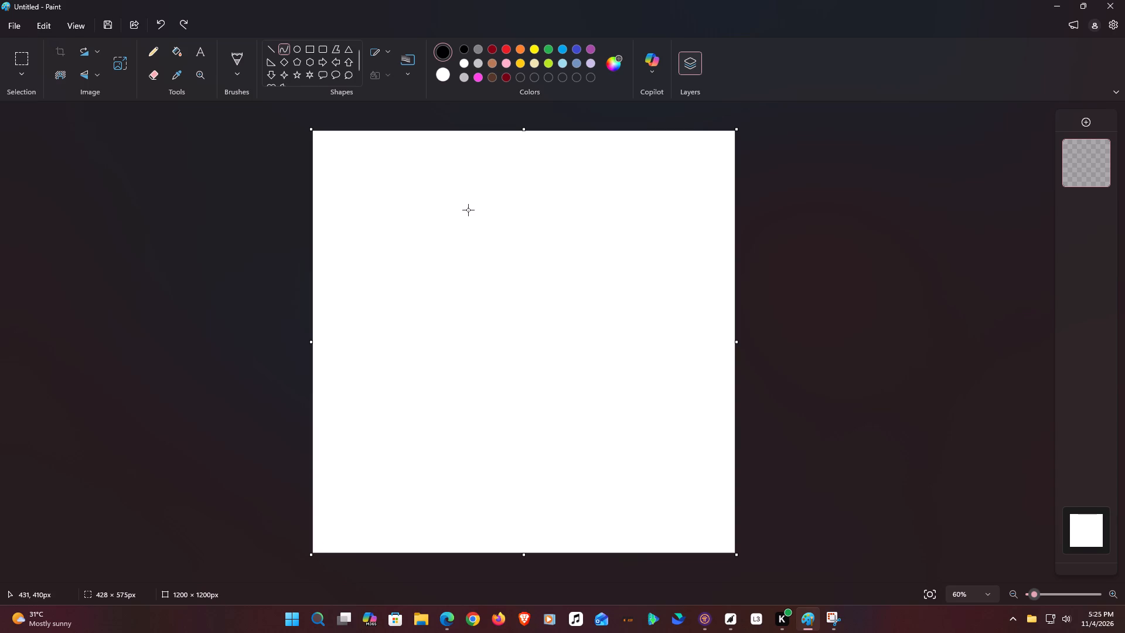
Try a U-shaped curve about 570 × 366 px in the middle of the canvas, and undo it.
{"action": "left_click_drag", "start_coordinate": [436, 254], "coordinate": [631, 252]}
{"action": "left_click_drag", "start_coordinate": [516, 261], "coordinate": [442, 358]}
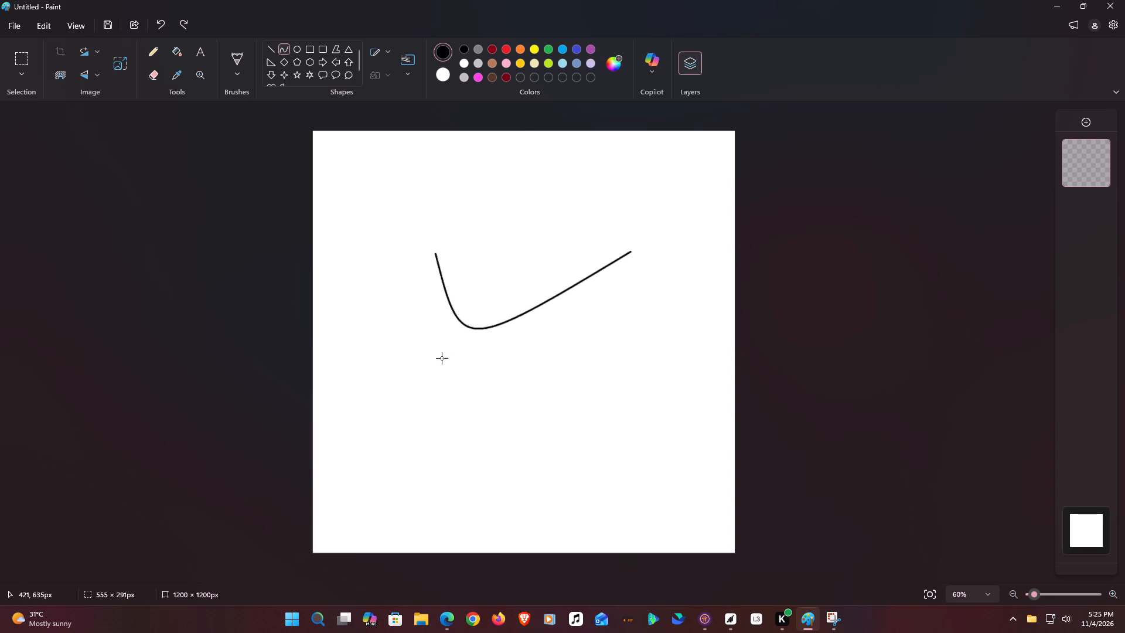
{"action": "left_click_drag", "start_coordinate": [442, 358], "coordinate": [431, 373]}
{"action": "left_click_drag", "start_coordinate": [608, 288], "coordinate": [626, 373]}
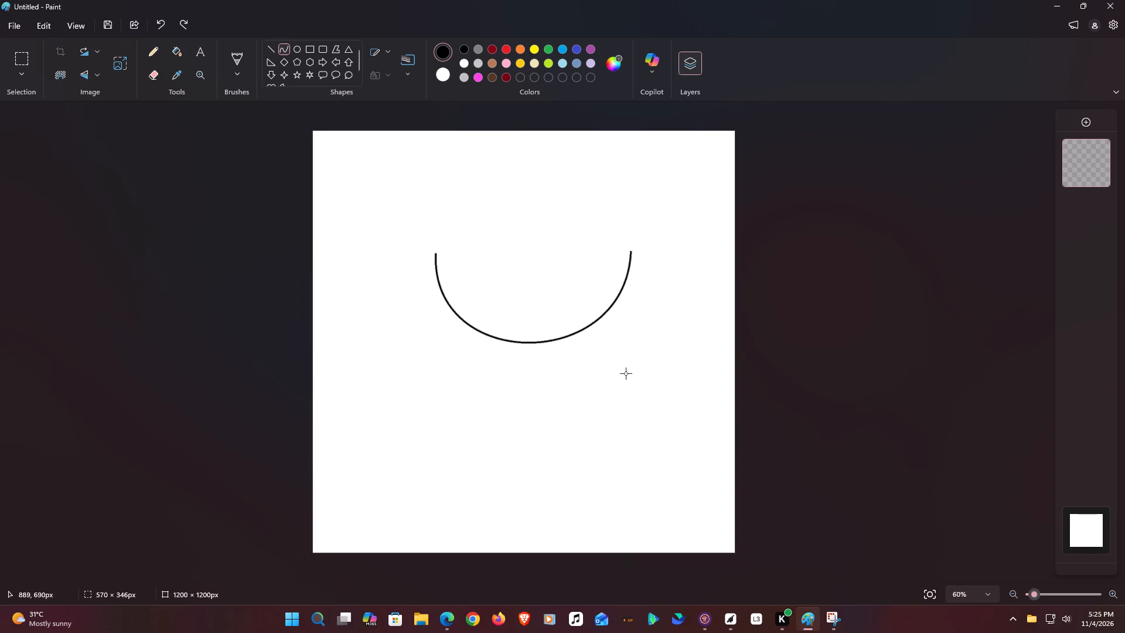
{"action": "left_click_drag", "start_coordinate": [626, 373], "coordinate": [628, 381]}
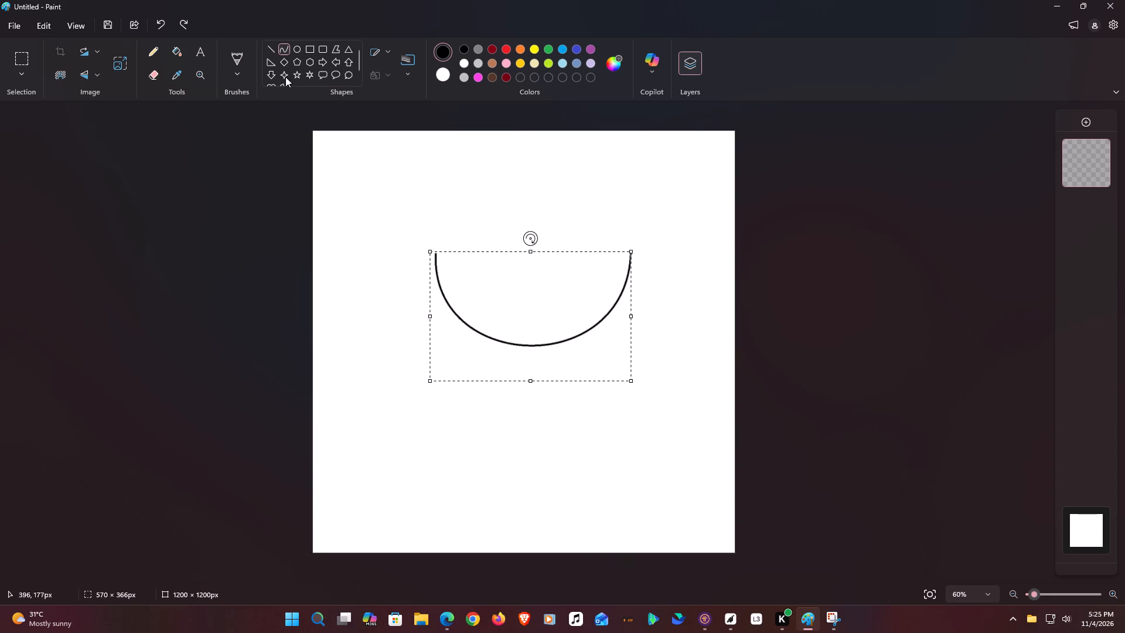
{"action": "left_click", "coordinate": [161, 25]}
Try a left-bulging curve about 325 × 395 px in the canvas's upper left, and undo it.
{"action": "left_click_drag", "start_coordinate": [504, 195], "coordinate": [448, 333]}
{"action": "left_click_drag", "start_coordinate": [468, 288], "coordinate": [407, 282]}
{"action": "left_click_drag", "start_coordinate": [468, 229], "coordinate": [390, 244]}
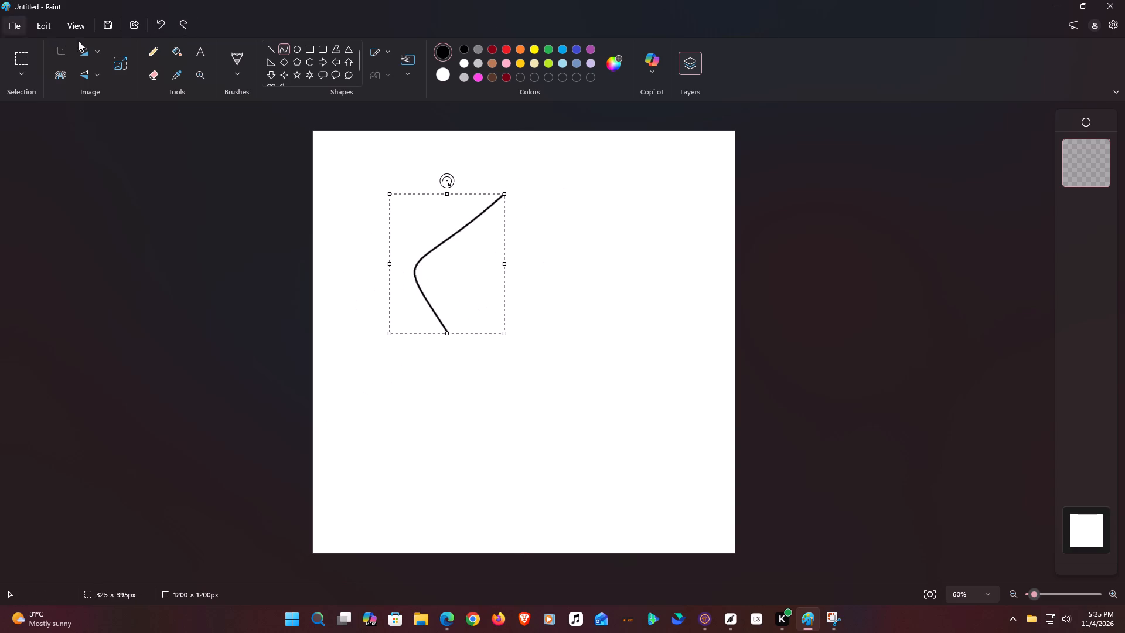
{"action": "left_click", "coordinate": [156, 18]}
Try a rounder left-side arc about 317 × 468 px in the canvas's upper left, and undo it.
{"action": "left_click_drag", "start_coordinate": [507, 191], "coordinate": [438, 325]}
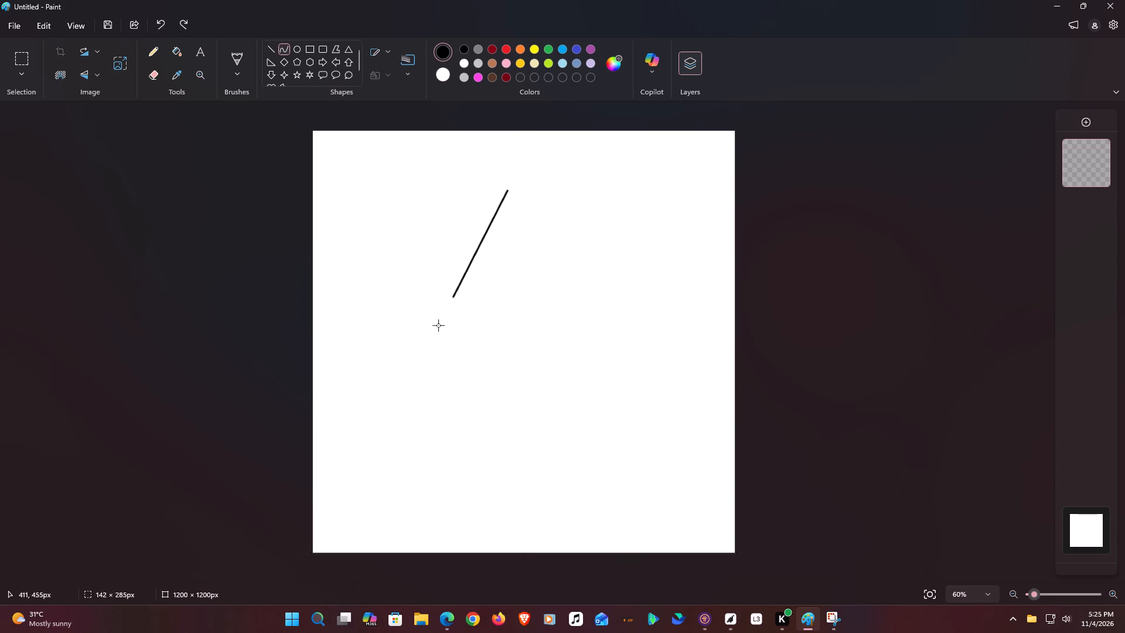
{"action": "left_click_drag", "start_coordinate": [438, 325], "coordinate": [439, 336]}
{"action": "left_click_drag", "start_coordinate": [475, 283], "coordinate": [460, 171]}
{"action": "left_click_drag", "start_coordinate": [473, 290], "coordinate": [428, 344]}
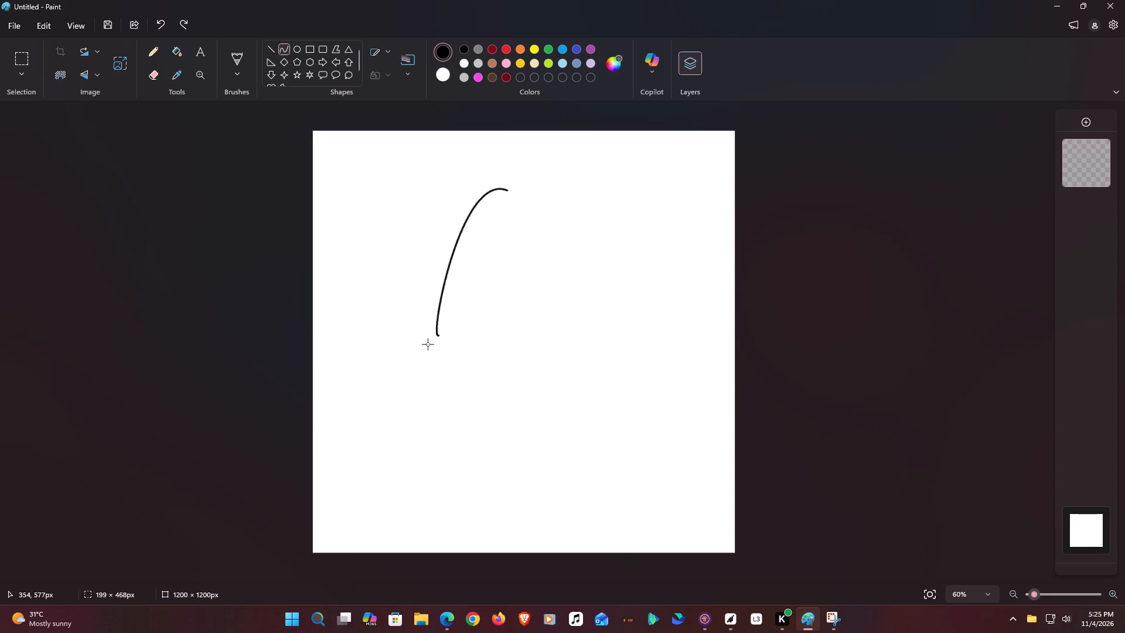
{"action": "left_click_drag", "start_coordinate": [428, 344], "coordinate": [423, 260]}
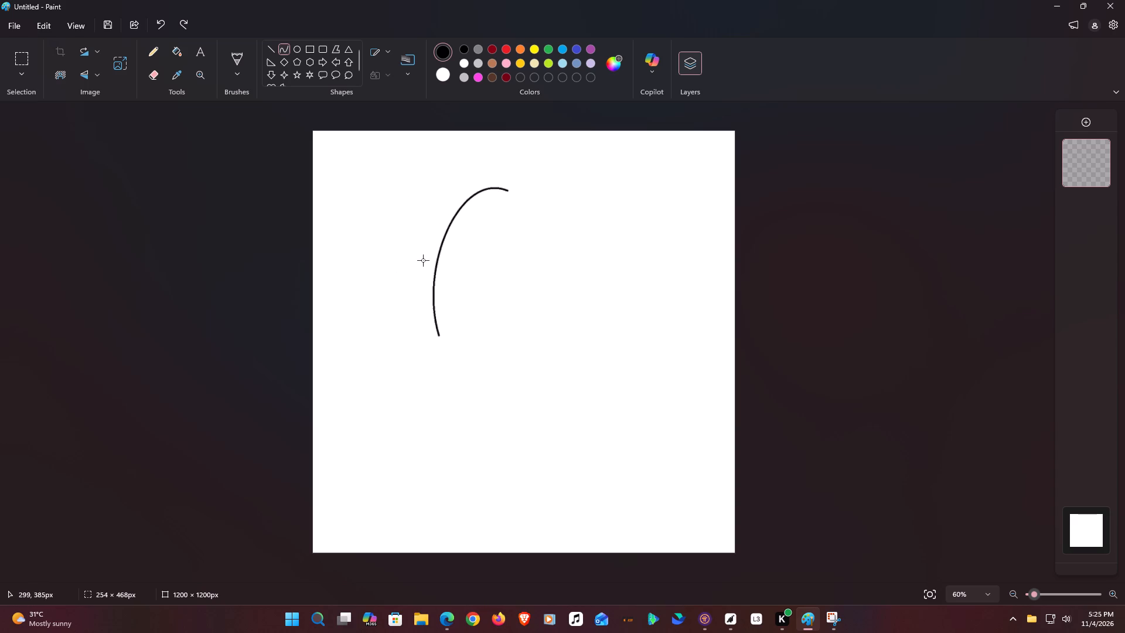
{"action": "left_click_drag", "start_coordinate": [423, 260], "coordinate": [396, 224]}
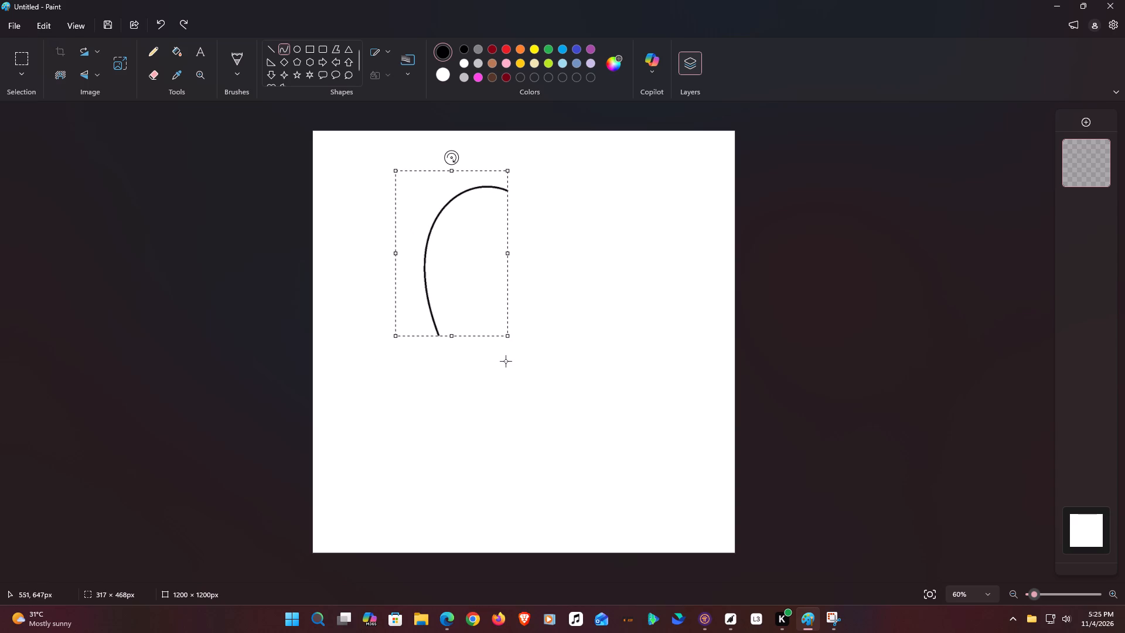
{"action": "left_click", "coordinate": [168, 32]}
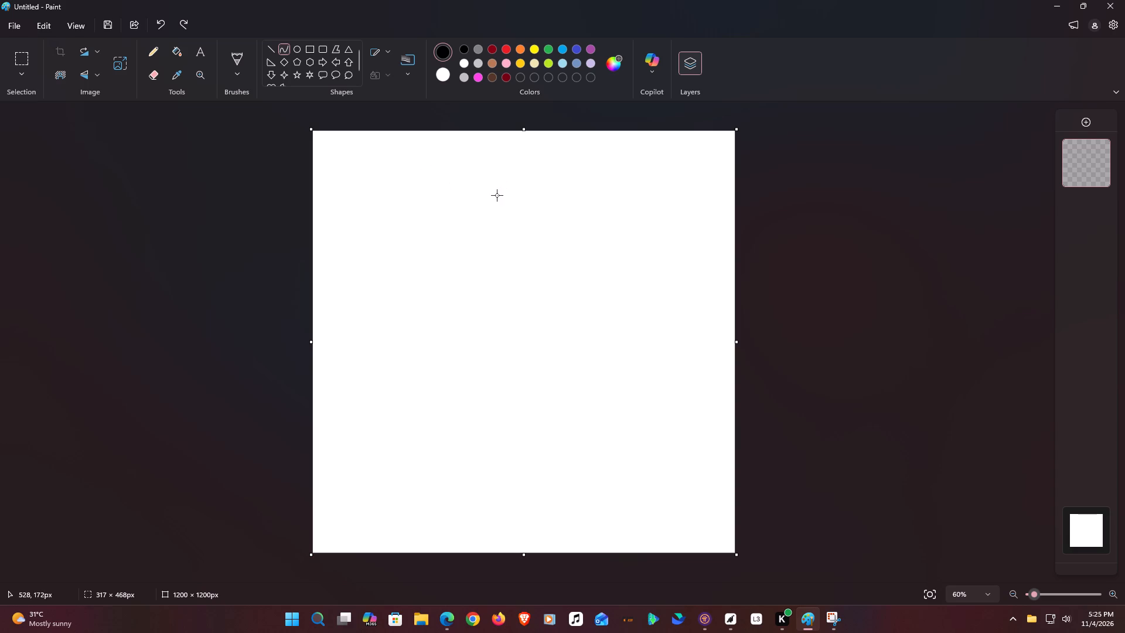
Draw a rounded left-side arc for a head-like outline and flatten it from the top to about 334 × 444 px.
{"action": "left_click_drag", "start_coordinate": [497, 195], "coordinate": [400, 366]}
{"action": "left_click_drag", "start_coordinate": [487, 197], "coordinate": [407, 178]}
{"action": "left_click_drag", "start_coordinate": [445, 282], "coordinate": [390, 223]}
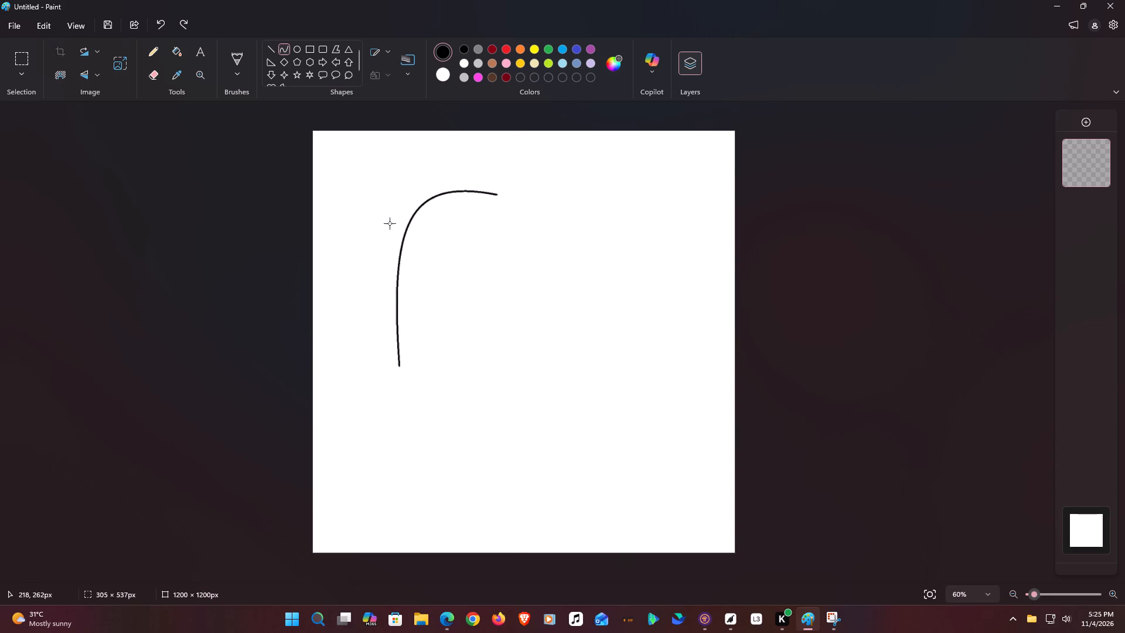
{"action": "left_click_drag", "start_coordinate": [390, 223], "coordinate": [380, 267]}
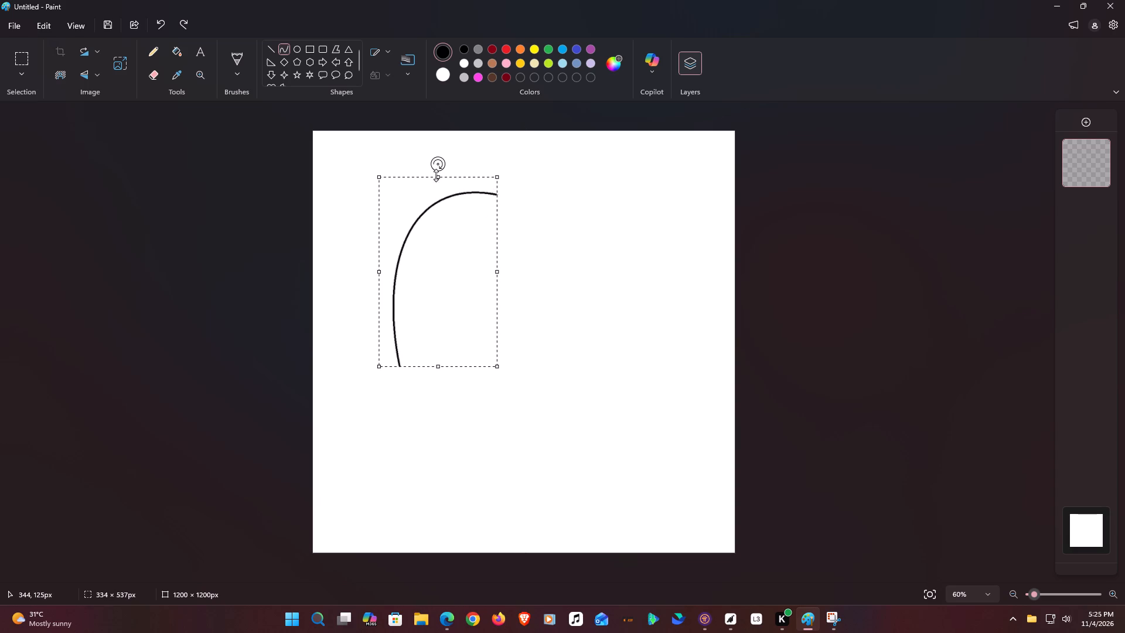
{"action": "left_click_drag", "start_coordinate": [436, 175], "coordinate": [443, 210]}
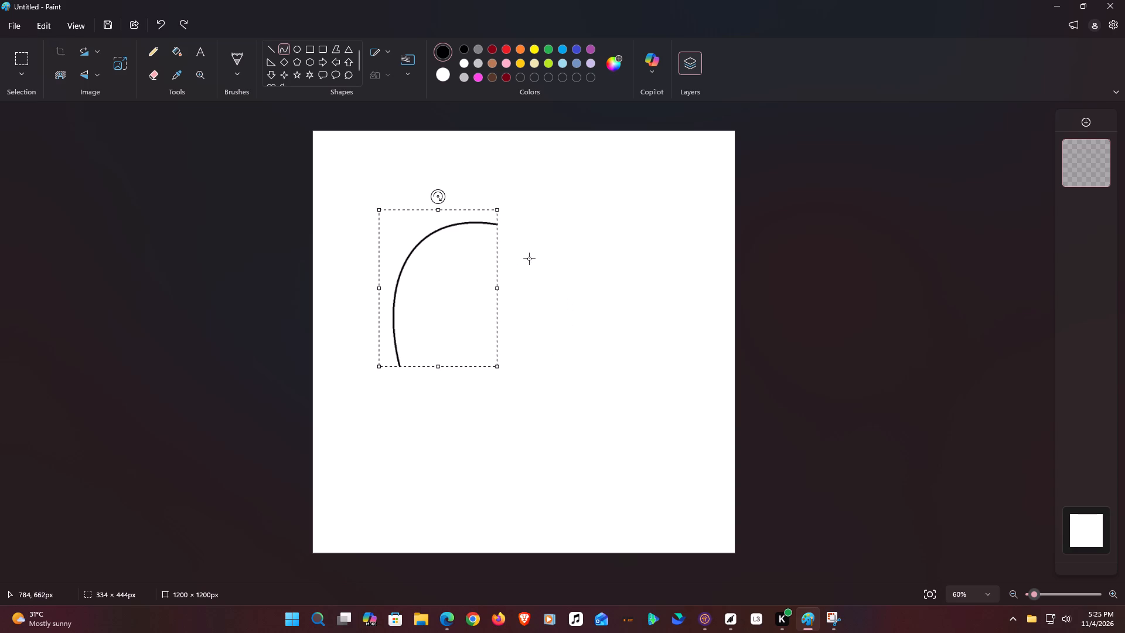
{"action": "left_click", "coordinate": [287, 42]}
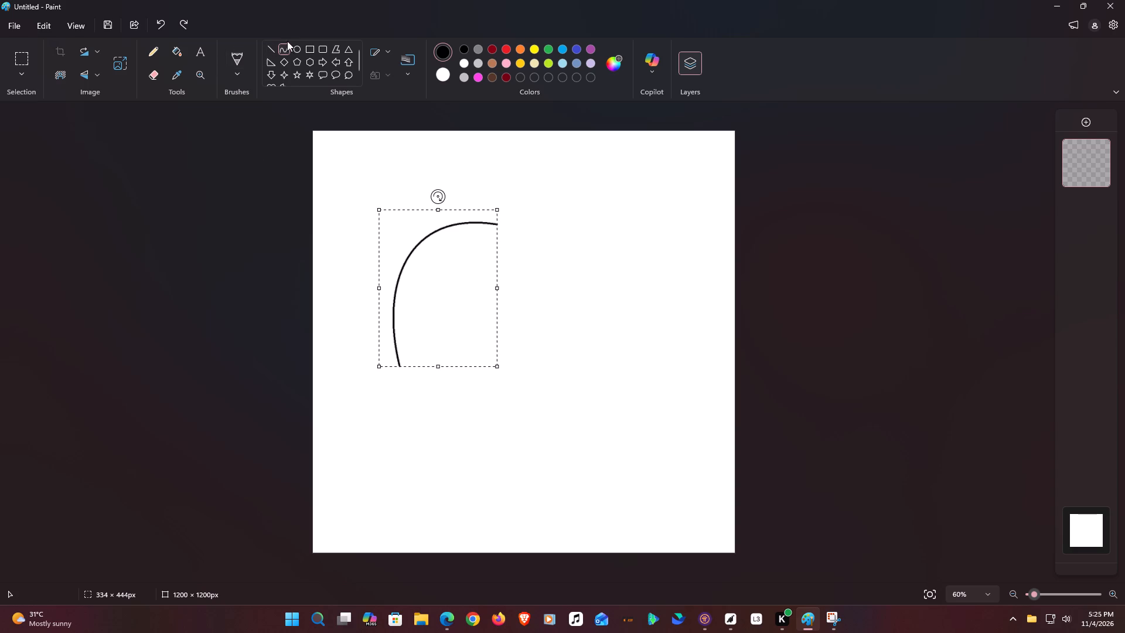
{"action": "left_click", "coordinate": [280, 46]}
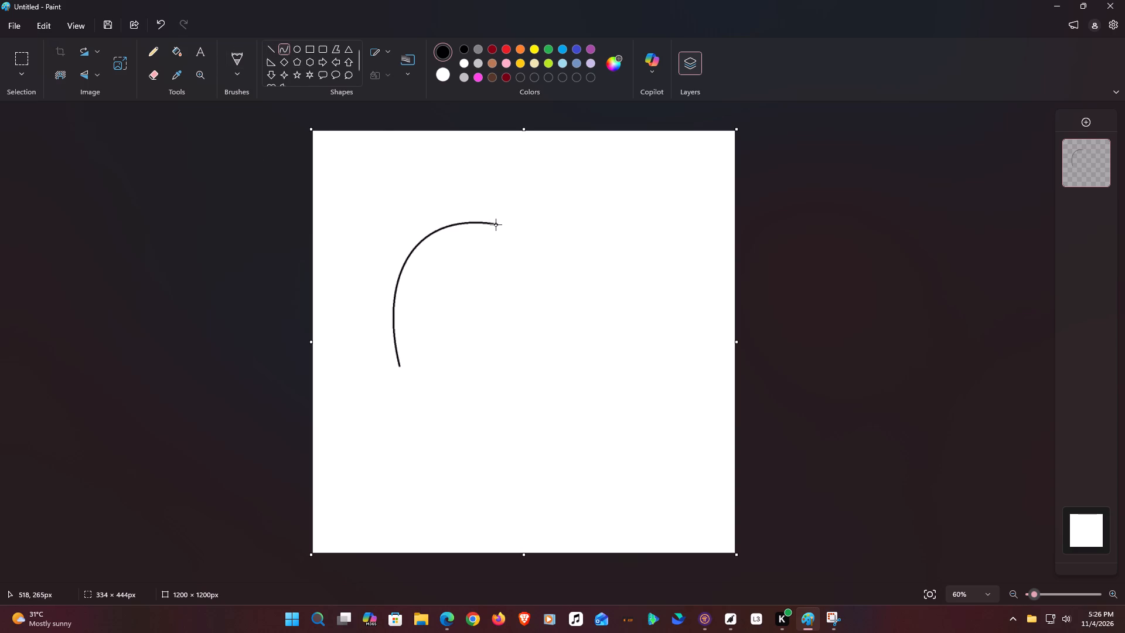
Draw the outline's right side as a curve about 265 × 392 px from the arc's top end, and rotate it slightly clockwise to fit.
{"action": "left_click_drag", "start_coordinate": [496, 224], "coordinate": [579, 362]}
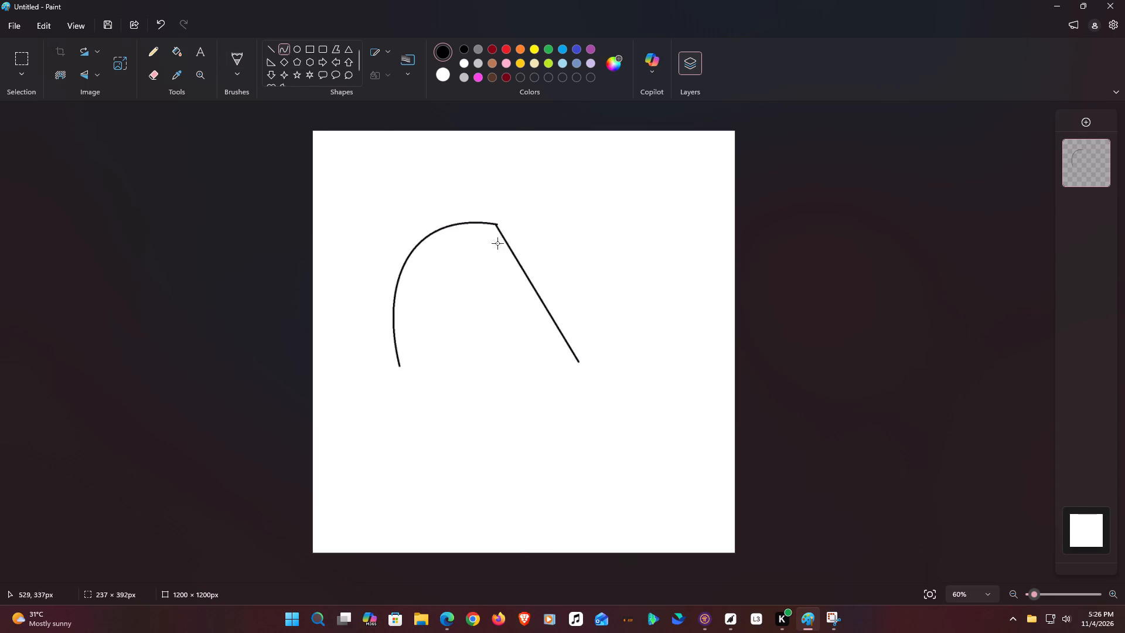
{"action": "left_click_drag", "start_coordinate": [497, 239], "coordinate": [589, 224]}
{"action": "left_click_drag", "start_coordinate": [617, 289], "coordinate": [623, 315]}
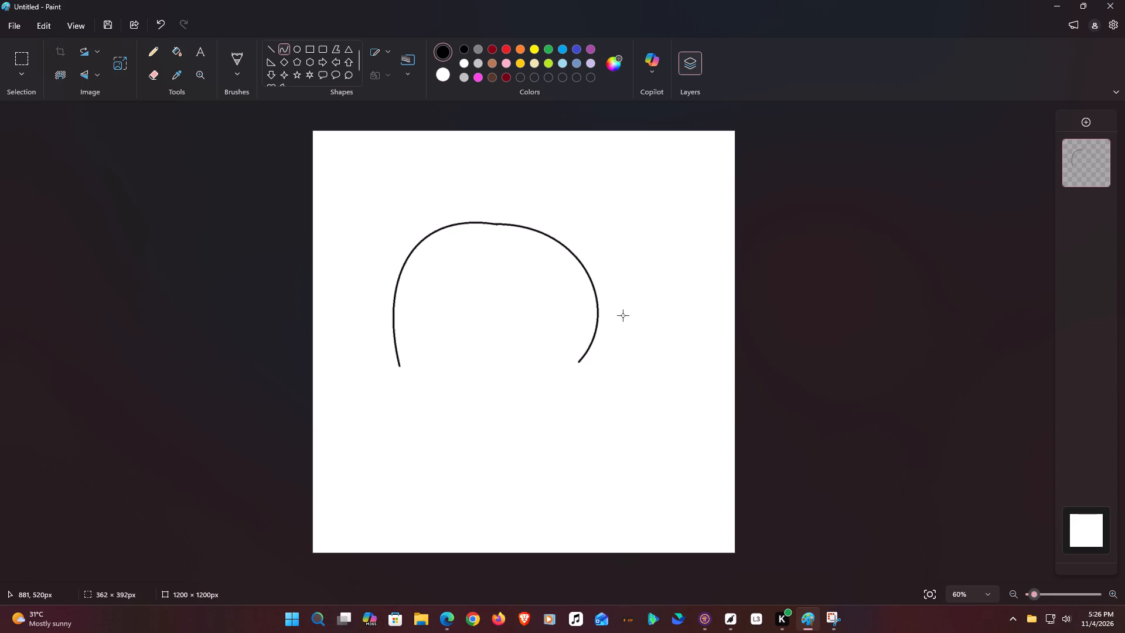
{"action": "left_click_drag", "start_coordinate": [623, 315], "coordinate": [585, 286]}
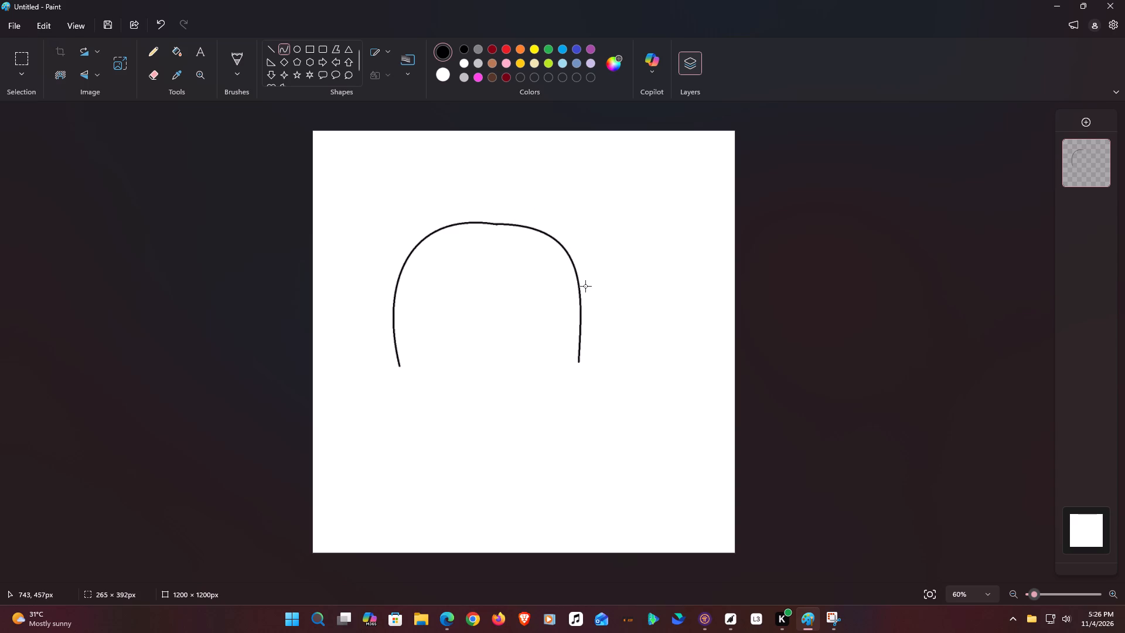
{"action": "left_click_drag", "start_coordinate": [585, 286], "coordinate": [588, 271]}
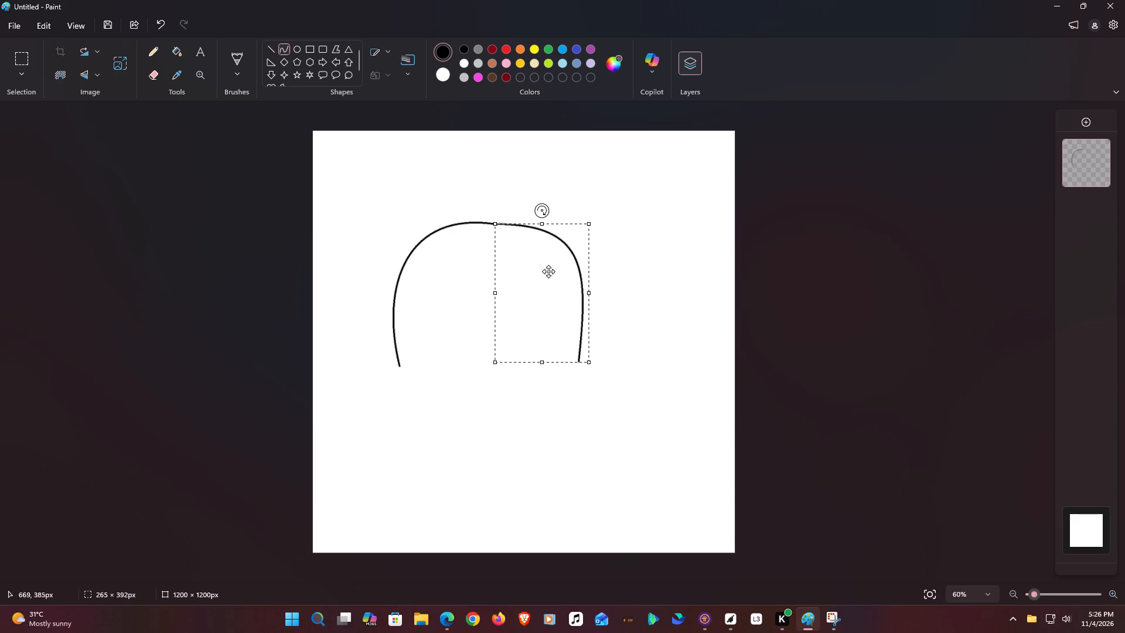
{"action": "left_click", "coordinate": [548, 268]}
{"action": "left_click_drag", "start_coordinate": [546, 206], "coordinate": [548, 215]}
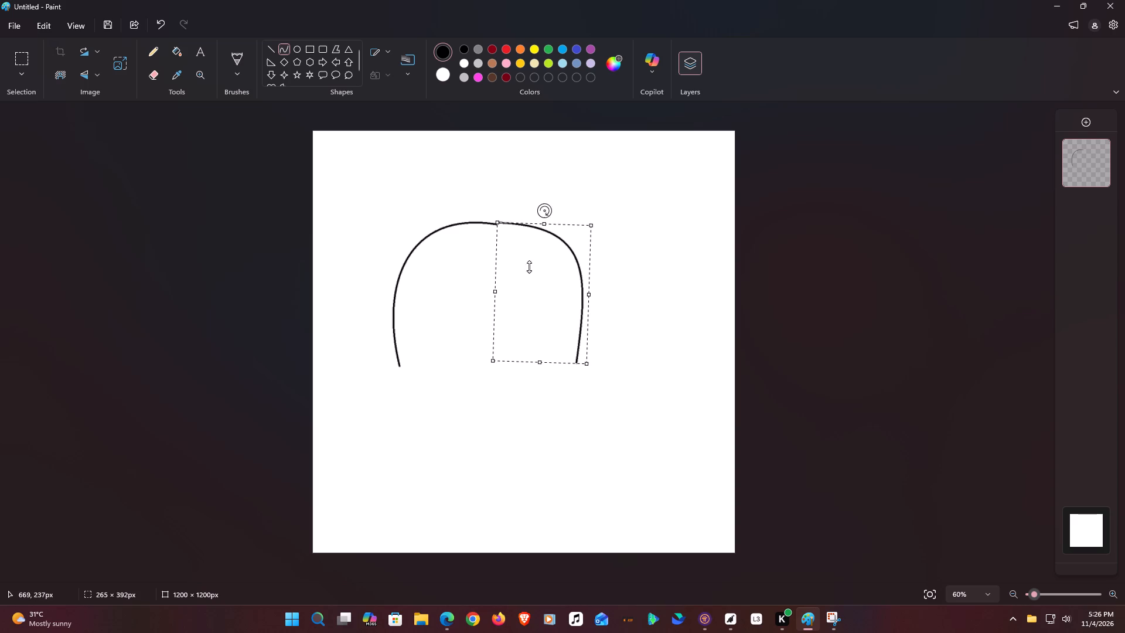
{"action": "left_click", "coordinate": [527, 273]}
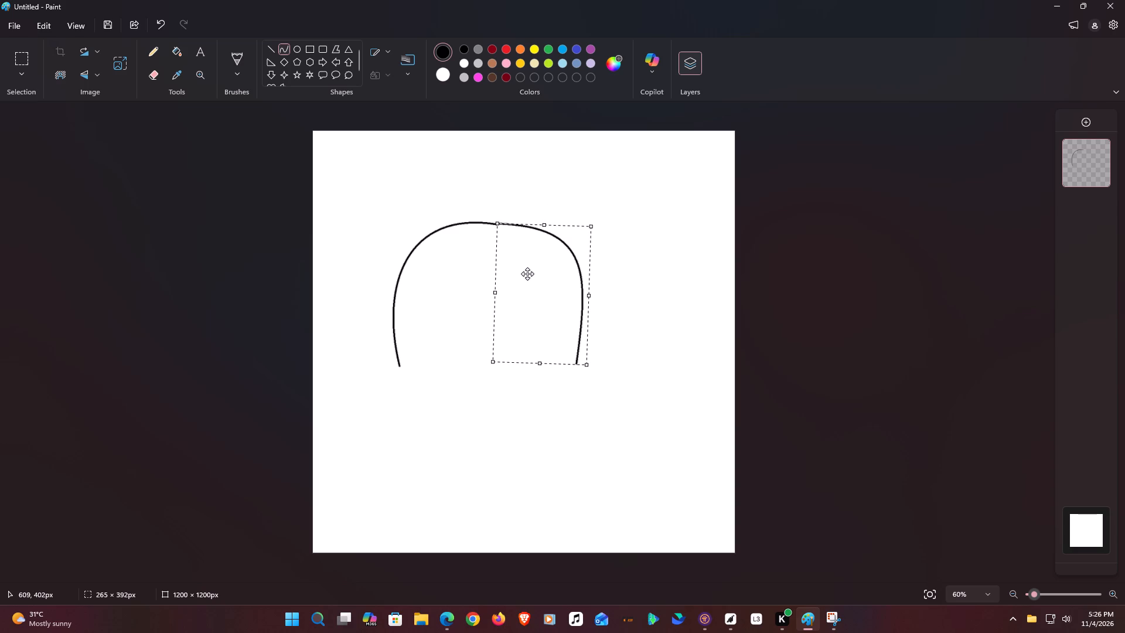
{"action": "left_click", "coordinate": [233, 261]}
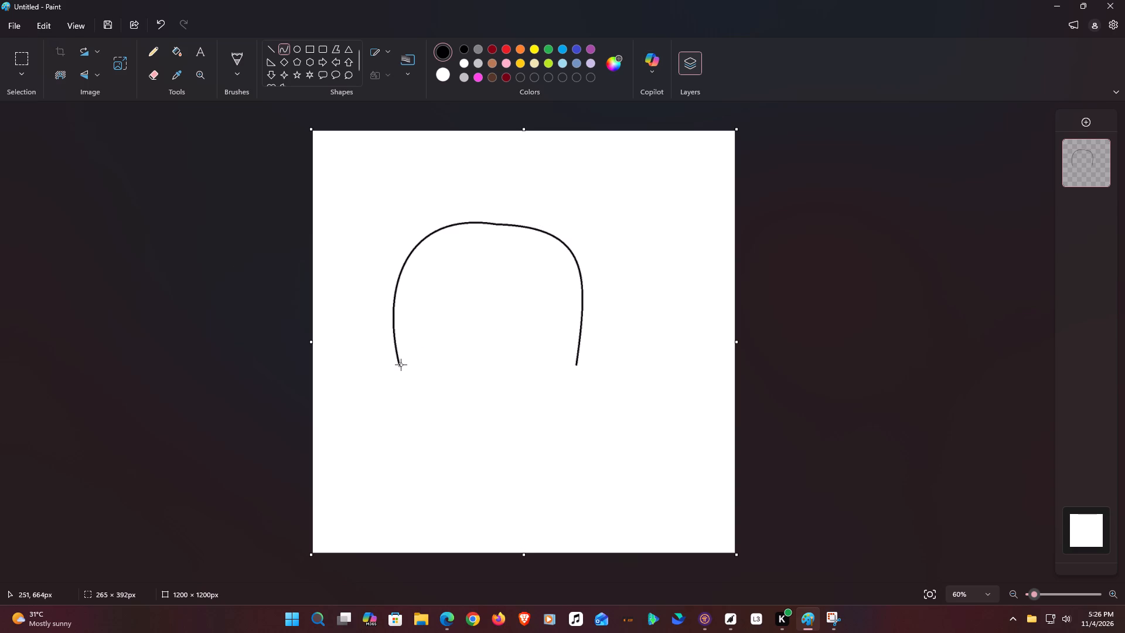
Close the bottom of the outline with a downward-bulging curve, widened to about 505 × 176 px to meet the right side.
{"action": "left_click_drag", "start_coordinate": [399, 365], "coordinate": [568, 365]}
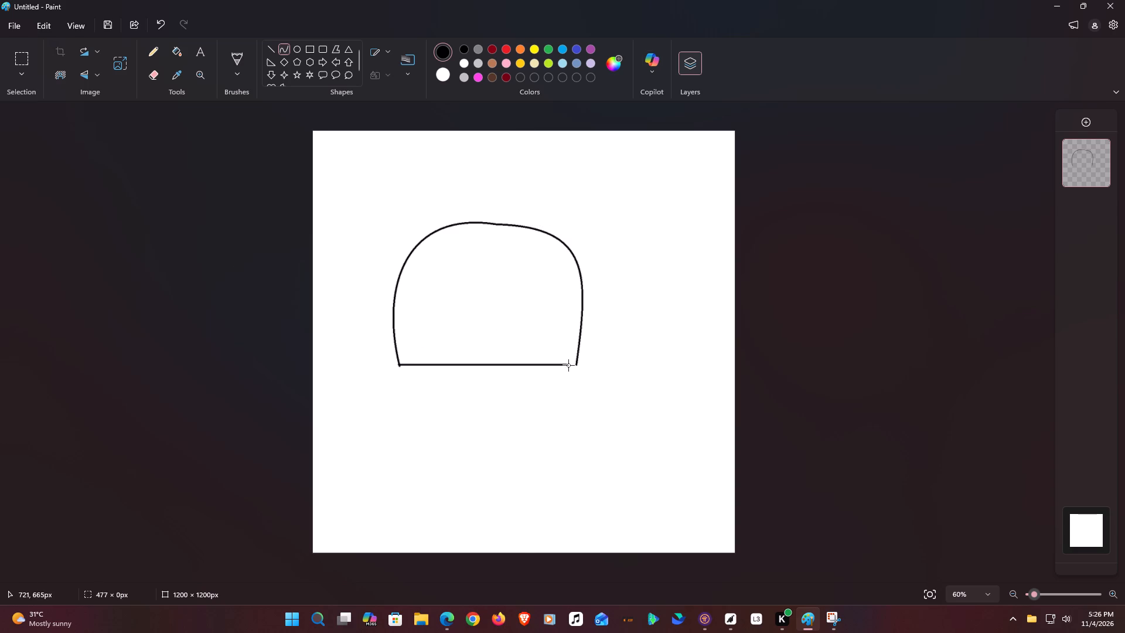
{"action": "left_click_drag", "start_coordinate": [568, 365], "coordinate": [574, 365]}
{"action": "left_click_drag", "start_coordinate": [536, 378], "coordinate": [536, 384]}
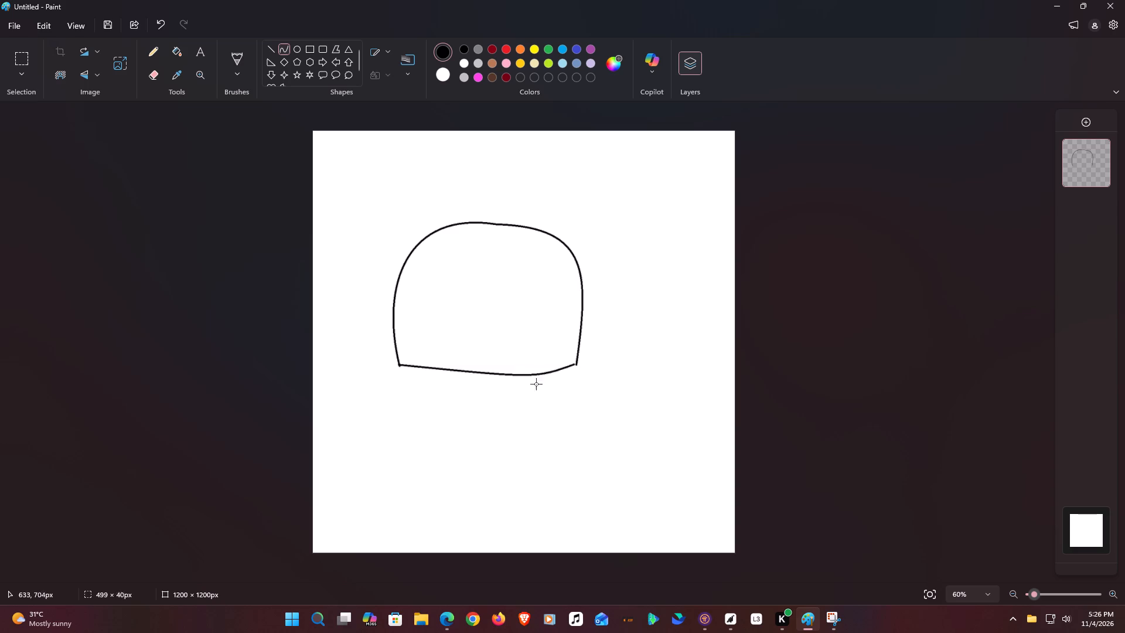
{"action": "left_click_drag", "start_coordinate": [536, 384], "coordinate": [412, 395]}
{"action": "left_click_drag", "start_coordinate": [559, 397], "coordinate": [568, 415]}
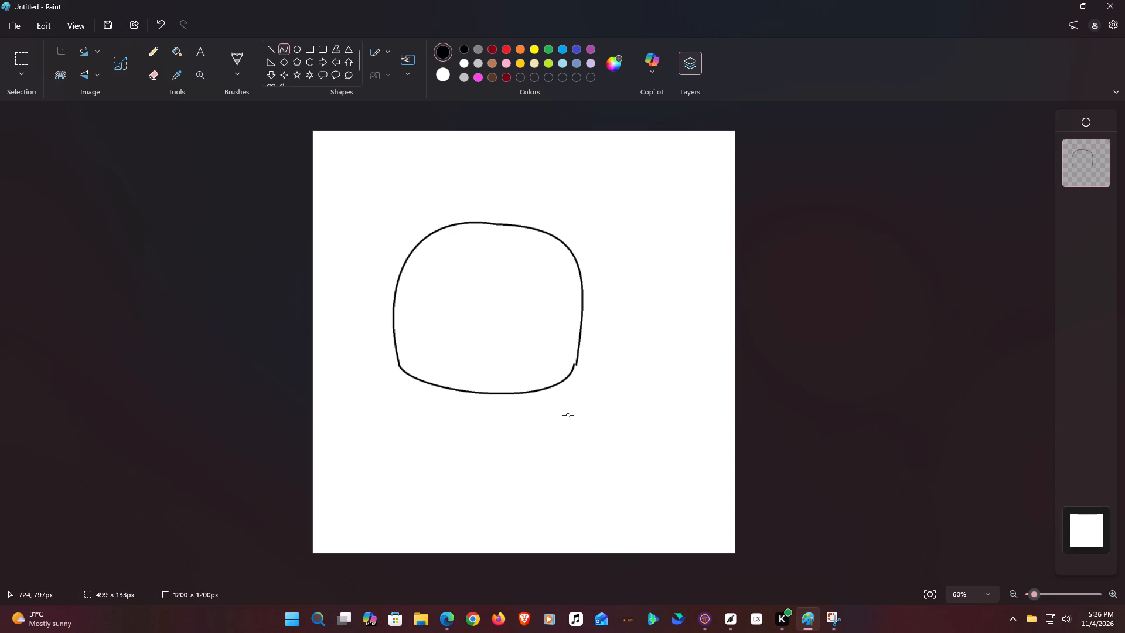
{"action": "left_click_drag", "start_coordinate": [568, 415], "coordinate": [558, 427]}
{"action": "left_click", "coordinate": [578, 392]}
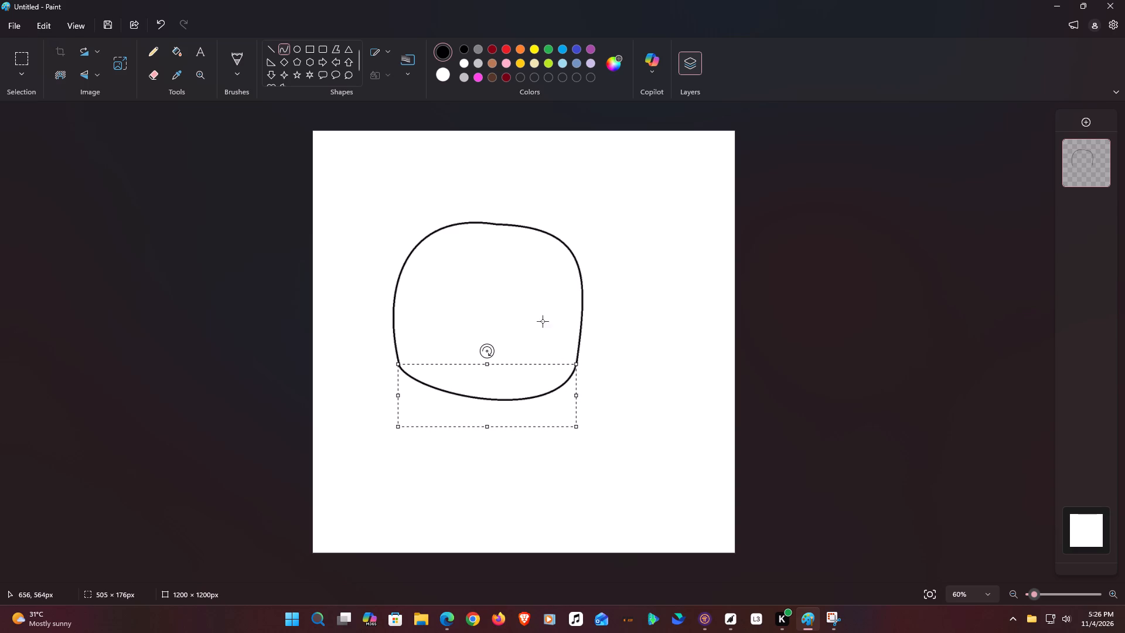
Draw a small arch-shaped curve about 195 × 200 px inside the outline's lower right.
{"action": "left_click_drag", "start_coordinate": [516, 342], "coordinate": [570, 343]}
{"action": "left_click_drag", "start_coordinate": [534, 345], "coordinate": [520, 273]}
{"action": "left_click_drag", "start_coordinate": [566, 301], "coordinate": [575, 290]}
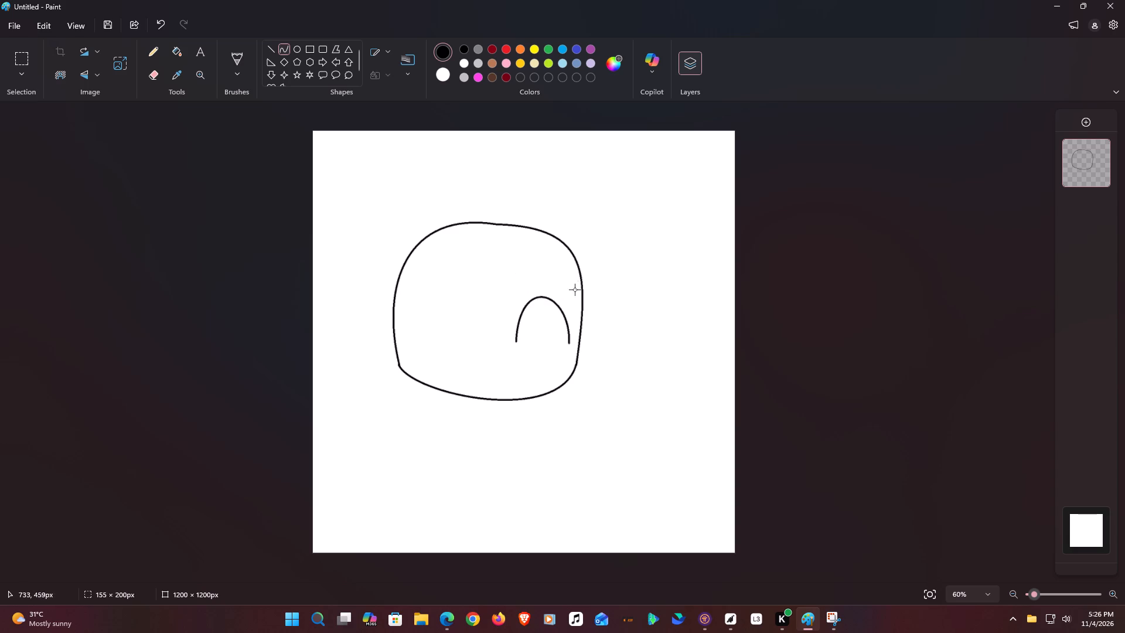
{"action": "left_click_drag", "start_coordinate": [575, 290], "coordinate": [585, 287]}
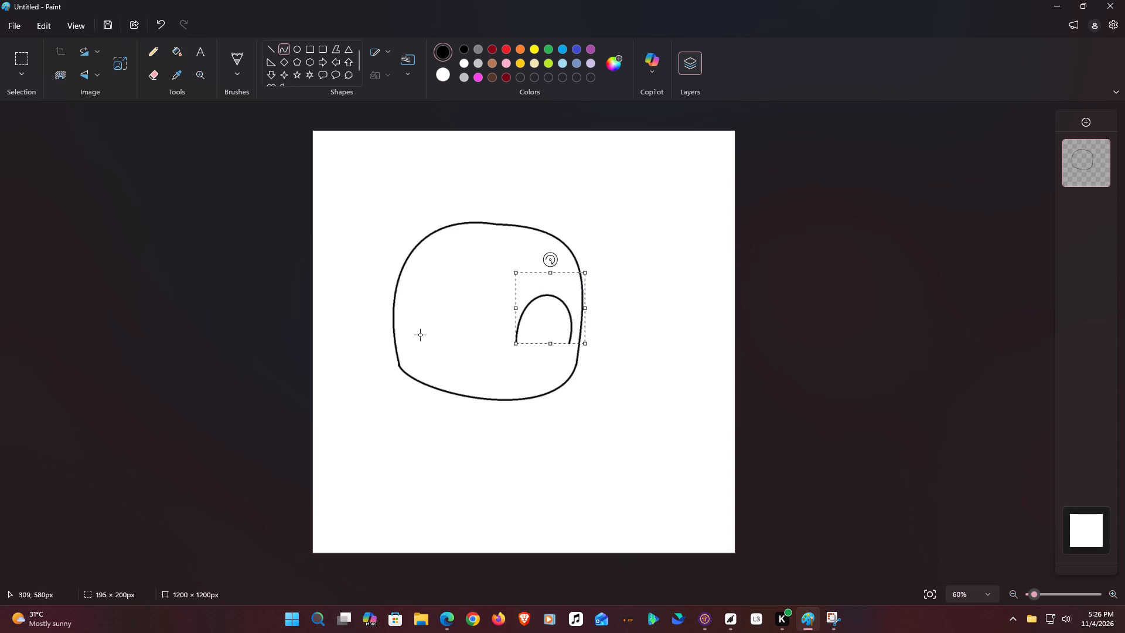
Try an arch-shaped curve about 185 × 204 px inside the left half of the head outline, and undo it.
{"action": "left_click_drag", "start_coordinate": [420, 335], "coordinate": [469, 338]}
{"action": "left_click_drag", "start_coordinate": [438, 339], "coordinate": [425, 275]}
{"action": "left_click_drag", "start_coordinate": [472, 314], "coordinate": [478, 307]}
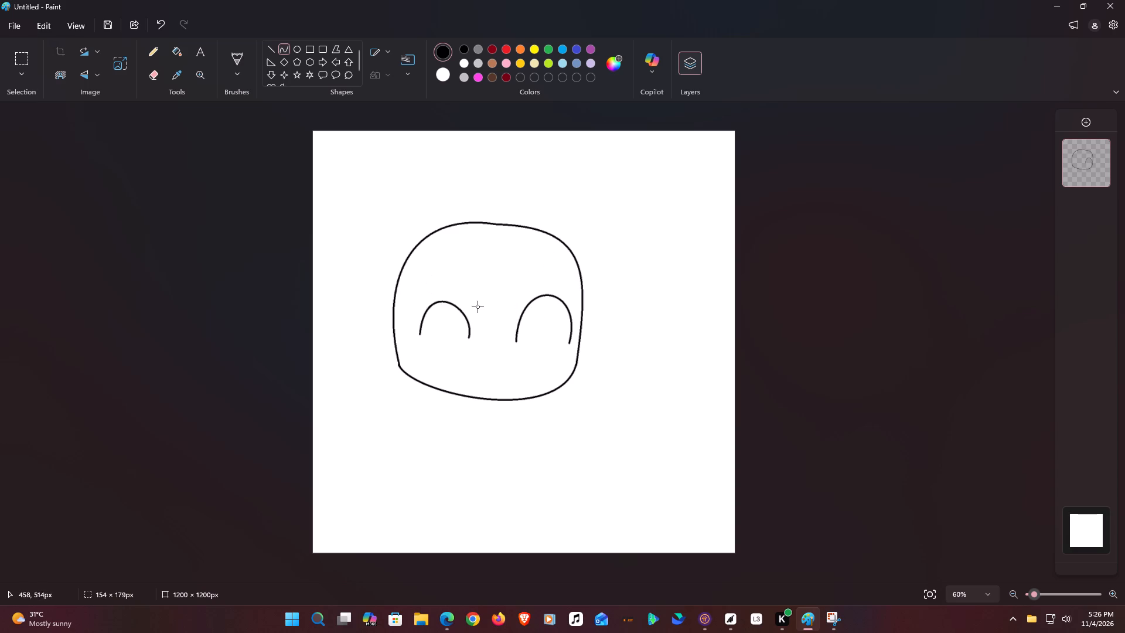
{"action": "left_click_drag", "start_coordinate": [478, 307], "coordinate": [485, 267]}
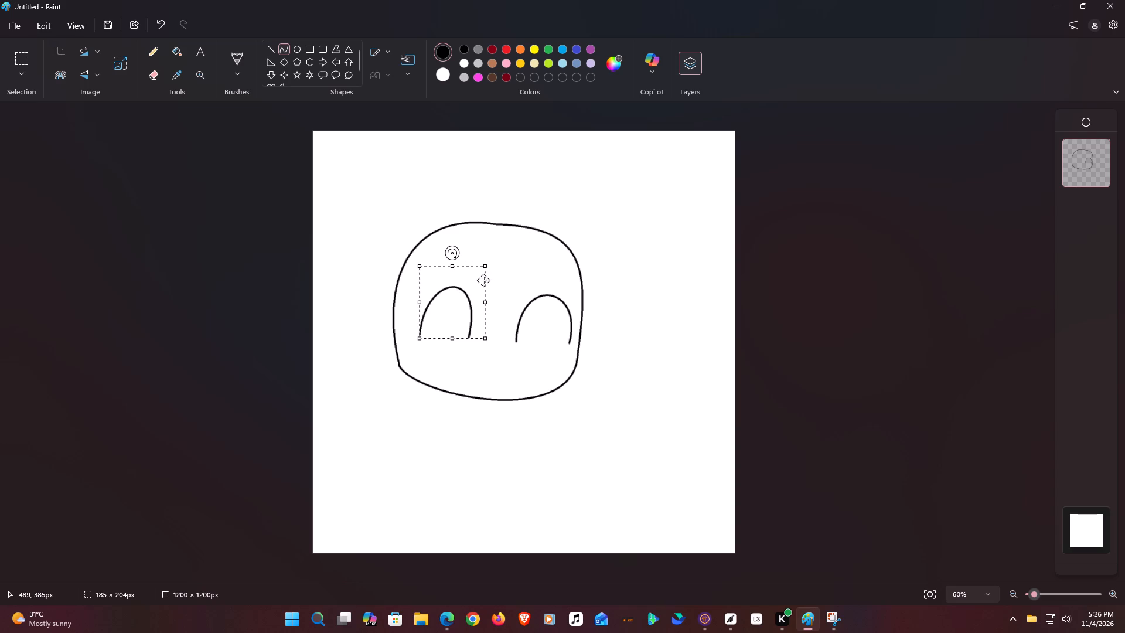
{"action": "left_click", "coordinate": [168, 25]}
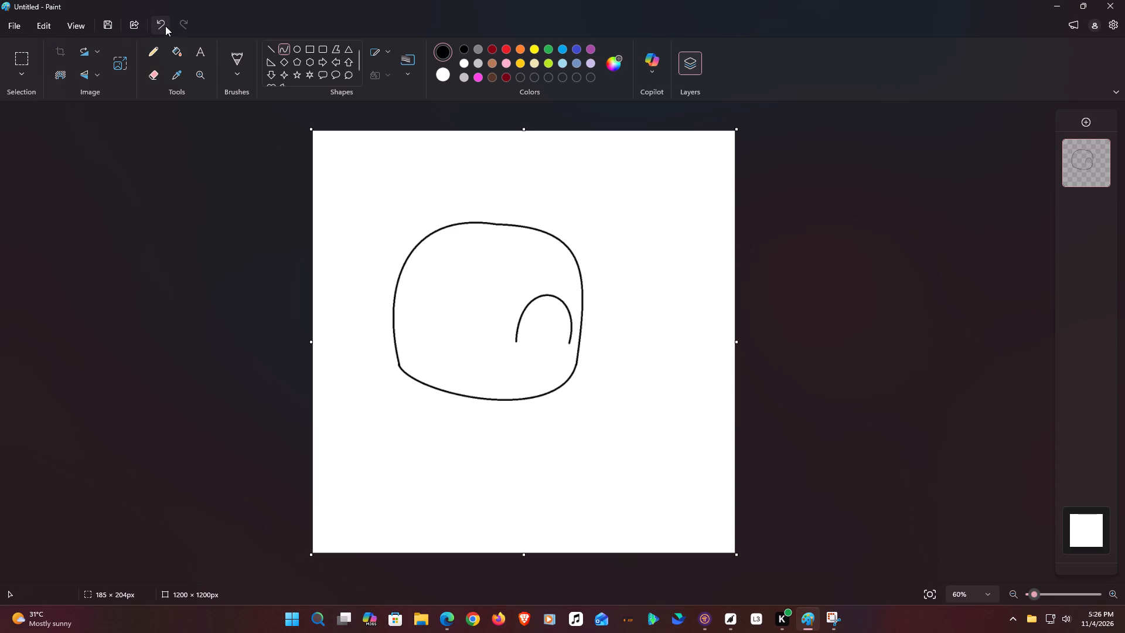
Draw an arch-shaped eye curve about 236 × 228 px inside the left half of the head outline.
{"action": "left_click_drag", "start_coordinate": [417, 329], "coordinate": [471, 337]}
{"action": "left_click_drag", "start_coordinate": [463, 325], "coordinate": [414, 257]}
{"action": "left_click_drag", "start_coordinate": [463, 315], "coordinate": [468, 291]}
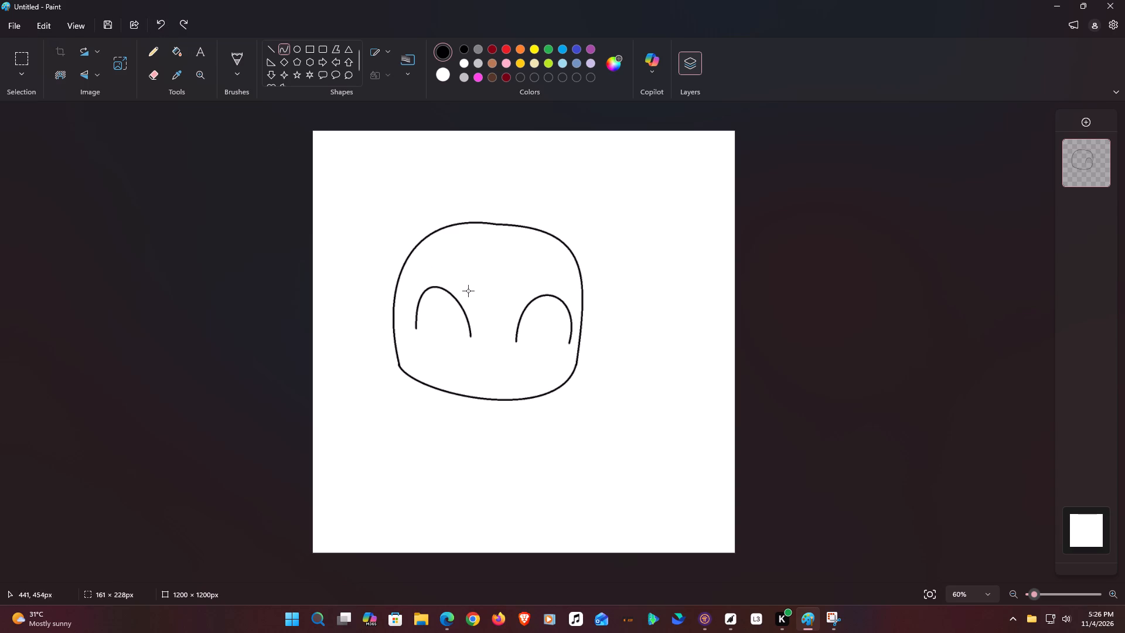
{"action": "left_click_drag", "start_coordinate": [468, 291], "coordinate": [497, 275]}
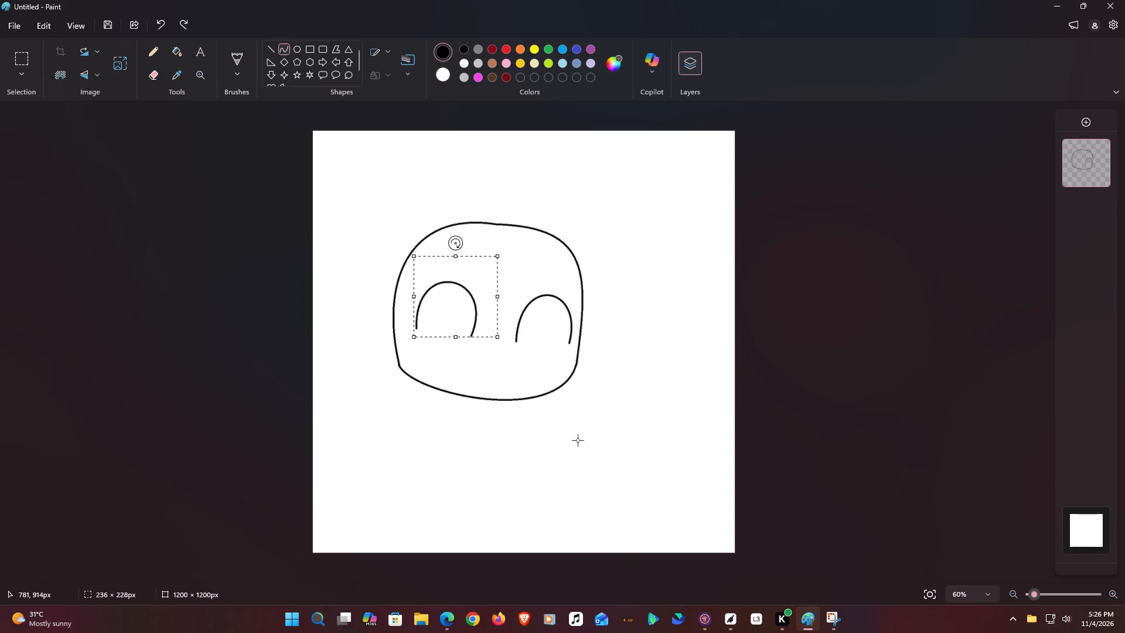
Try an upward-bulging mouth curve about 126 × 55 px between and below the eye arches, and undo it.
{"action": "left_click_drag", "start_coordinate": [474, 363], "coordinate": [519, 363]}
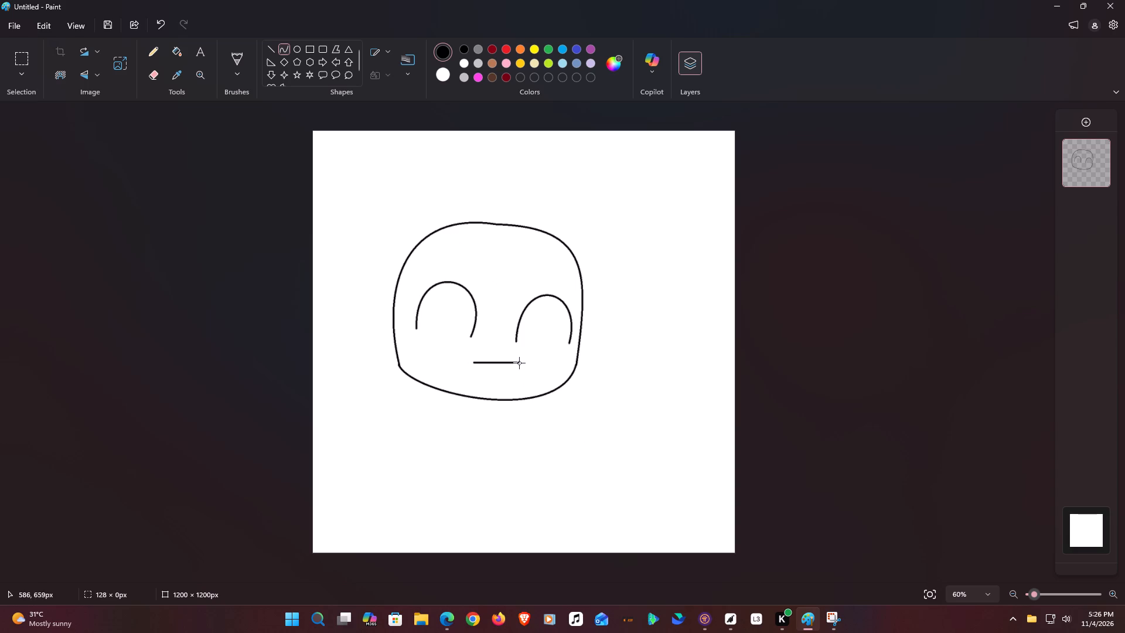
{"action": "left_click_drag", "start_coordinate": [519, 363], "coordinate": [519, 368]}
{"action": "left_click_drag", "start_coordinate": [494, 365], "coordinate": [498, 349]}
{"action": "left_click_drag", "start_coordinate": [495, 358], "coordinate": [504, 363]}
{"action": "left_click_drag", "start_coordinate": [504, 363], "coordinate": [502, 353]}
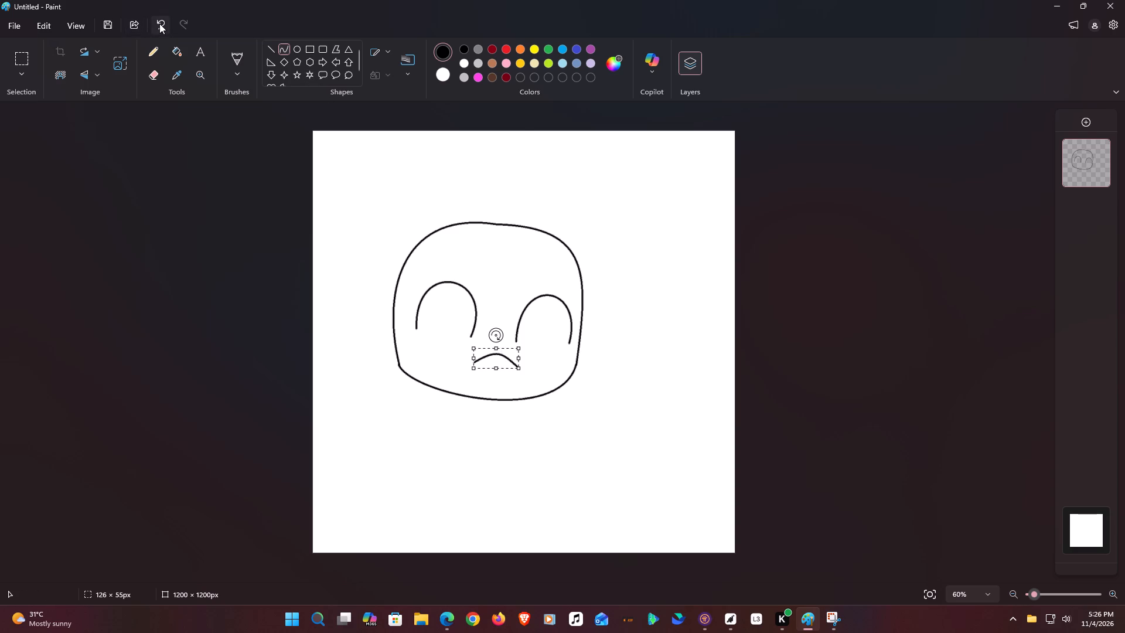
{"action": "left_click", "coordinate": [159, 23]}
Draw the left half of the upper lip as a sagging curve about 53 × 25 px, and move it slightly lower on the face.
{"action": "left_click_drag", "start_coordinate": [474, 357], "coordinate": [492, 349]}
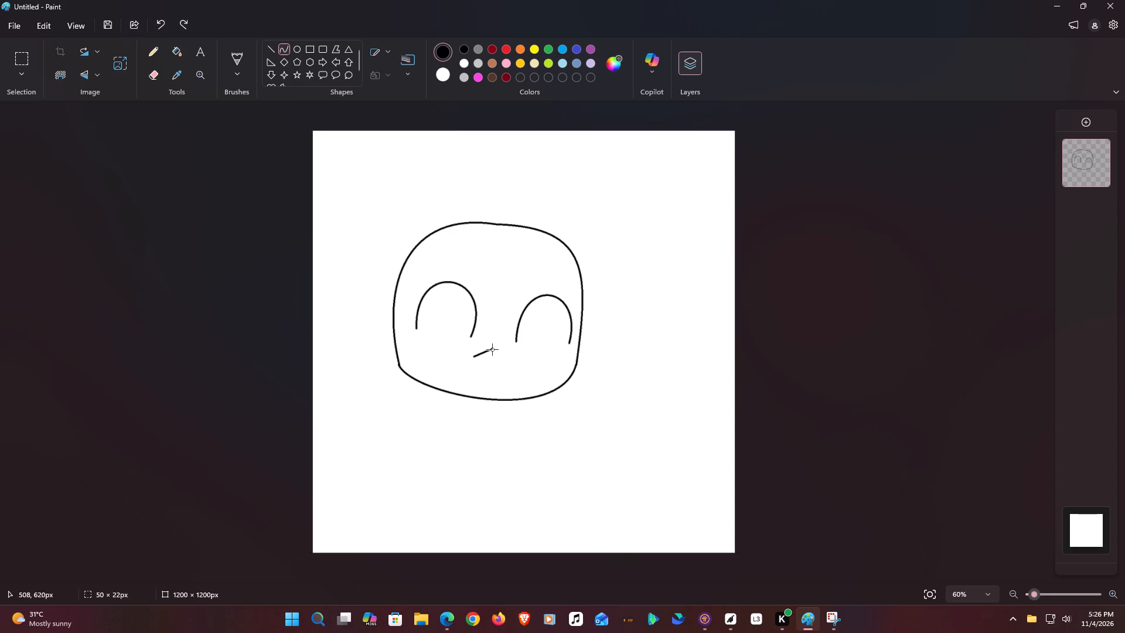
{"action": "left_click_drag", "start_coordinate": [492, 349], "coordinate": [493, 348]}
{"action": "left_click_drag", "start_coordinate": [1038, 591], "coordinate": [1070, 590]}
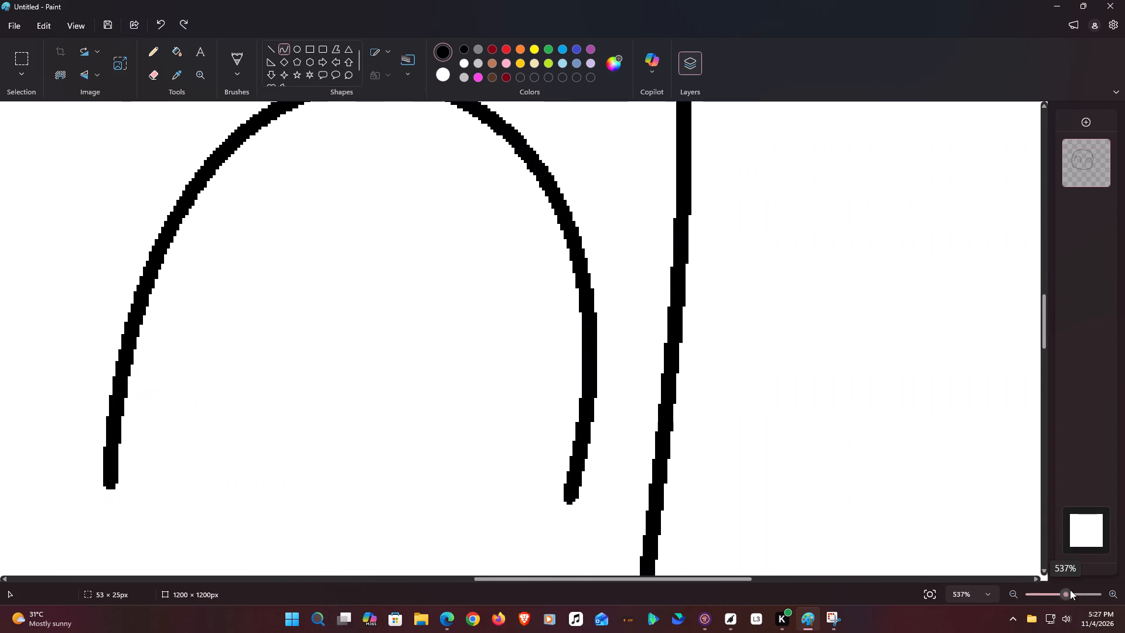
{"action": "left_click_drag", "start_coordinate": [1070, 590], "coordinate": [1038, 586]}
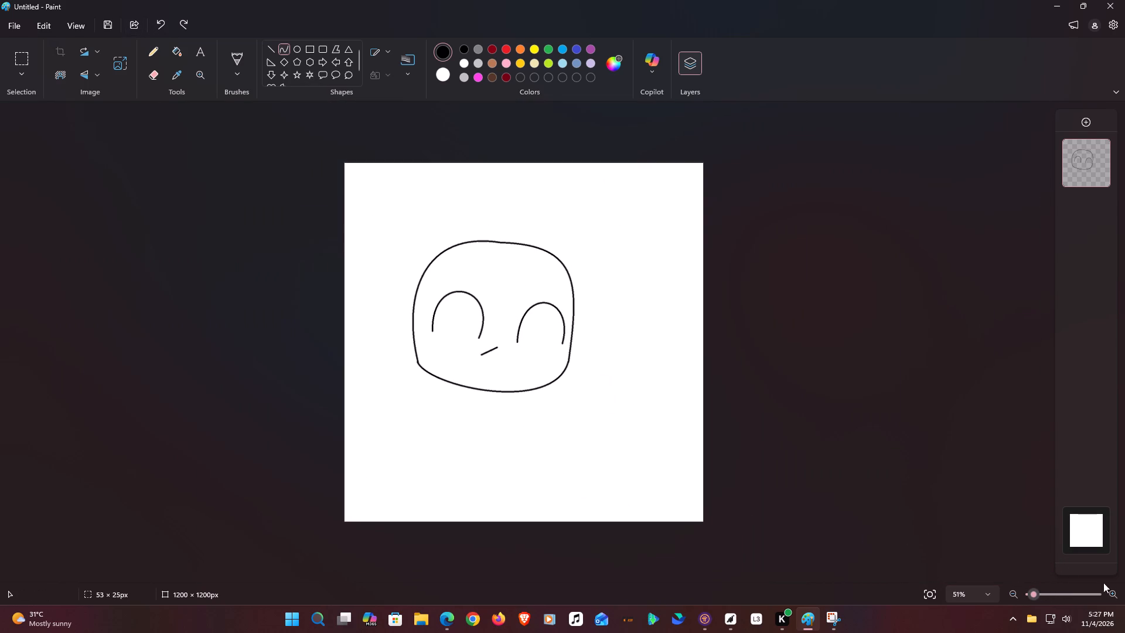
{"action": "left_click_drag", "start_coordinate": [1040, 594], "coordinate": [1042, 599]}
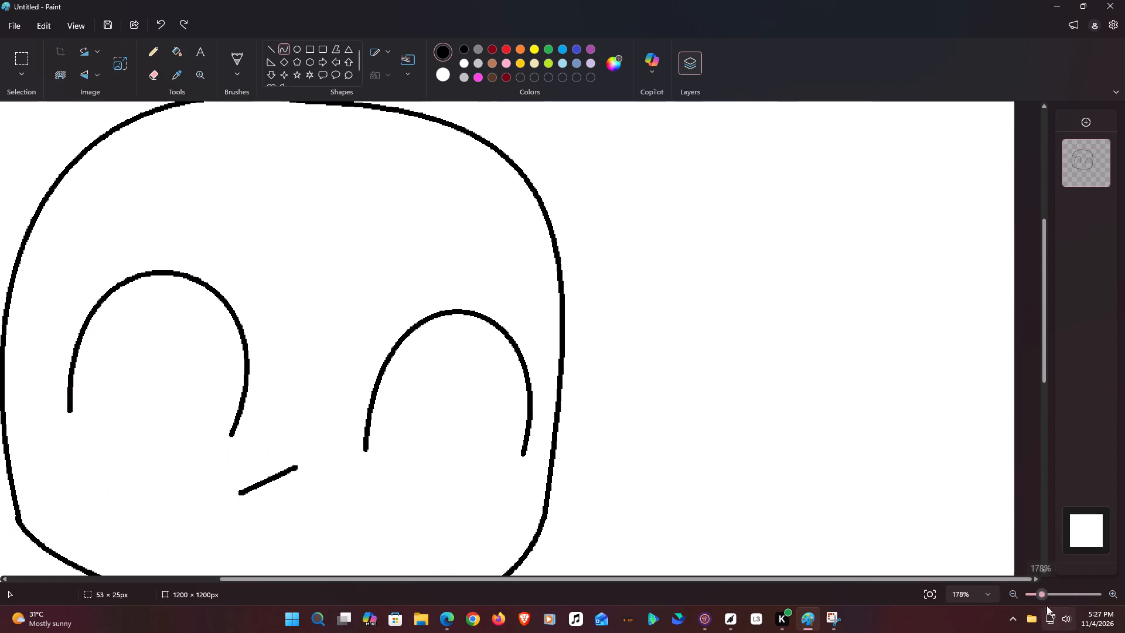
{"action": "left_click_drag", "start_coordinate": [267, 510], "coordinate": [284, 486]}
{"action": "left_click_drag", "start_coordinate": [271, 484], "coordinate": [313, 469]}
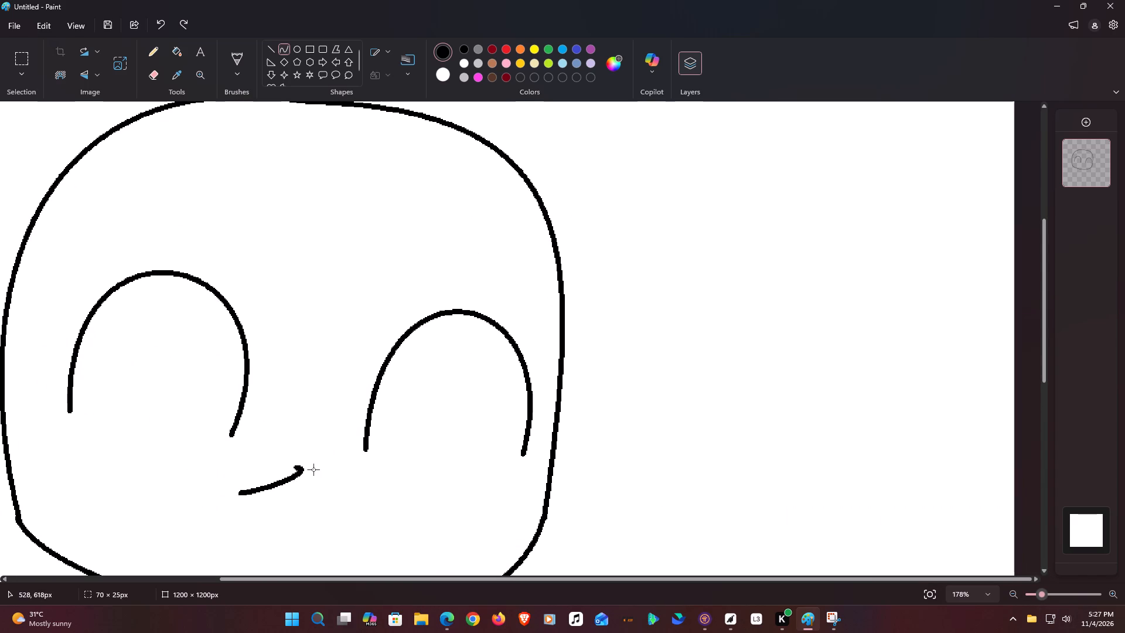
{"action": "left_click_drag", "start_coordinate": [313, 469], "coordinate": [289, 477]}
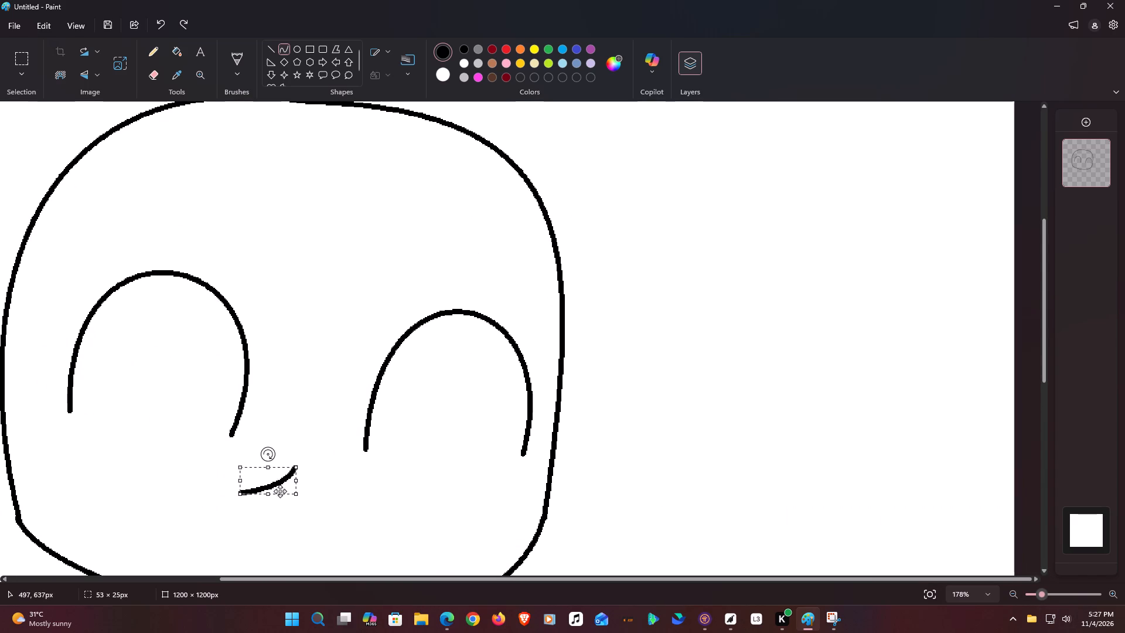
{"action": "left_click_drag", "start_coordinate": [277, 484], "coordinate": [275, 505]}
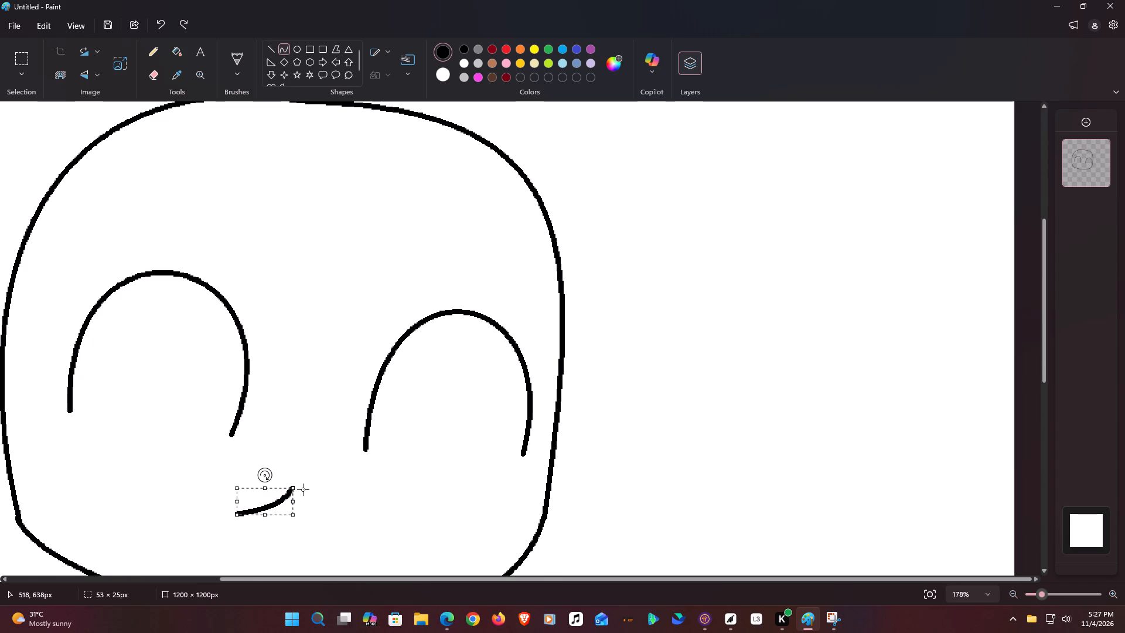
Draw the right half of the upper lip as a mirrored curve about 49 × 26 px, meeting the left half at a central peak.
{"action": "left_click_drag", "start_coordinate": [344, 515], "coordinate": [314, 503]}
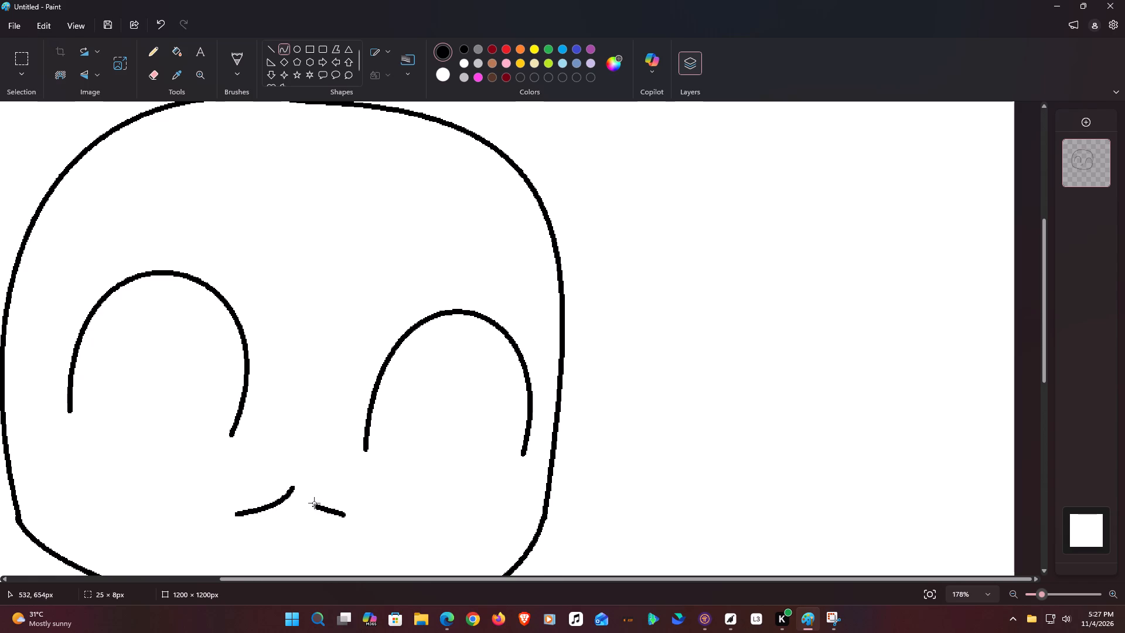
{"action": "left_click_drag", "start_coordinate": [314, 503], "coordinate": [294, 489]}
{"action": "left_click_drag", "start_coordinate": [310, 498], "coordinate": [308, 505]}
{"action": "left_click_drag", "start_coordinate": [308, 505], "coordinate": [303, 508]}
{"action": "left_click_drag", "start_coordinate": [311, 505], "coordinate": [302, 497]}
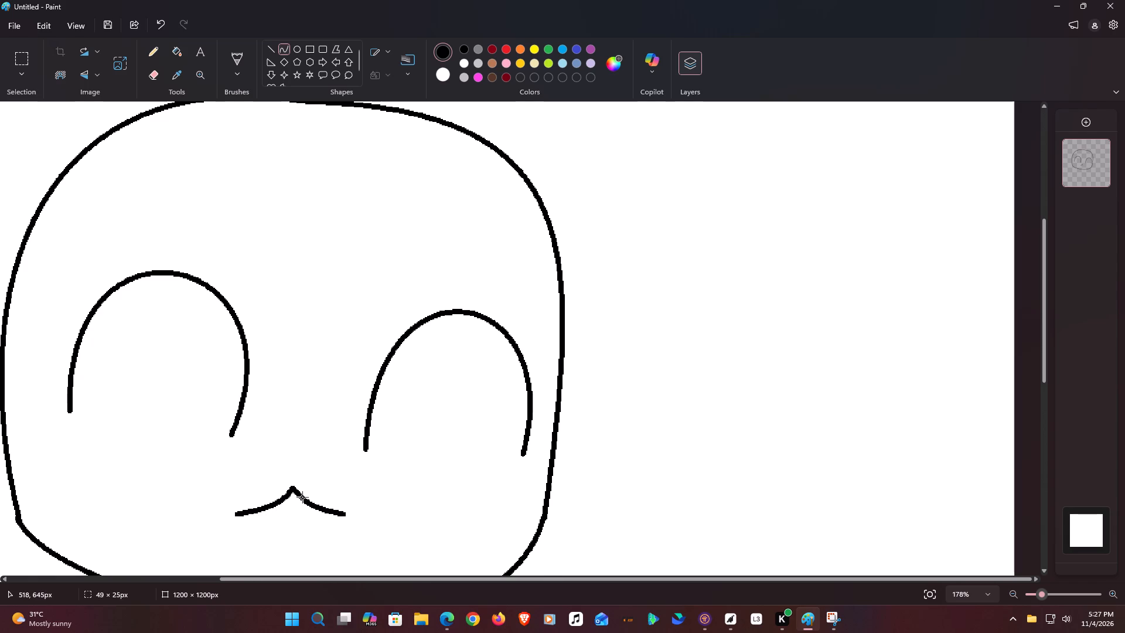
{"action": "left_click_drag", "start_coordinate": [302, 497], "coordinate": [302, 496]}
{"action": "left_click", "coordinate": [302, 496]}
{"action": "left_click_drag", "start_coordinate": [306, 496], "coordinate": [285, 488]}
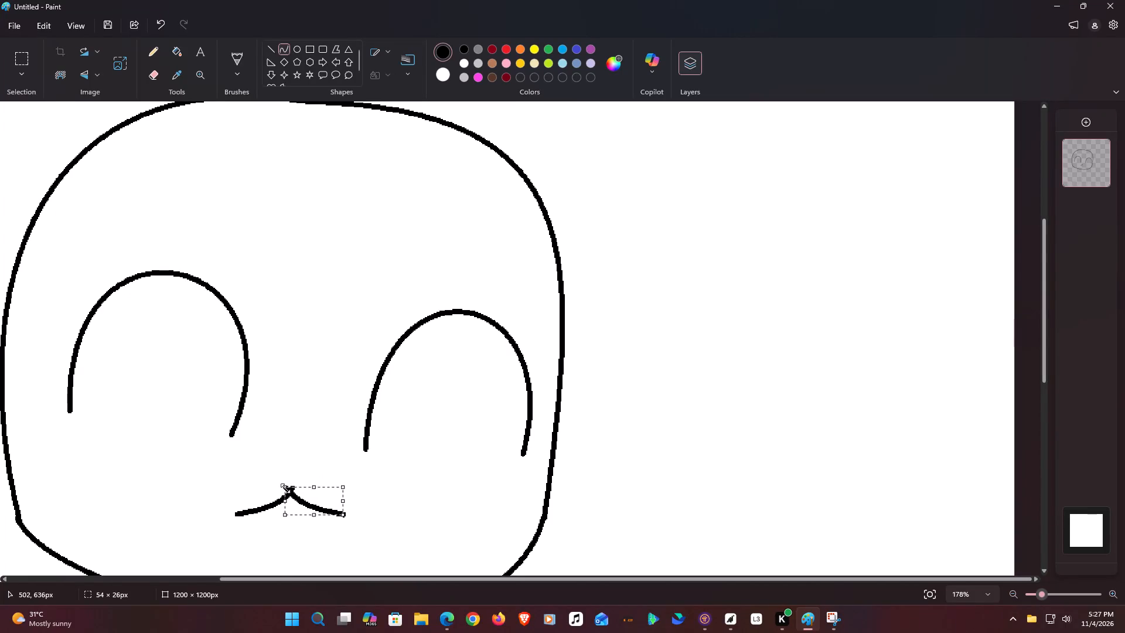
{"action": "left_click_drag", "start_coordinate": [285, 488], "coordinate": [293, 487]}
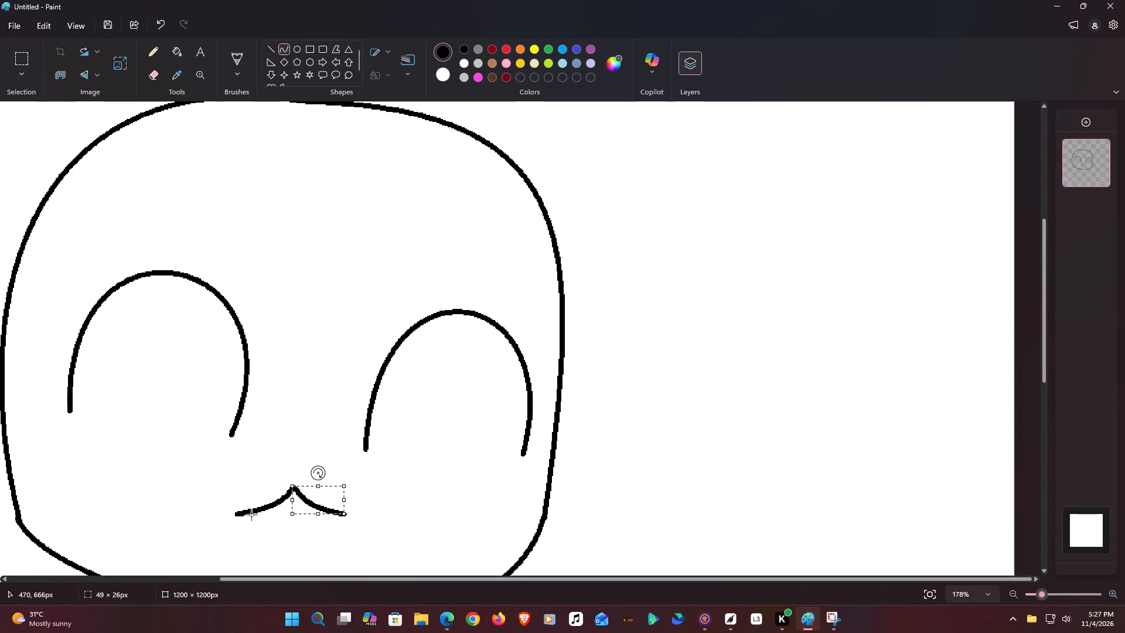
Close the mouth with a downward-bulging curve about 107 × 84 px joining the two outer ends of the upper lip.
{"action": "left_click_drag", "start_coordinate": [234, 515], "coordinate": [332, 520]}
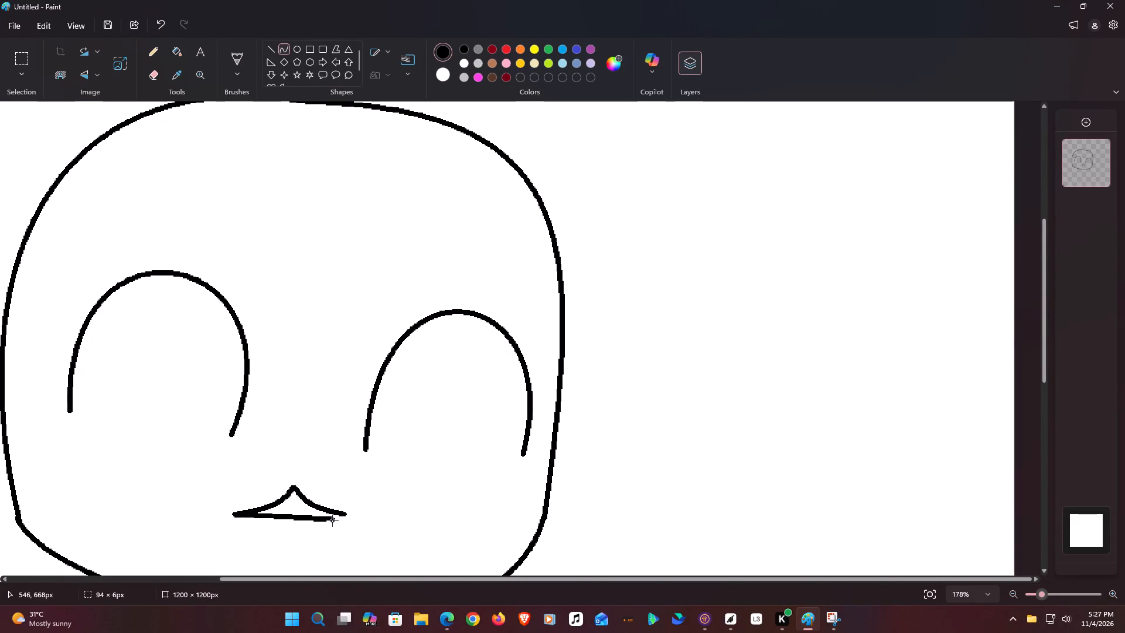
{"action": "left_click_drag", "start_coordinate": [332, 520], "coordinate": [343, 516]}
{"action": "scroll", "coordinate": [395, 370], "scroll_direction": "down", "scroll_amount": 1}
{"action": "left_click_drag", "start_coordinate": [264, 441], "coordinate": [232, 502]}
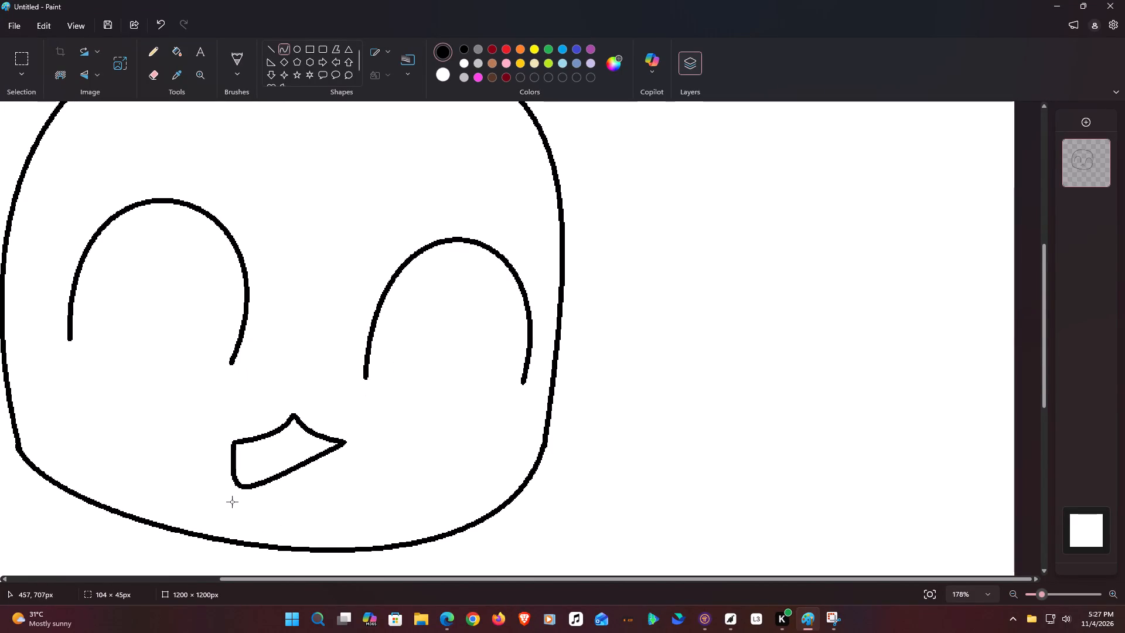
{"action": "left_click_drag", "start_coordinate": [232, 502], "coordinate": [232, 503]}
{"action": "left_click_drag", "start_coordinate": [294, 486], "coordinate": [287, 515]}
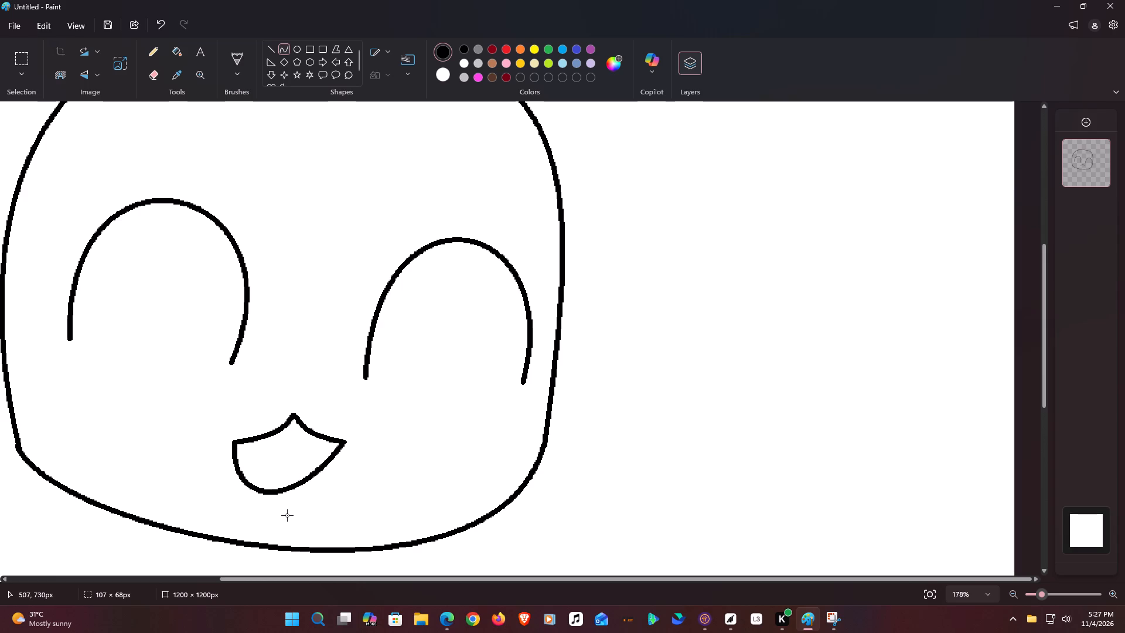
{"action": "left_click_drag", "start_coordinate": [287, 515], "coordinate": [284, 530]}
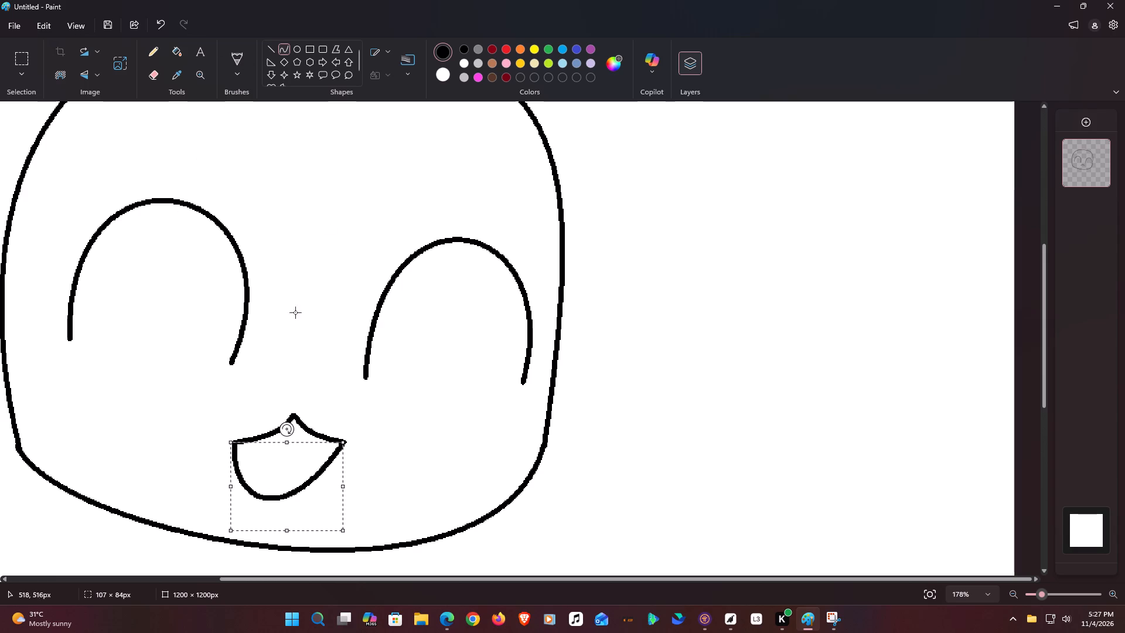
Draw a tiny V-shaped nose above the mouth's peak from two straight lines, about 4 × 7 px and 4 × 5 px.
{"action": "left_click", "coordinate": [270, 56]}
{"action": "left_click", "coordinate": [265, 47]}
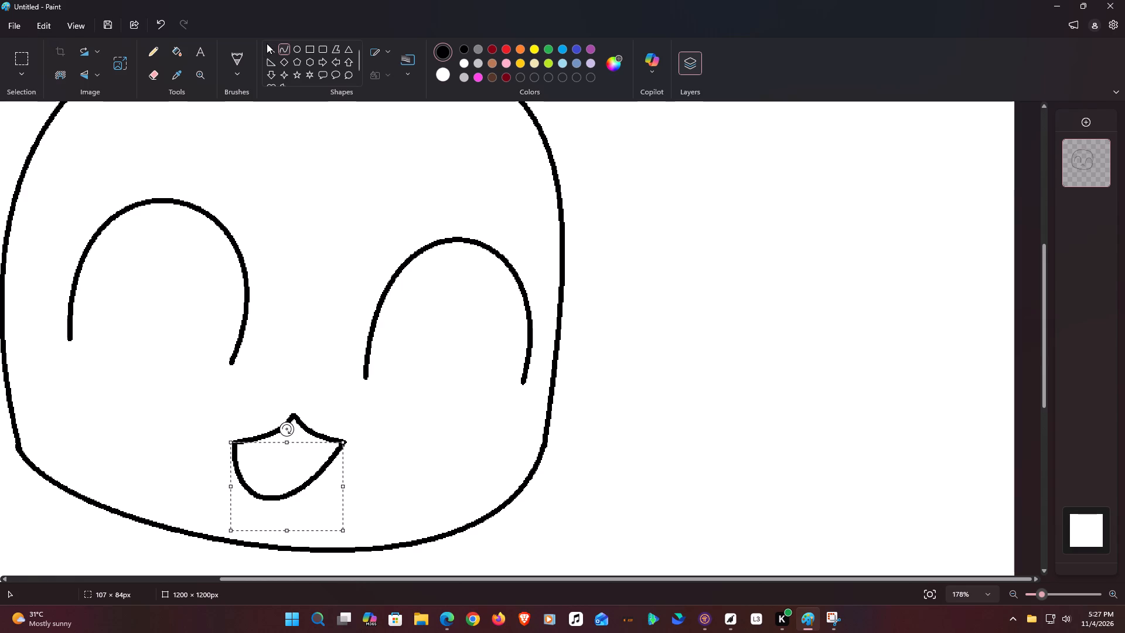
{"action": "left_click", "coordinate": [267, 43]}
{"action": "left_click", "coordinate": [269, 51]}
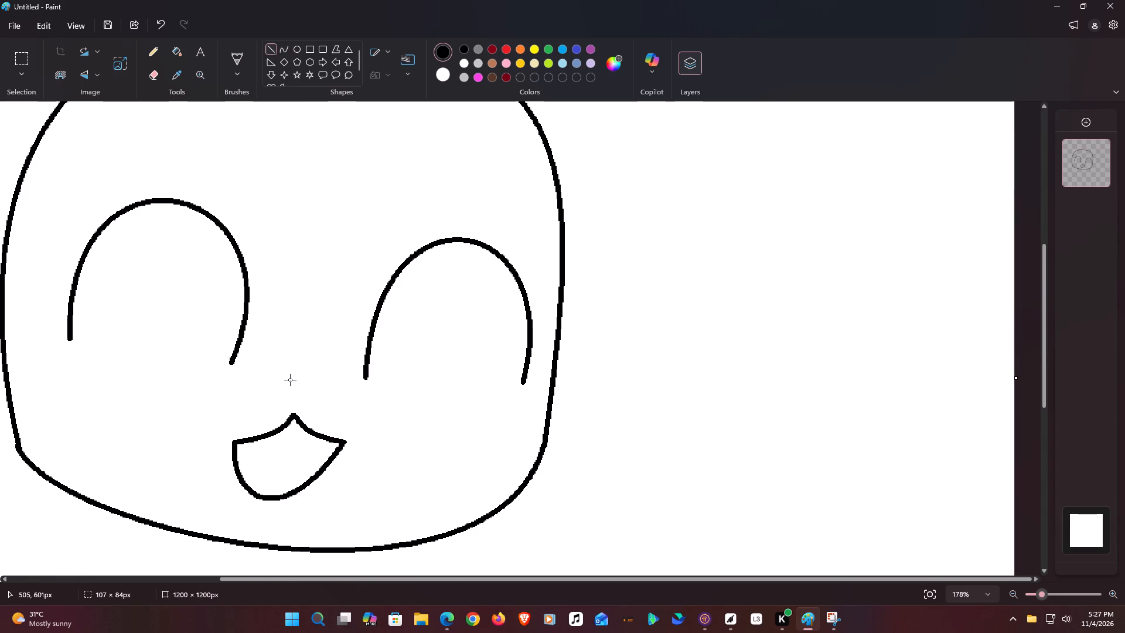
{"action": "left_click_drag", "start_coordinate": [289, 380], "coordinate": [295, 384]}
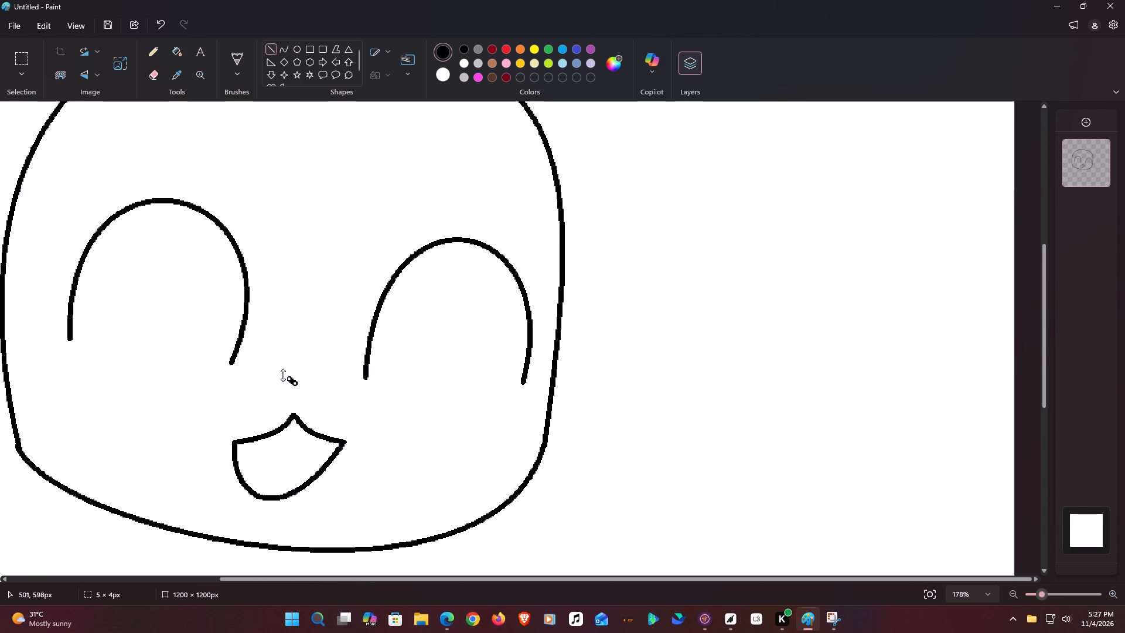
{"action": "left_click", "coordinate": [288, 377]}
{"action": "left_click_drag", "start_coordinate": [306, 376], "coordinate": [305, 377]}
{"action": "left_click_drag", "start_coordinate": [305, 377], "coordinate": [298, 383]}
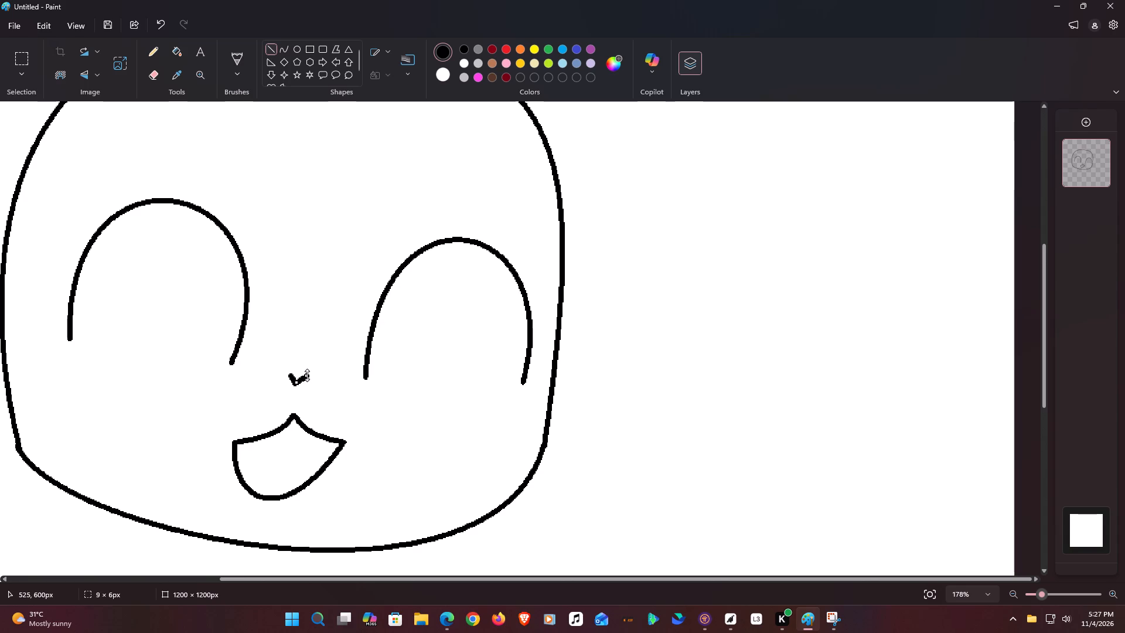
{"action": "left_click", "coordinate": [306, 375]}
{"action": "left_click", "coordinate": [270, 52]}
Switch to the Pencil tool and adjust its stroke thickness for filling the small nose.
{"action": "left_click", "coordinate": [153, 56]}
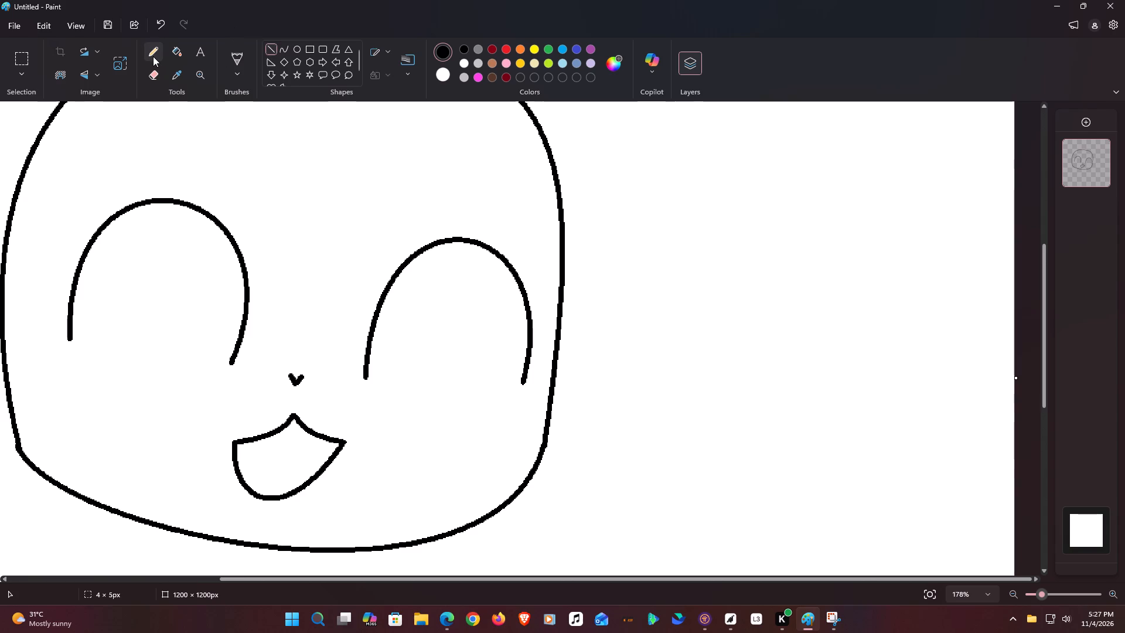
{"action": "left_click_drag", "start_coordinate": [19, 257], "coordinate": [36, 316]}
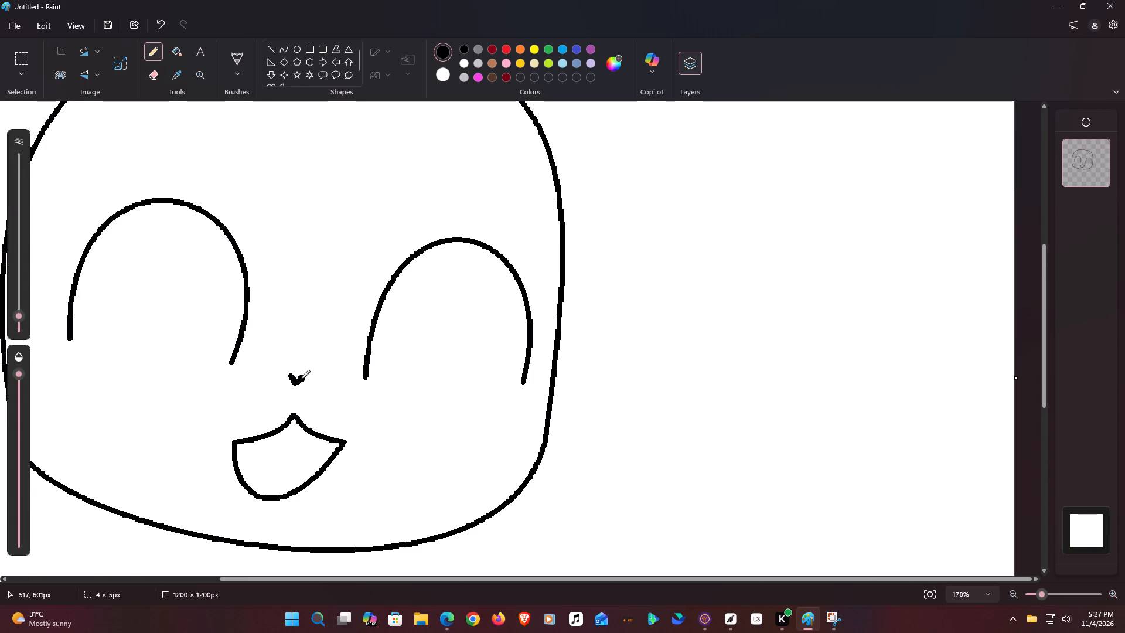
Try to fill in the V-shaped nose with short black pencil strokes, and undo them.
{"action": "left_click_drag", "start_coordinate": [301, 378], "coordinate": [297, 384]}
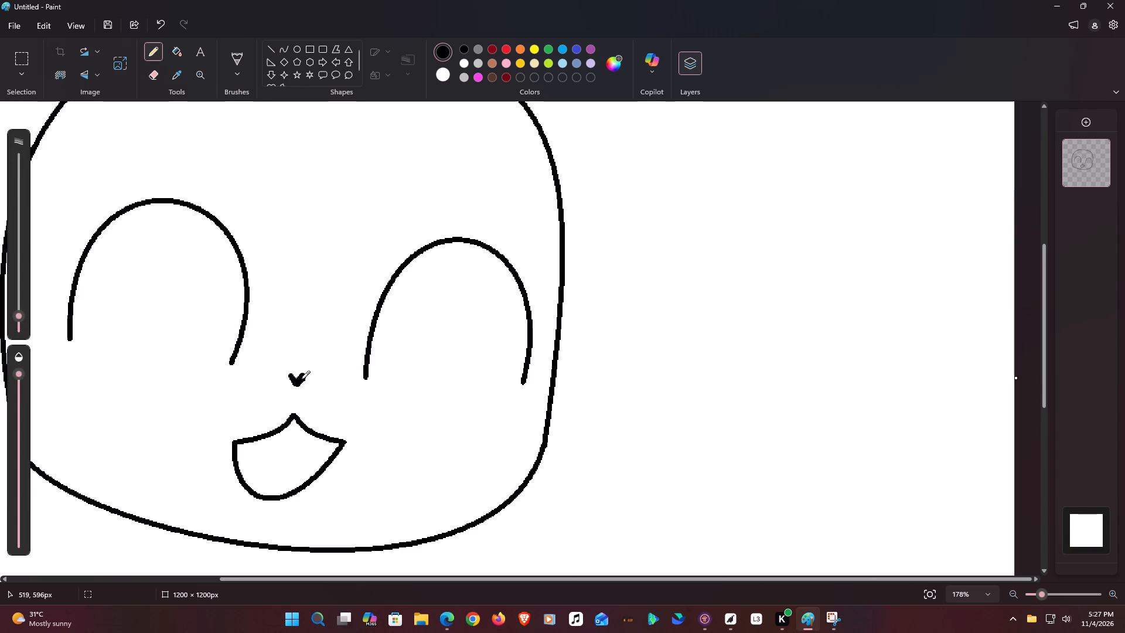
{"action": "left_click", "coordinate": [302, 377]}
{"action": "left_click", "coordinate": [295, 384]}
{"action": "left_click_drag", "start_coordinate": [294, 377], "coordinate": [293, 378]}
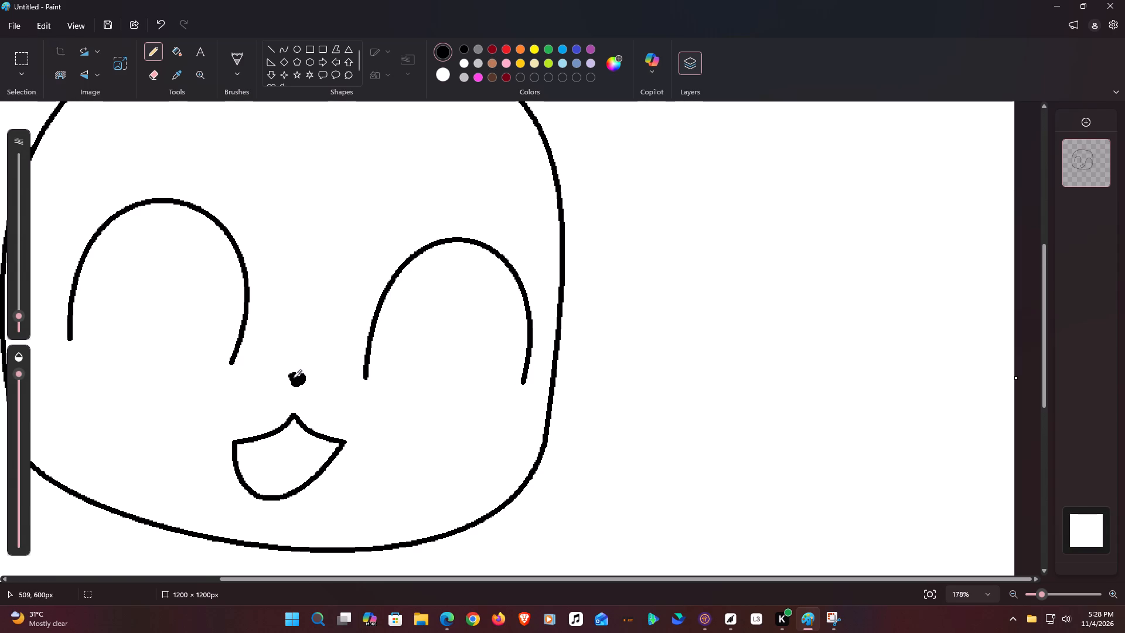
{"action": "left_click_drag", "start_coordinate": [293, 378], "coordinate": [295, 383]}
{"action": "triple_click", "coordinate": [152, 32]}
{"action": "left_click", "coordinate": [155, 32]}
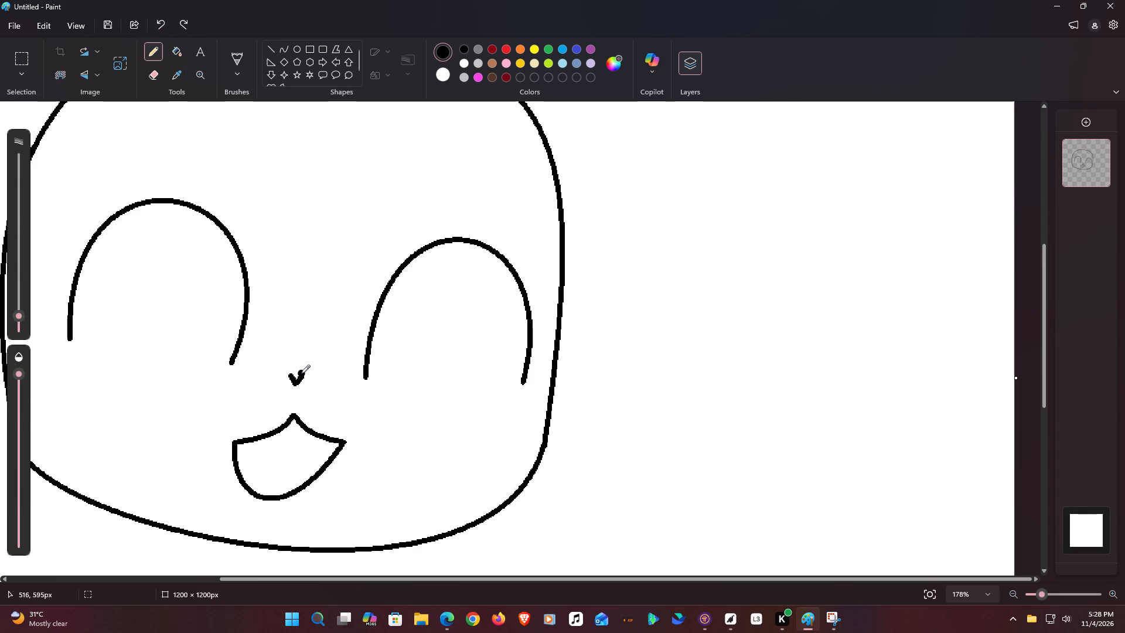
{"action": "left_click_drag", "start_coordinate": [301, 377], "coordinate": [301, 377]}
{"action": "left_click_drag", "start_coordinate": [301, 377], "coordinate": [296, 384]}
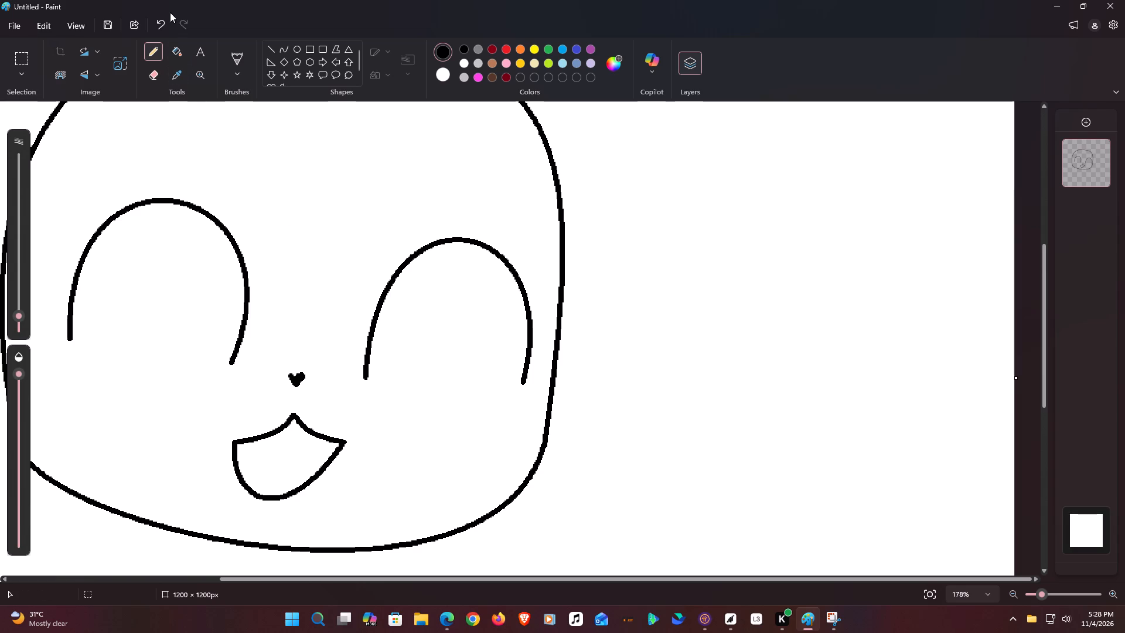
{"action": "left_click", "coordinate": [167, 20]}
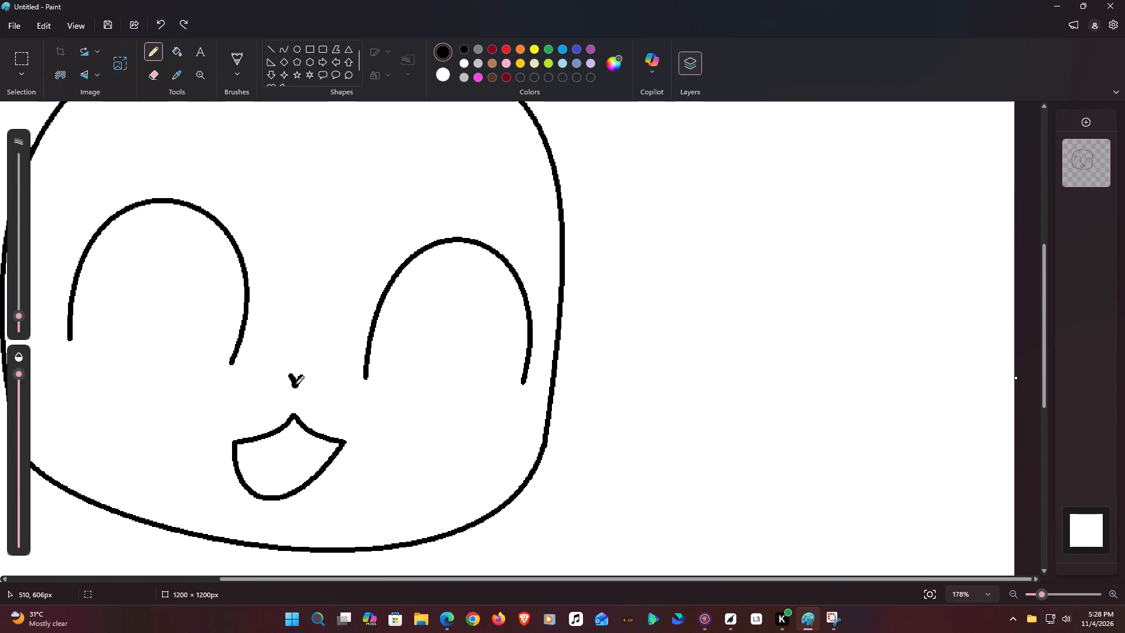
Thicken and fill the V-shaped nose with black pencil dabs, shaping it into a small solid heart.
{"action": "left_click", "coordinate": [296, 384]}
{"action": "left_click", "coordinate": [301, 380]}
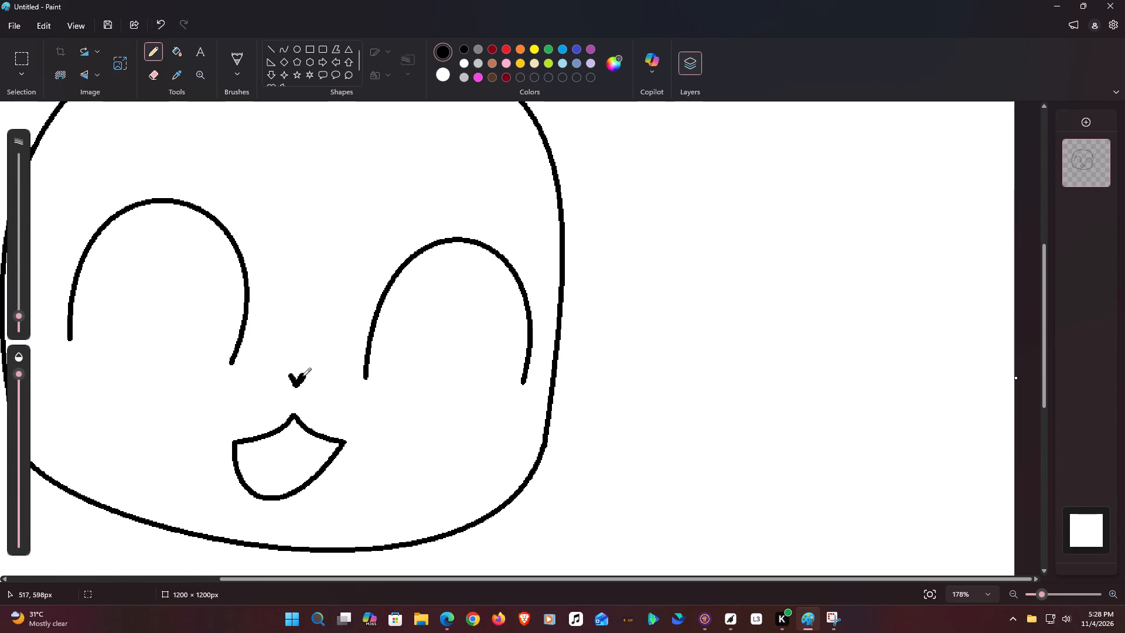
{"action": "left_click", "coordinate": [302, 376]}
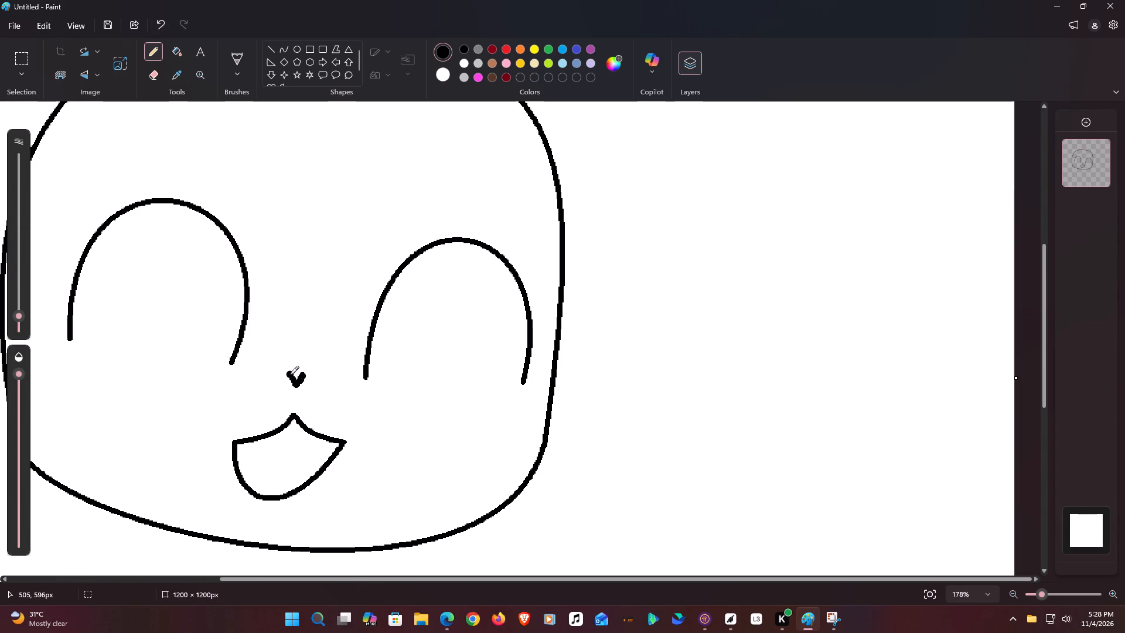
{"action": "left_click", "coordinate": [291, 375]}
{"action": "left_click", "coordinate": [292, 376]}
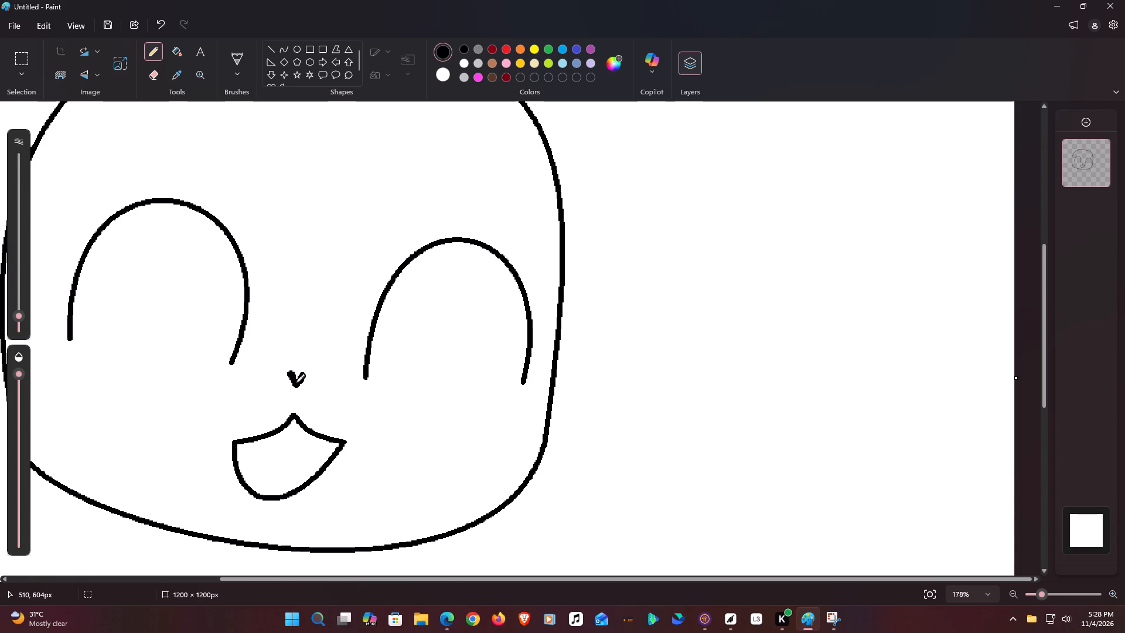
{"action": "left_click", "coordinate": [294, 383]}
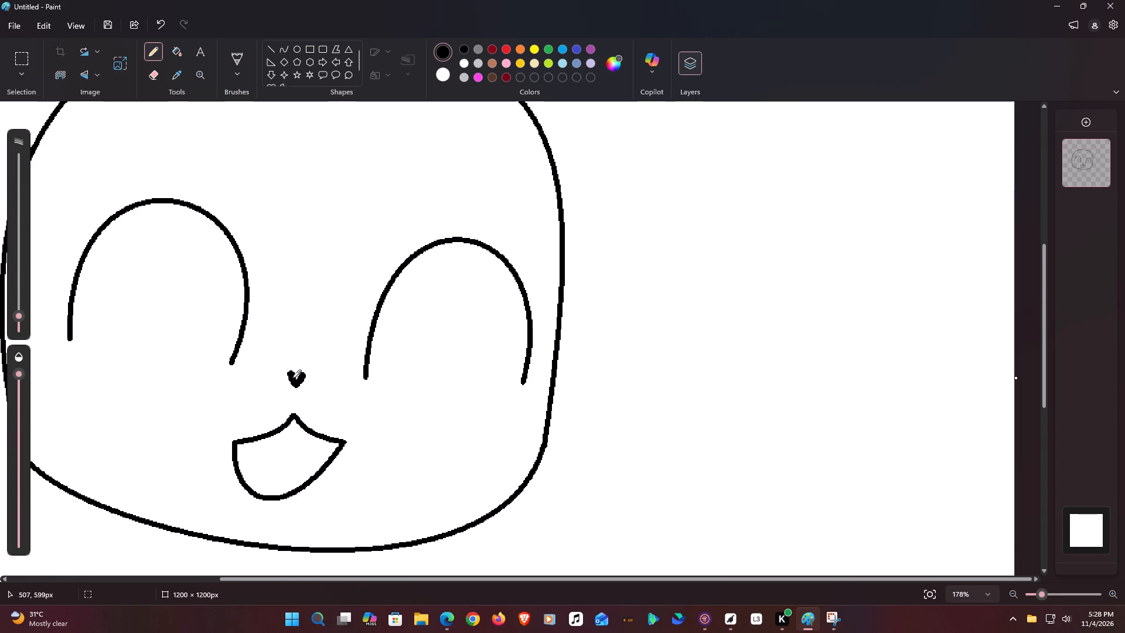
{"action": "left_click", "coordinate": [292, 381]}
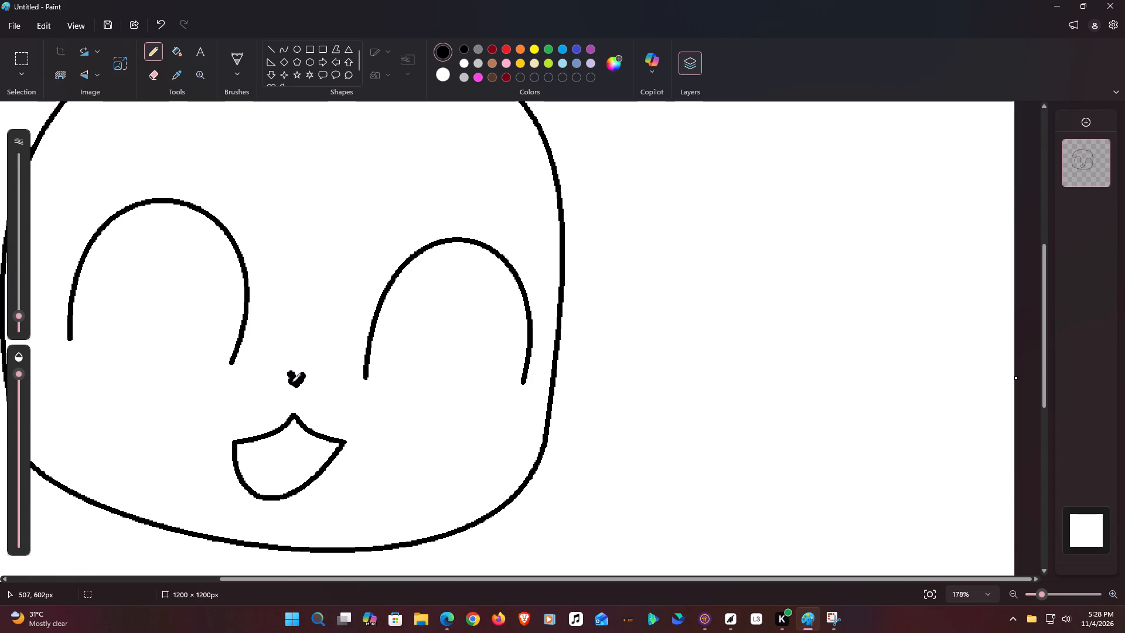
{"action": "left_click", "coordinate": [290, 376]}
{"action": "left_click", "coordinate": [297, 380]}
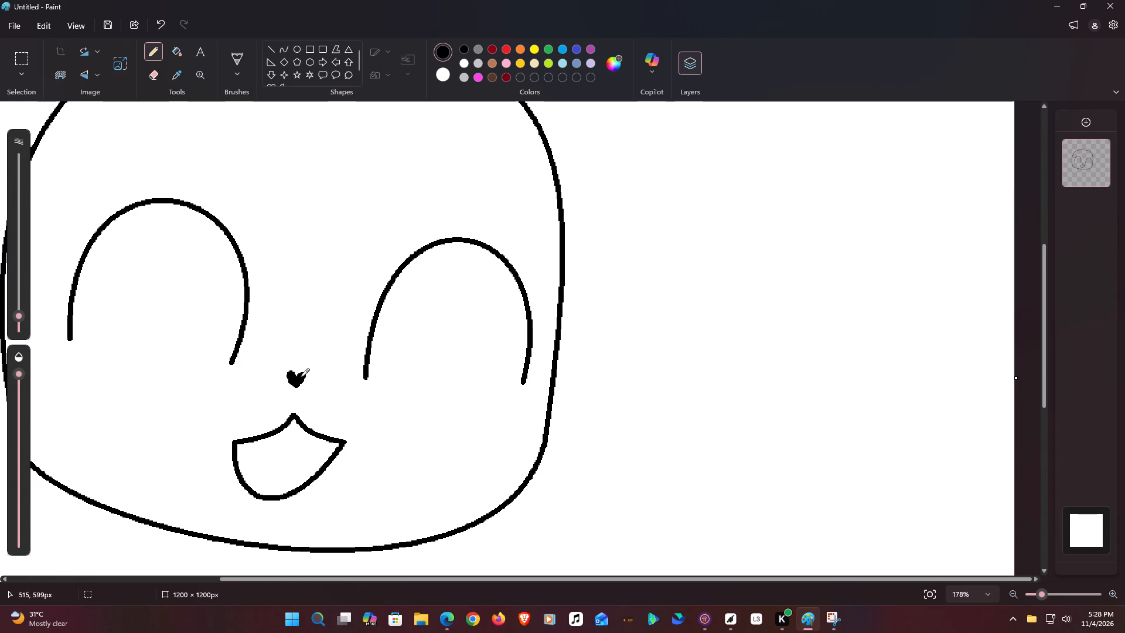
{"action": "left_click", "coordinate": [299, 377]}
Draw the right eye's iris as a downward-looping curve, about 105 × 172 px, starting and ending on the eye arch's outer side.
{"action": "left_click", "coordinate": [281, 50]}
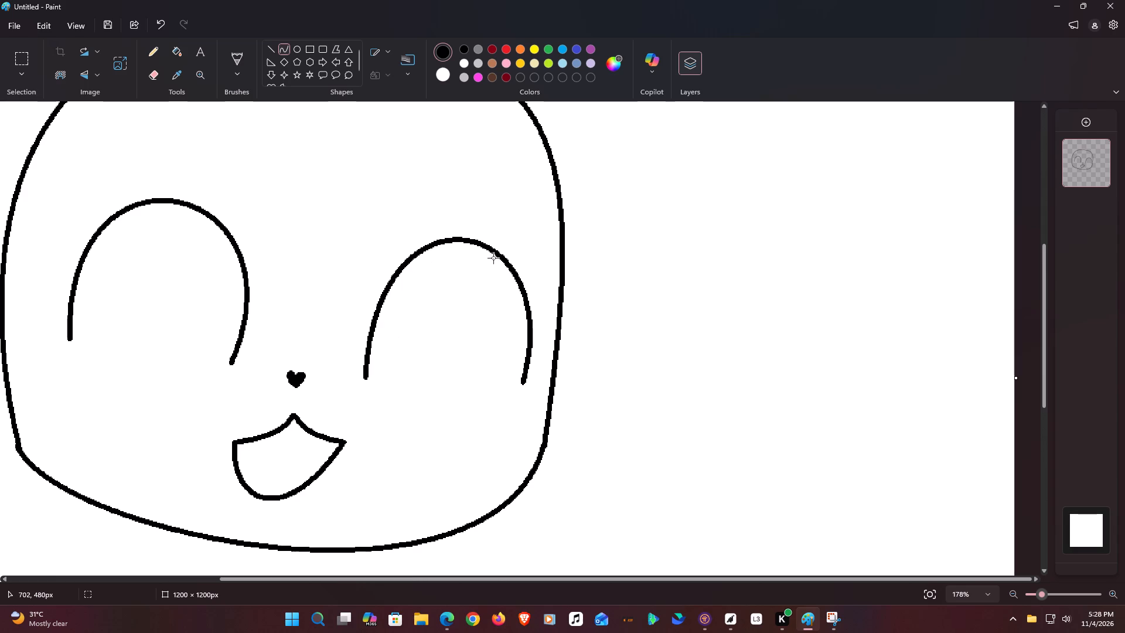
{"action": "left_click_drag", "start_coordinate": [495, 254], "coordinate": [536, 319]}
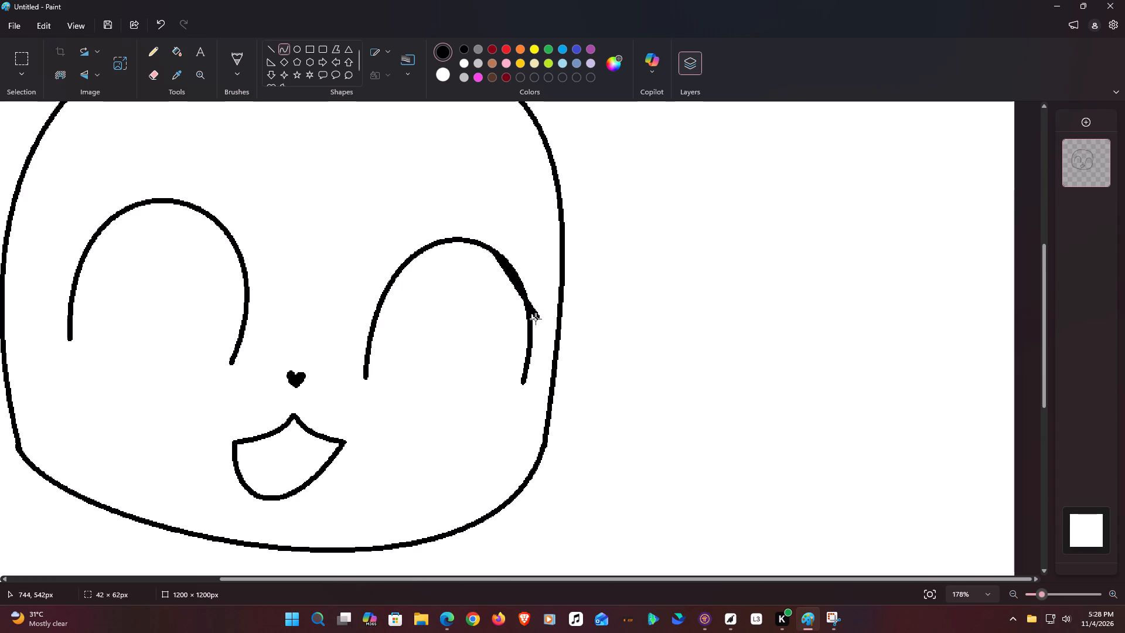
{"action": "left_click_drag", "start_coordinate": [536, 319], "coordinate": [532, 324]}
{"action": "left_click_drag", "start_coordinate": [529, 314], "coordinate": [418, 380]}
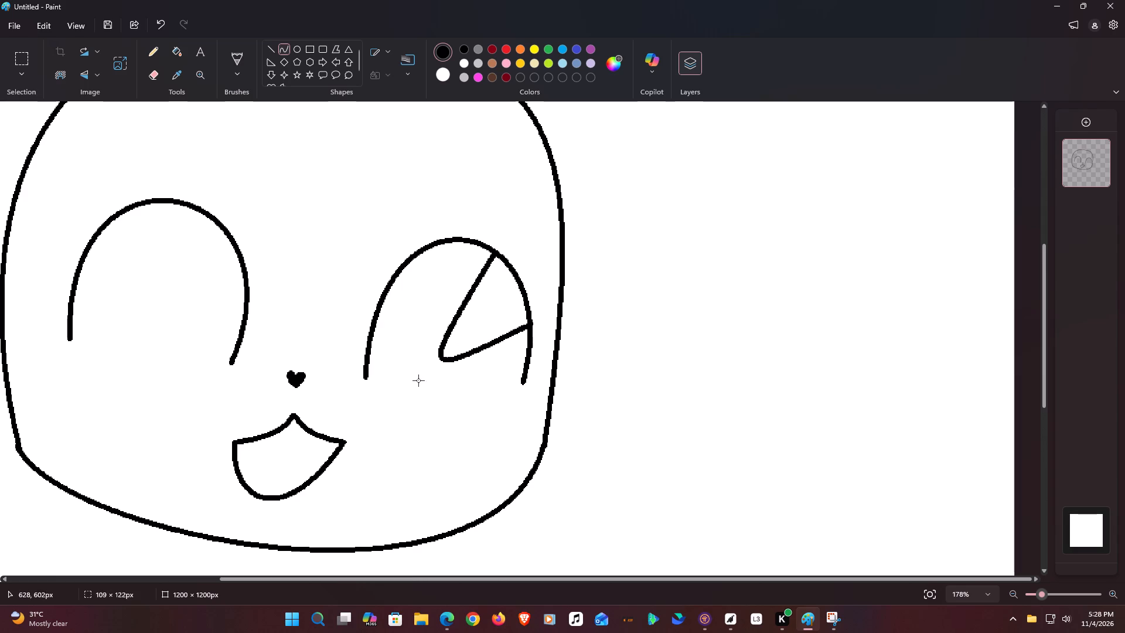
{"action": "left_click_drag", "start_coordinate": [418, 380], "coordinate": [422, 394]}
{"action": "left_click_drag", "start_coordinate": [472, 302], "coordinate": [516, 433]}
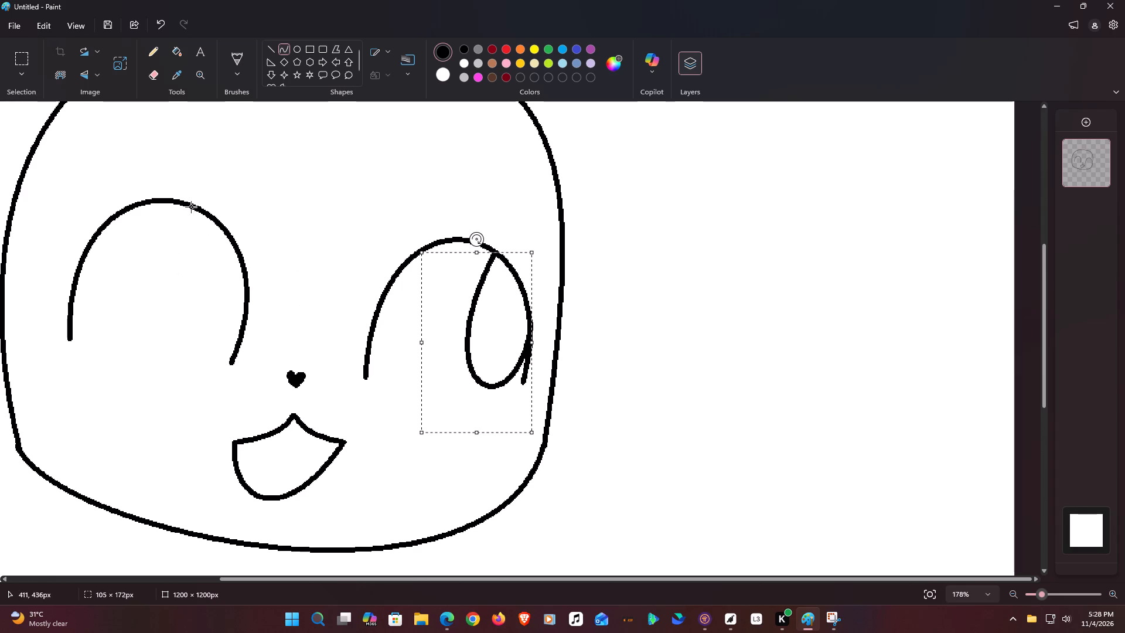
Draw the left eye's iris as a matching downward-looping curve, about 93 × 189 px, against the arch's inner side.
{"action": "left_click_drag", "start_coordinate": [191, 207], "coordinate": [244, 320]}
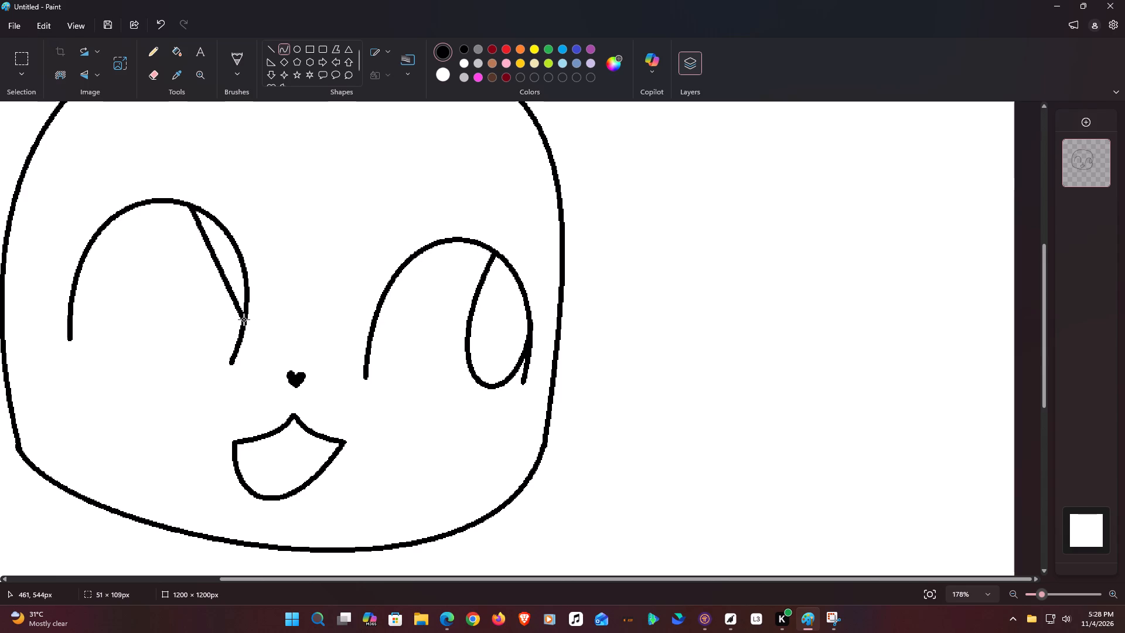
{"action": "left_click_drag", "start_coordinate": [236, 286], "coordinate": [147, 380]}
{"action": "left_click_drag", "start_coordinate": [150, 282], "coordinate": [216, 406]}
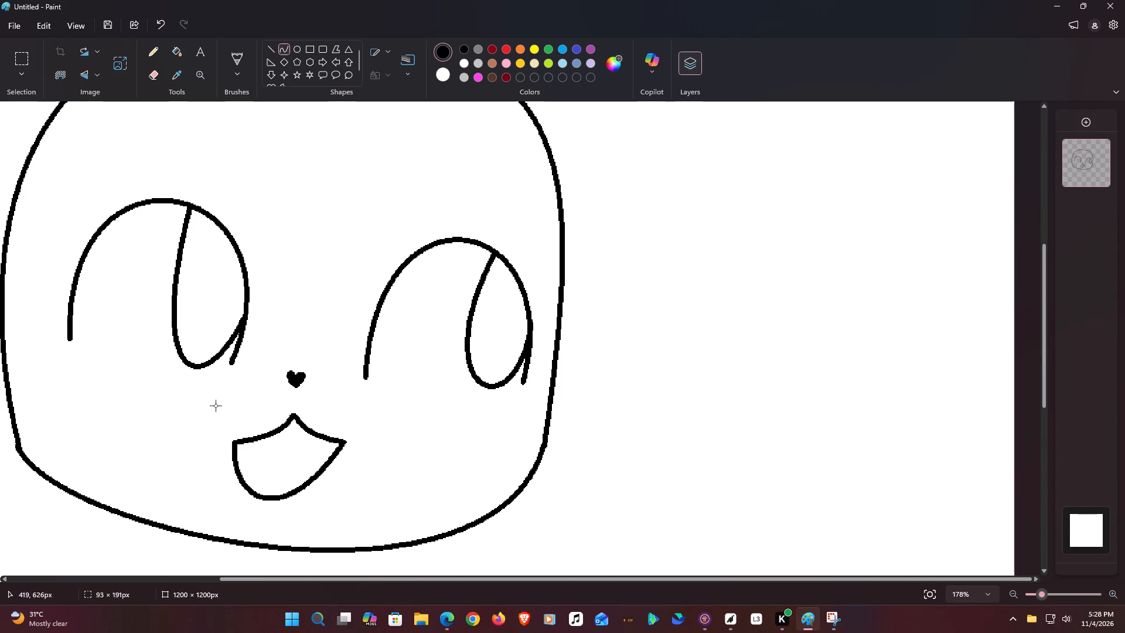
{"action": "left_click_drag", "start_coordinate": [216, 406], "coordinate": [216, 403]}
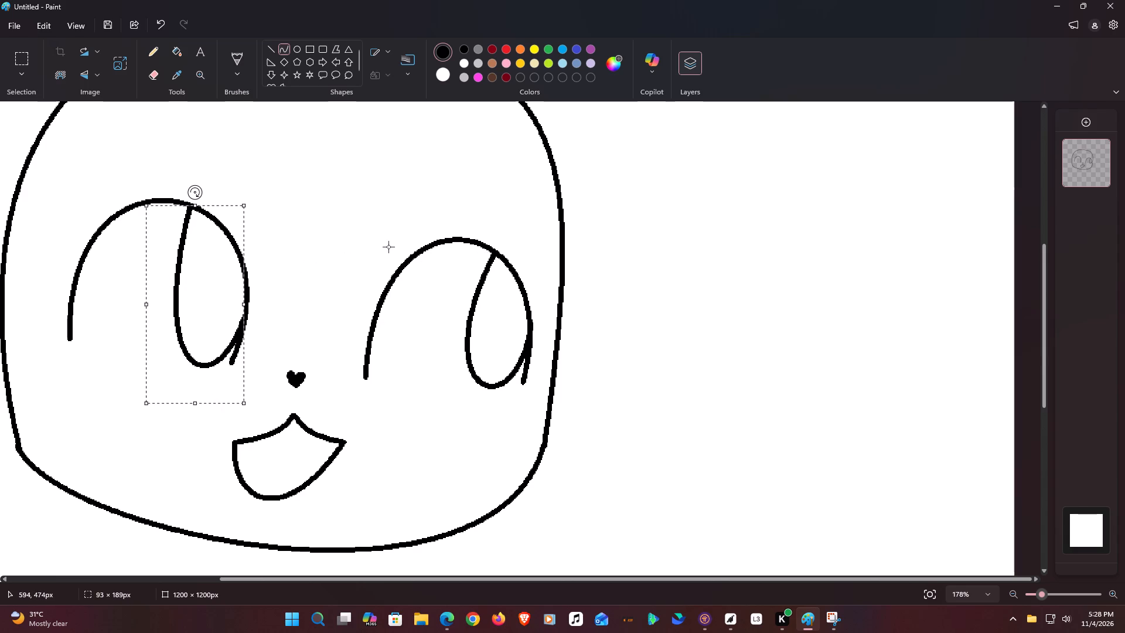
Draw a gently sagging eyebrow about 77 px wide above the right eye, sloping down toward its outer end.
{"action": "left_click_drag", "start_coordinate": [376, 186], "coordinate": [455, 210]}
{"action": "left_click_drag", "start_coordinate": [392, 206], "coordinate": [390, 233]}
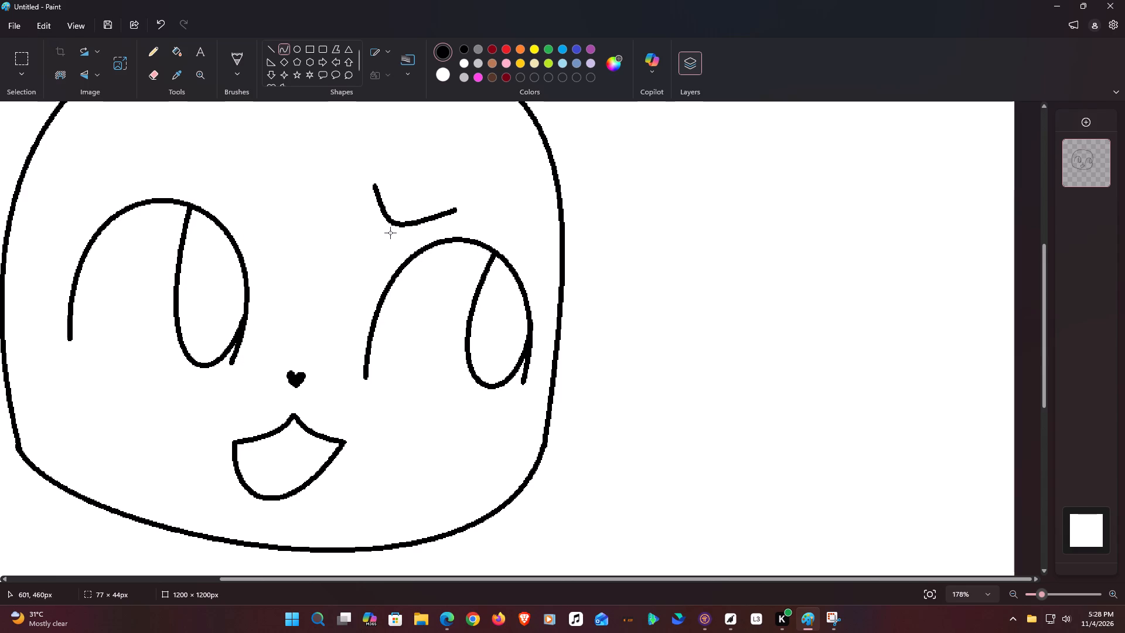
{"action": "left_click_drag", "start_coordinate": [390, 233], "coordinate": [428, 198]}
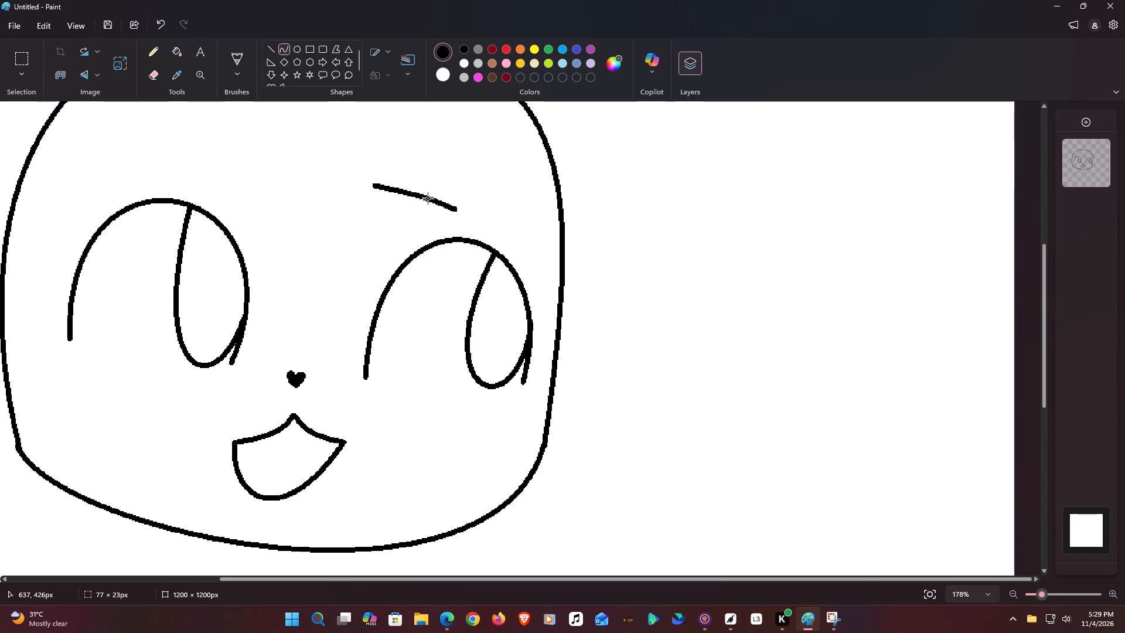
{"action": "left_click_drag", "start_coordinate": [428, 198], "coordinate": [427, 212]}
{"action": "left_click_drag", "start_coordinate": [279, 182], "coordinate": [390, 188]}
{"action": "left_click_drag", "start_coordinate": [390, 188], "coordinate": [416, 208]}
Draw an arched left eyebrow, about 86 × 30 px, on the forehead above and inward of the left eye.
{"action": "left_click_drag", "start_coordinate": [257, 155], "coordinate": [359, 127]}
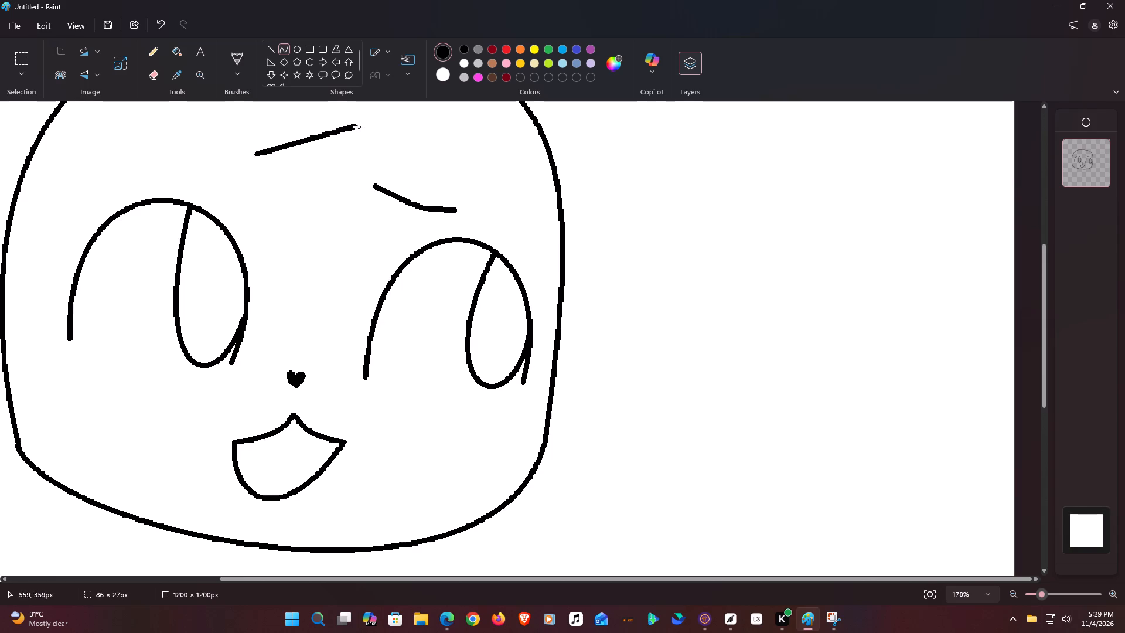
{"action": "left_click_drag", "start_coordinate": [359, 127], "coordinate": [346, 136]}
{"action": "left_click_drag", "start_coordinate": [273, 115], "coordinate": [312, 124]}
{"action": "left_click", "coordinate": [314, 124]}
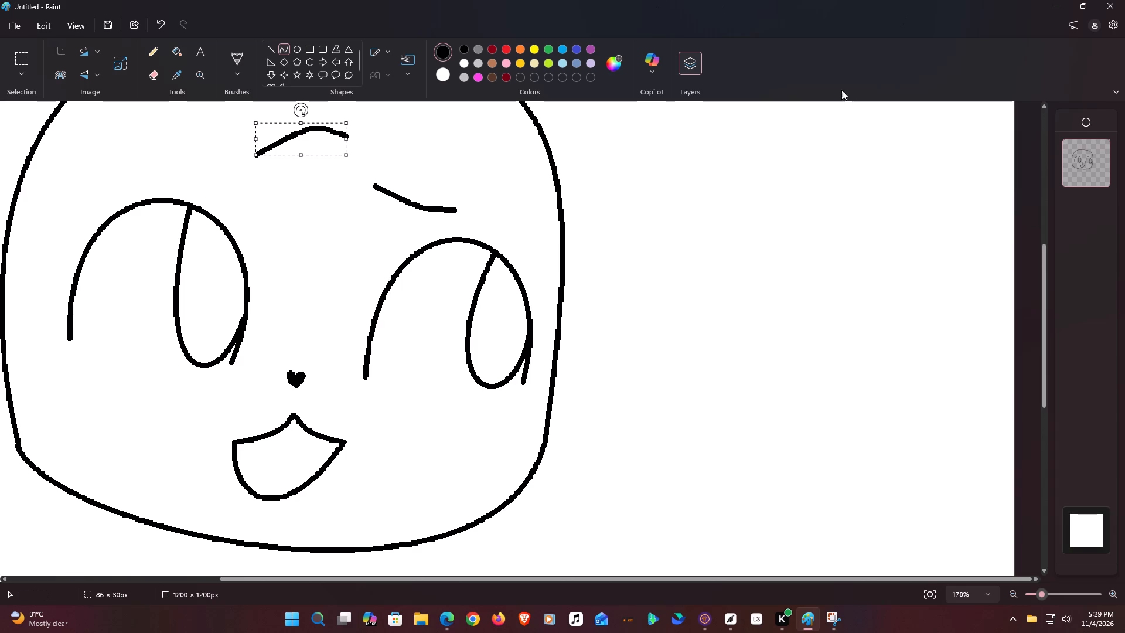
Draw a pointed eyelash, about 55 × 65 px, on the upper outer edge of the right eye.
{"action": "left_click_drag", "start_coordinate": [512, 268], "coordinate": [550, 326]}
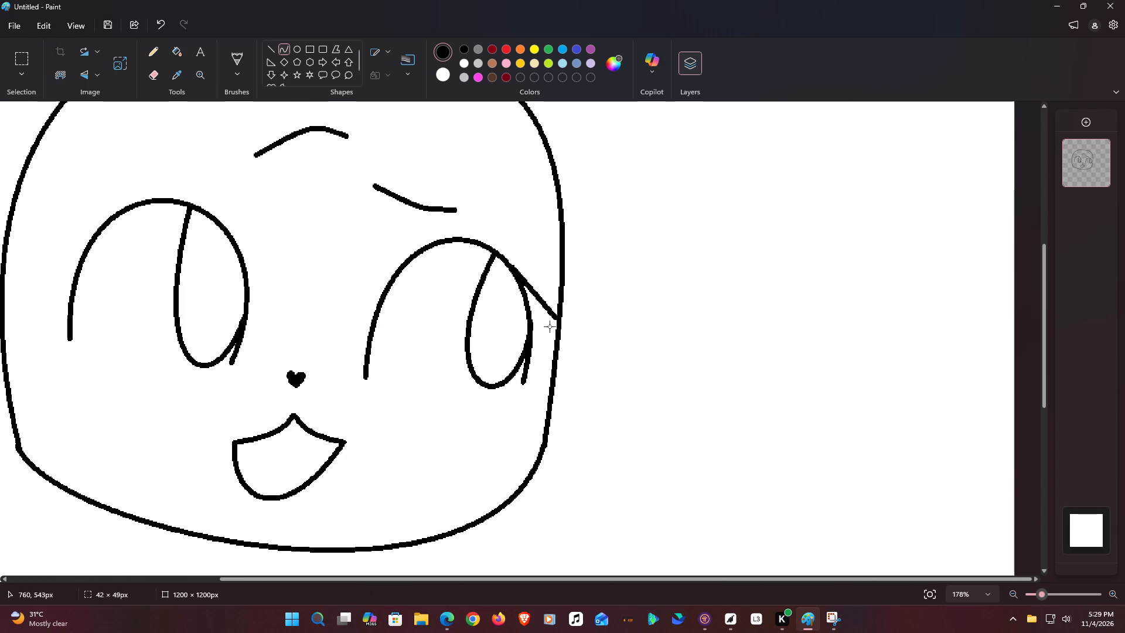
{"action": "left_click_drag", "start_coordinate": [550, 326], "coordinate": [529, 335]}
{"action": "left_click_drag", "start_coordinate": [526, 308], "coordinate": [566, 295]}
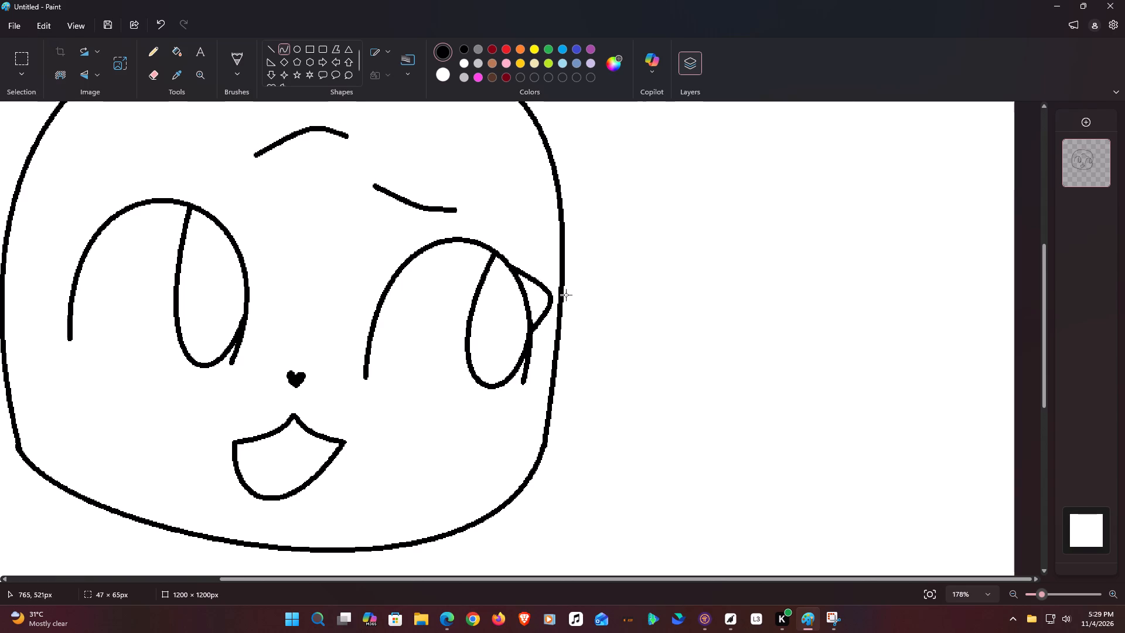
{"action": "left_click_drag", "start_coordinate": [566, 295], "coordinate": [570, 295]}
{"action": "left_click", "coordinate": [537, 270]}
Draw a second, smaller pointed eyelash, about 40 × 45 px, just below the first one on the right eye's outer edge.
{"action": "left_click_drag", "start_coordinate": [527, 365], "coordinate": [534, 329]}
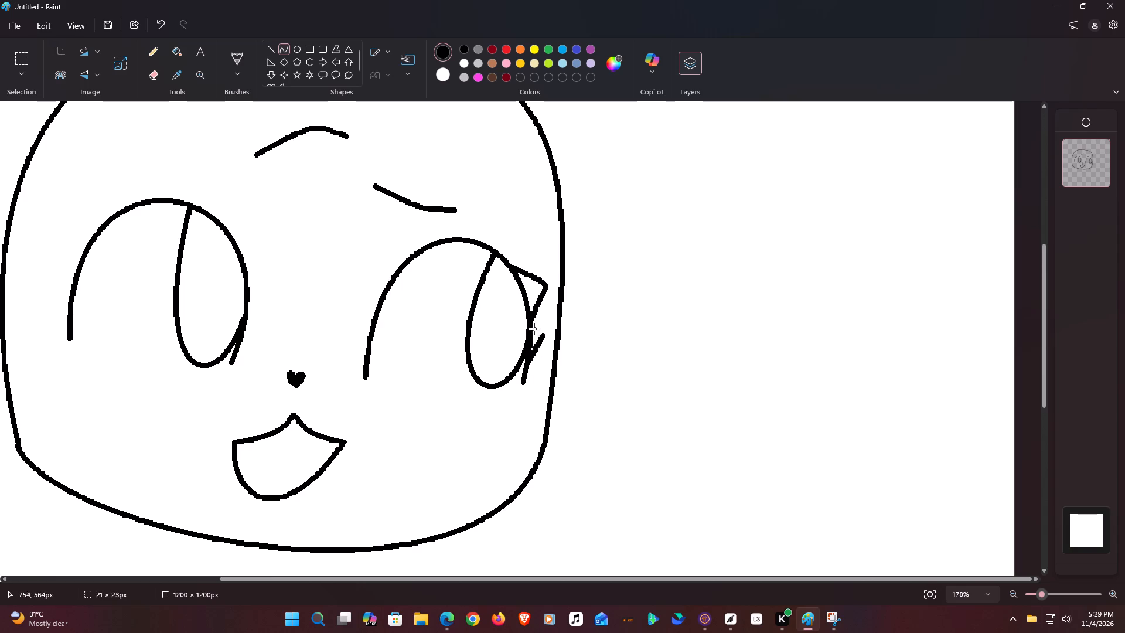
{"action": "left_click_drag", "start_coordinate": [534, 329], "coordinate": [531, 321]}
{"action": "left_click_drag", "start_coordinate": [532, 343], "coordinate": [569, 350]}
{"action": "left_click_drag", "start_coordinate": [549, 379], "coordinate": [530, 368]}
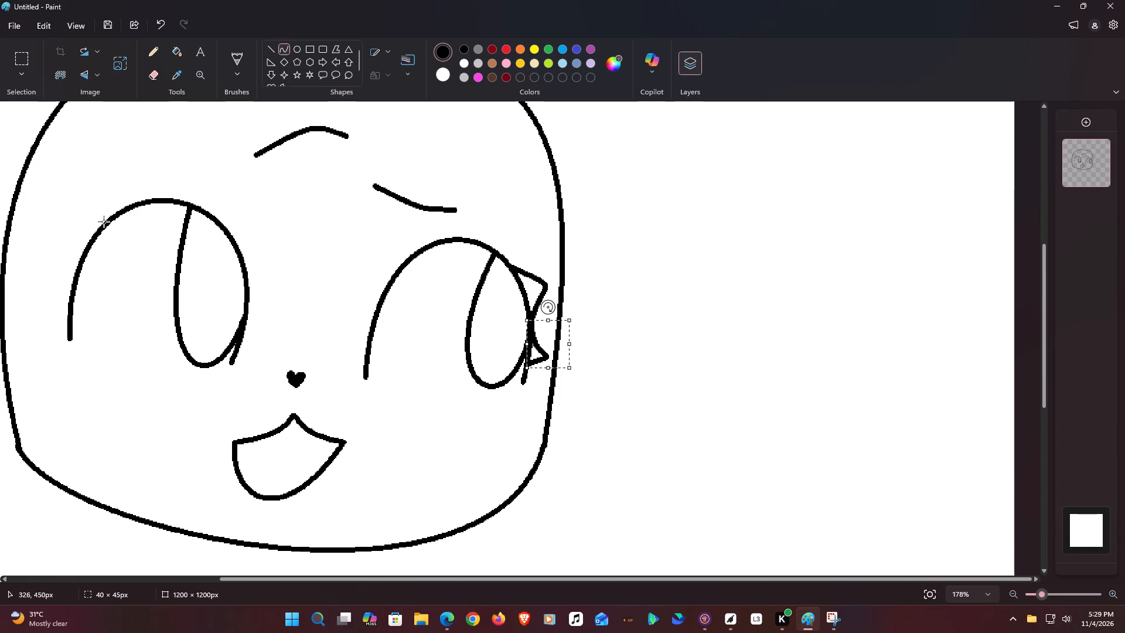
Draw a pointed eyelash, about 48 × 59 px, on the upper outer edge of the left eye.
{"action": "left_click_drag", "start_coordinate": [104, 222], "coordinate": [76, 272]}
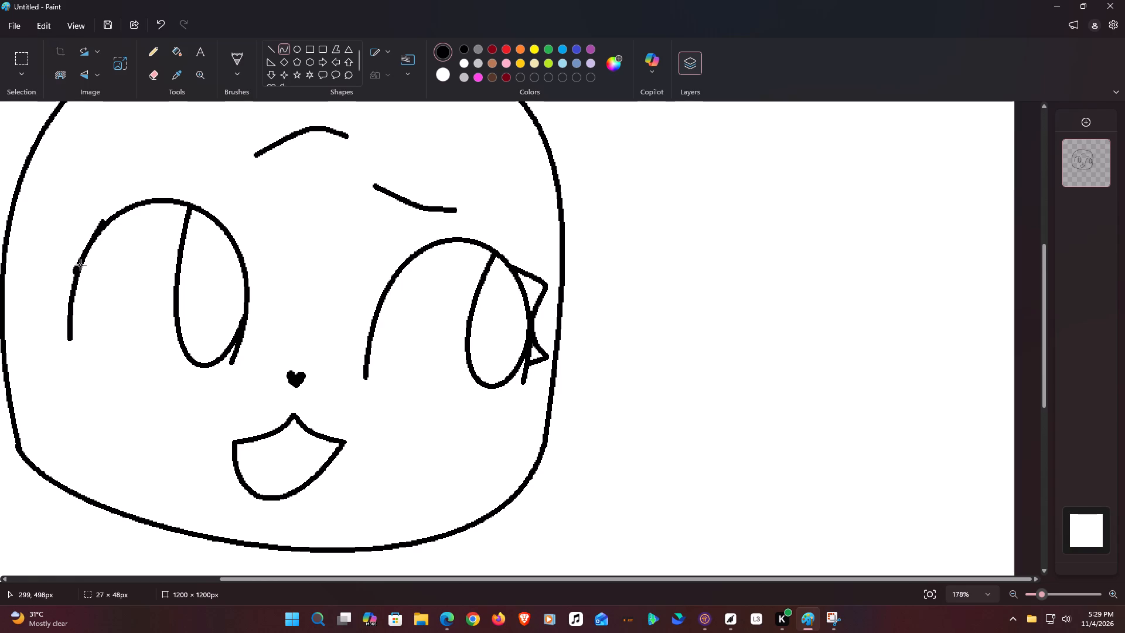
{"action": "left_click_drag", "start_coordinate": [90, 231], "coordinate": [53, 210]}
{"action": "left_click_drag", "start_coordinate": [74, 215], "coordinate": [70, 221]}
{"action": "left_click_drag", "start_coordinate": [70, 221], "coordinate": [90, 219]}
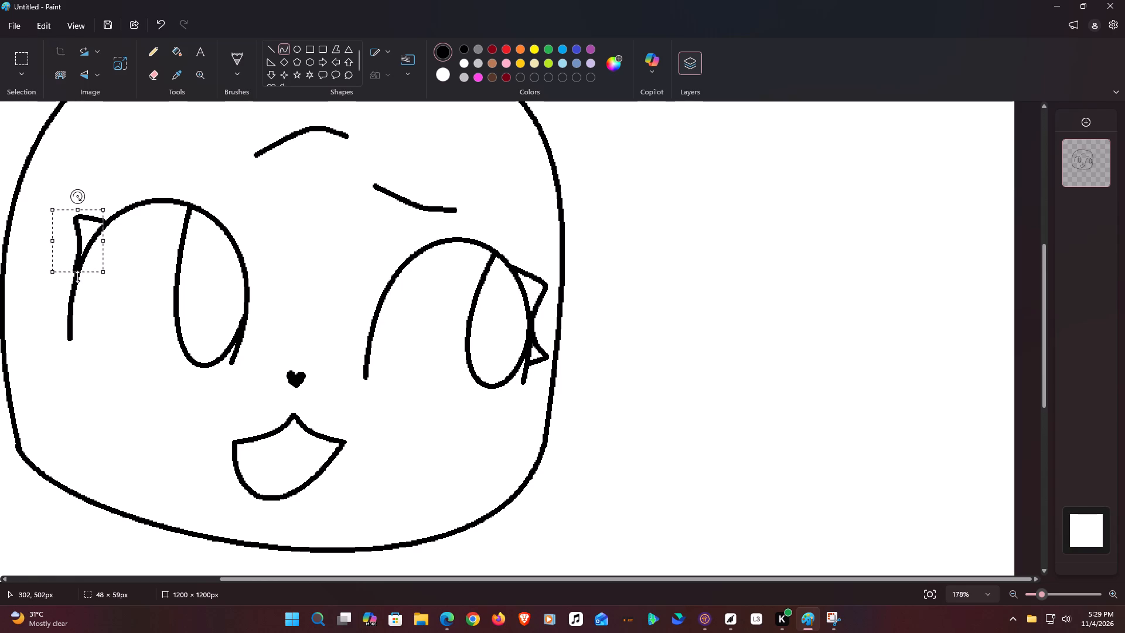
{"action": "left_click", "coordinate": [75, 250]}
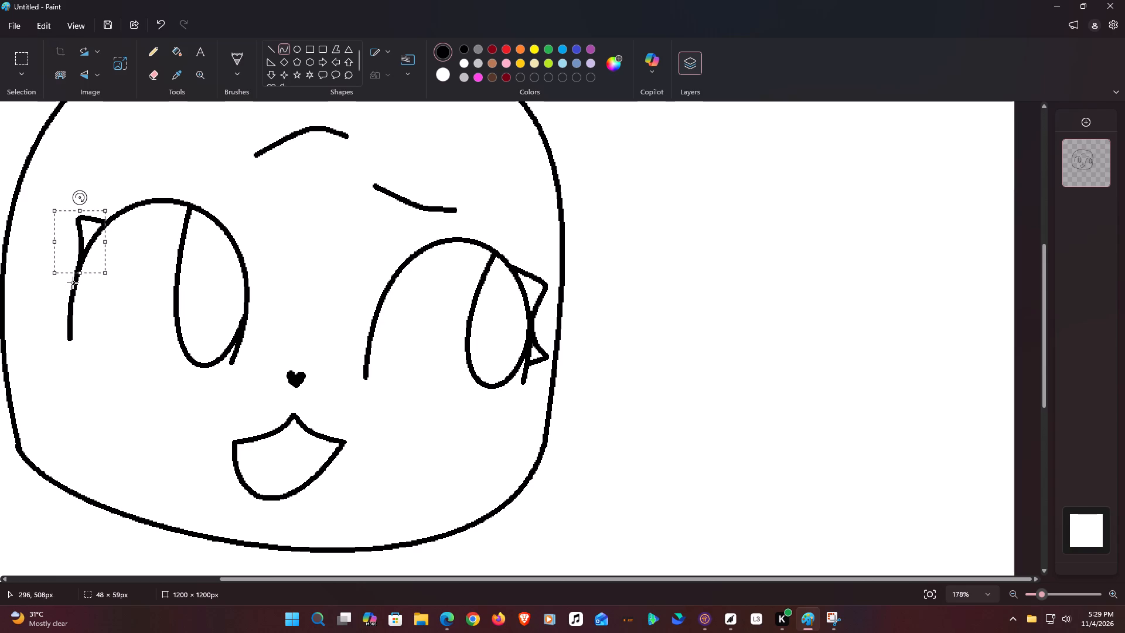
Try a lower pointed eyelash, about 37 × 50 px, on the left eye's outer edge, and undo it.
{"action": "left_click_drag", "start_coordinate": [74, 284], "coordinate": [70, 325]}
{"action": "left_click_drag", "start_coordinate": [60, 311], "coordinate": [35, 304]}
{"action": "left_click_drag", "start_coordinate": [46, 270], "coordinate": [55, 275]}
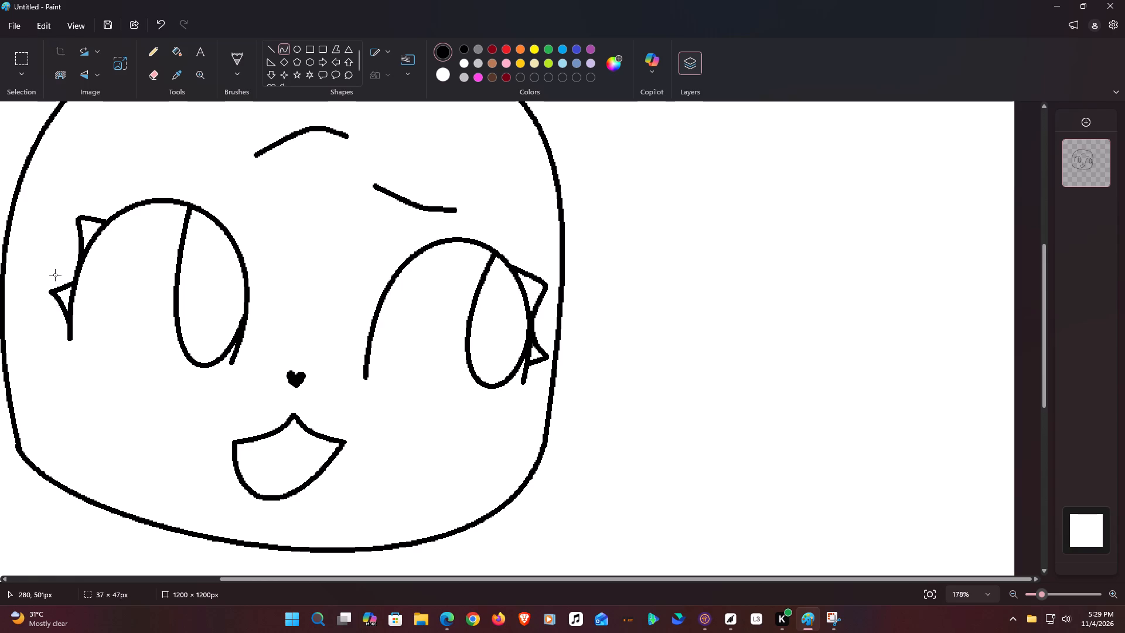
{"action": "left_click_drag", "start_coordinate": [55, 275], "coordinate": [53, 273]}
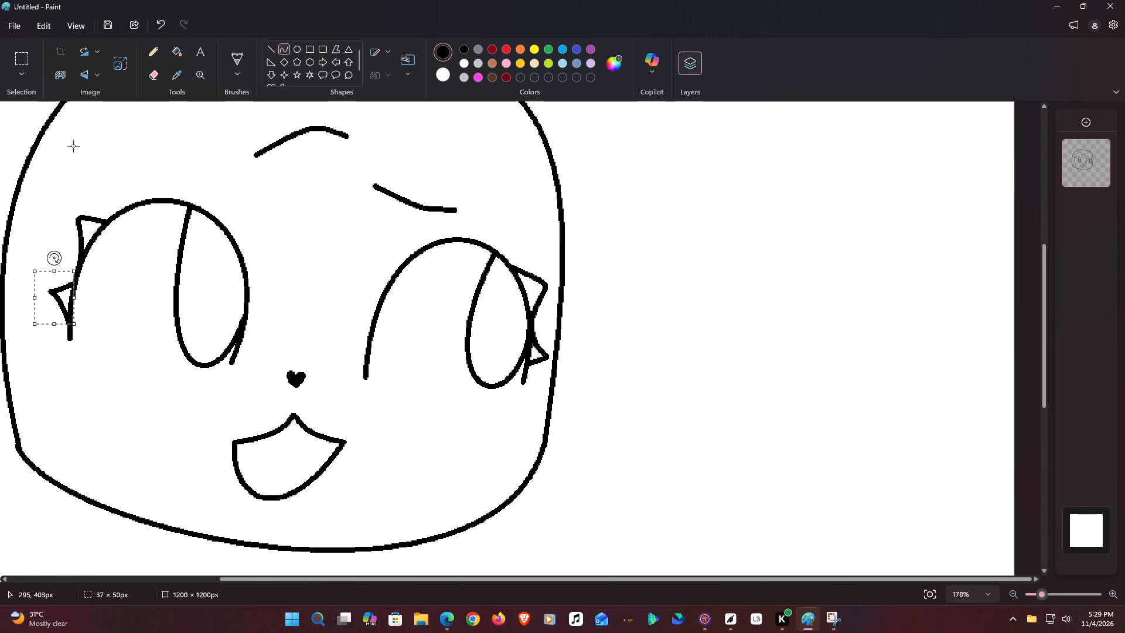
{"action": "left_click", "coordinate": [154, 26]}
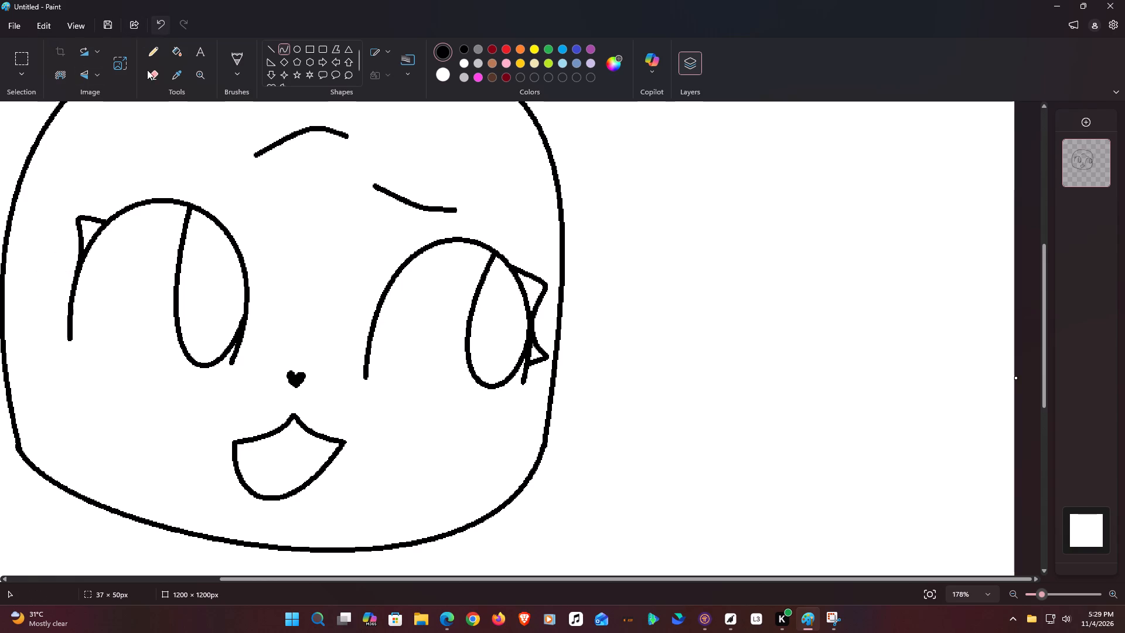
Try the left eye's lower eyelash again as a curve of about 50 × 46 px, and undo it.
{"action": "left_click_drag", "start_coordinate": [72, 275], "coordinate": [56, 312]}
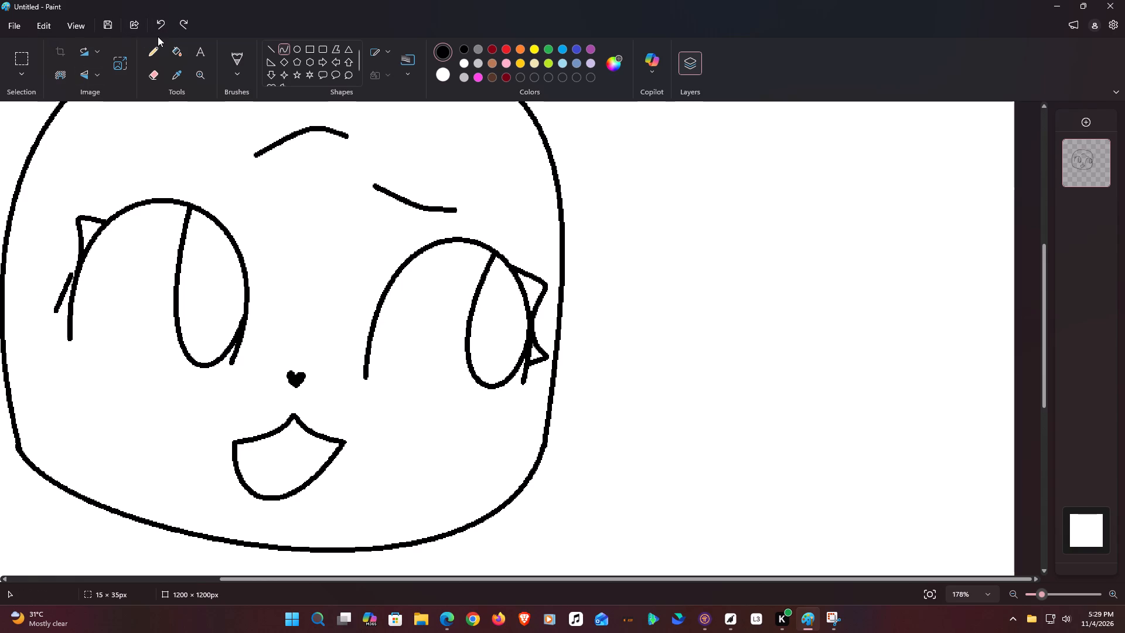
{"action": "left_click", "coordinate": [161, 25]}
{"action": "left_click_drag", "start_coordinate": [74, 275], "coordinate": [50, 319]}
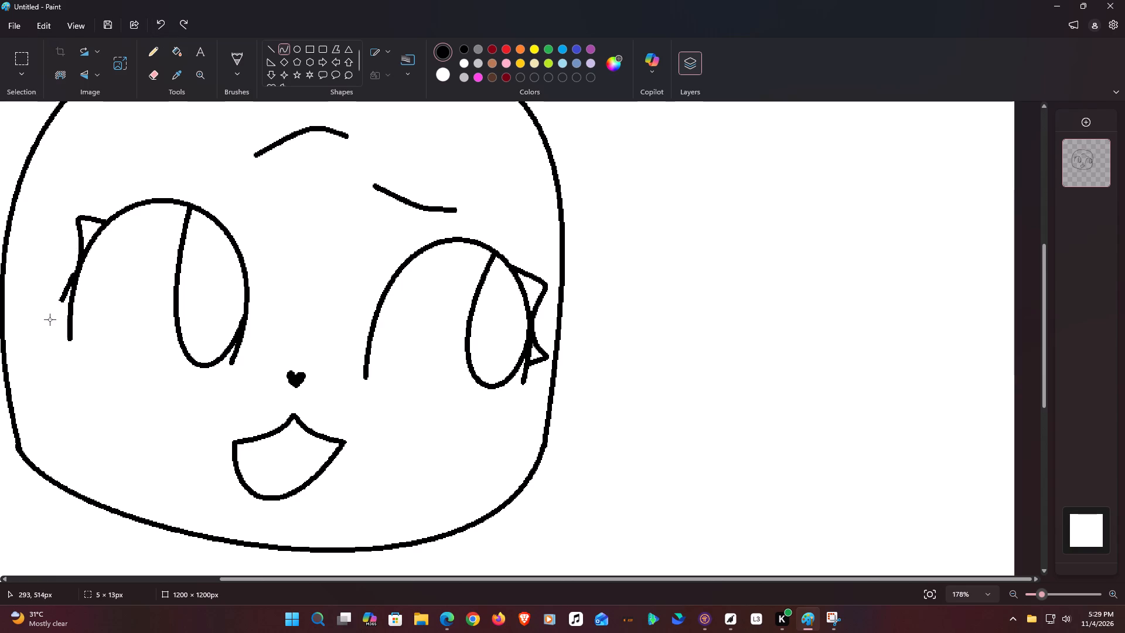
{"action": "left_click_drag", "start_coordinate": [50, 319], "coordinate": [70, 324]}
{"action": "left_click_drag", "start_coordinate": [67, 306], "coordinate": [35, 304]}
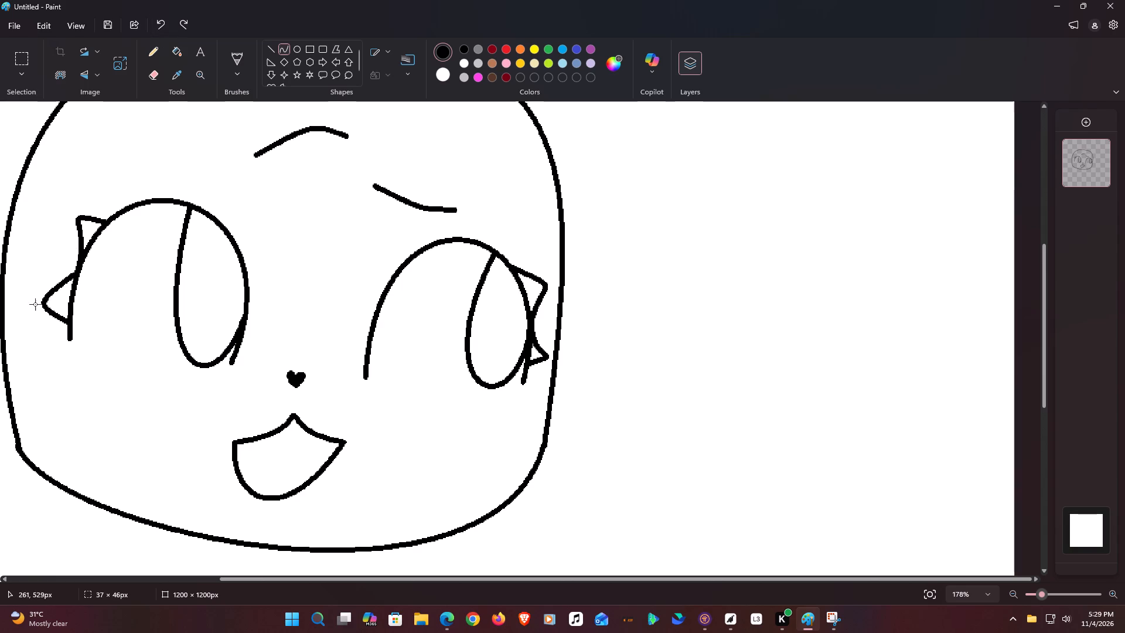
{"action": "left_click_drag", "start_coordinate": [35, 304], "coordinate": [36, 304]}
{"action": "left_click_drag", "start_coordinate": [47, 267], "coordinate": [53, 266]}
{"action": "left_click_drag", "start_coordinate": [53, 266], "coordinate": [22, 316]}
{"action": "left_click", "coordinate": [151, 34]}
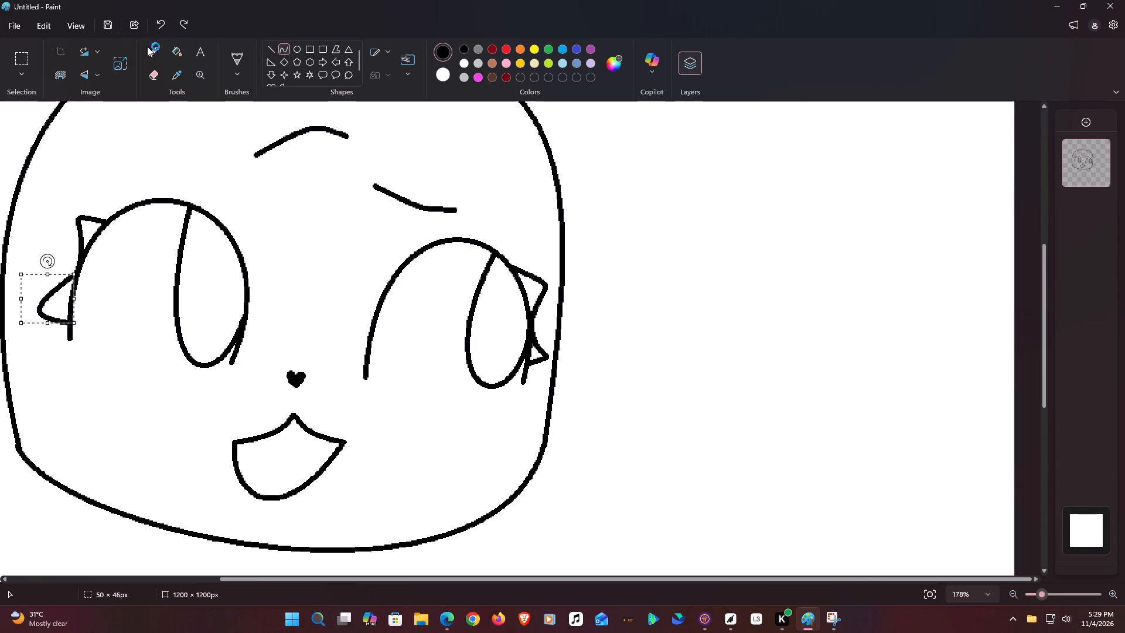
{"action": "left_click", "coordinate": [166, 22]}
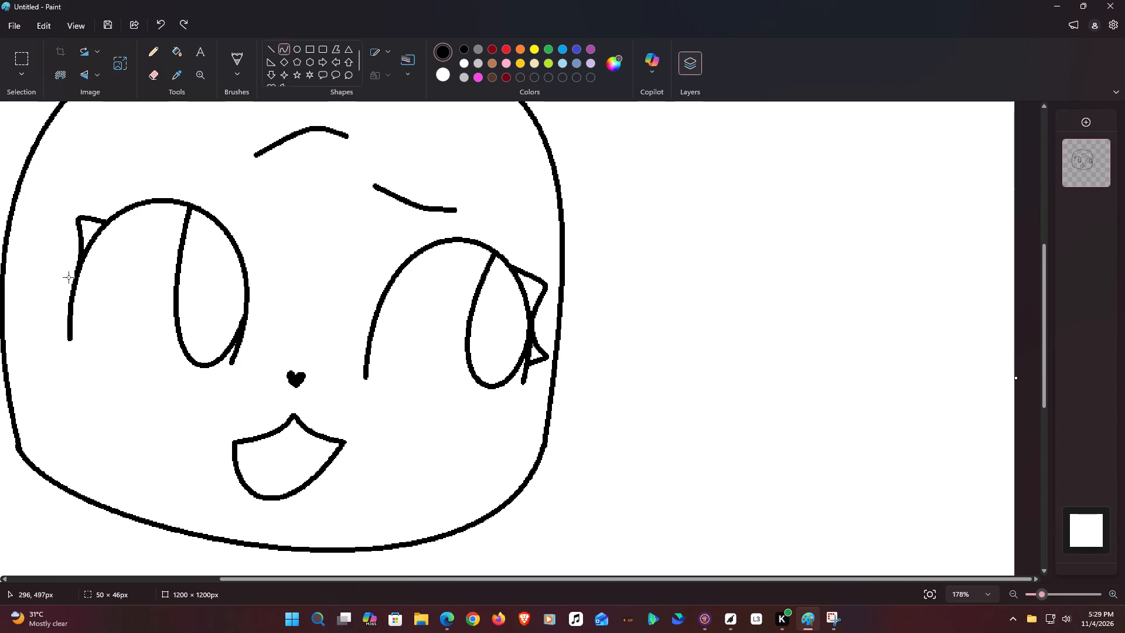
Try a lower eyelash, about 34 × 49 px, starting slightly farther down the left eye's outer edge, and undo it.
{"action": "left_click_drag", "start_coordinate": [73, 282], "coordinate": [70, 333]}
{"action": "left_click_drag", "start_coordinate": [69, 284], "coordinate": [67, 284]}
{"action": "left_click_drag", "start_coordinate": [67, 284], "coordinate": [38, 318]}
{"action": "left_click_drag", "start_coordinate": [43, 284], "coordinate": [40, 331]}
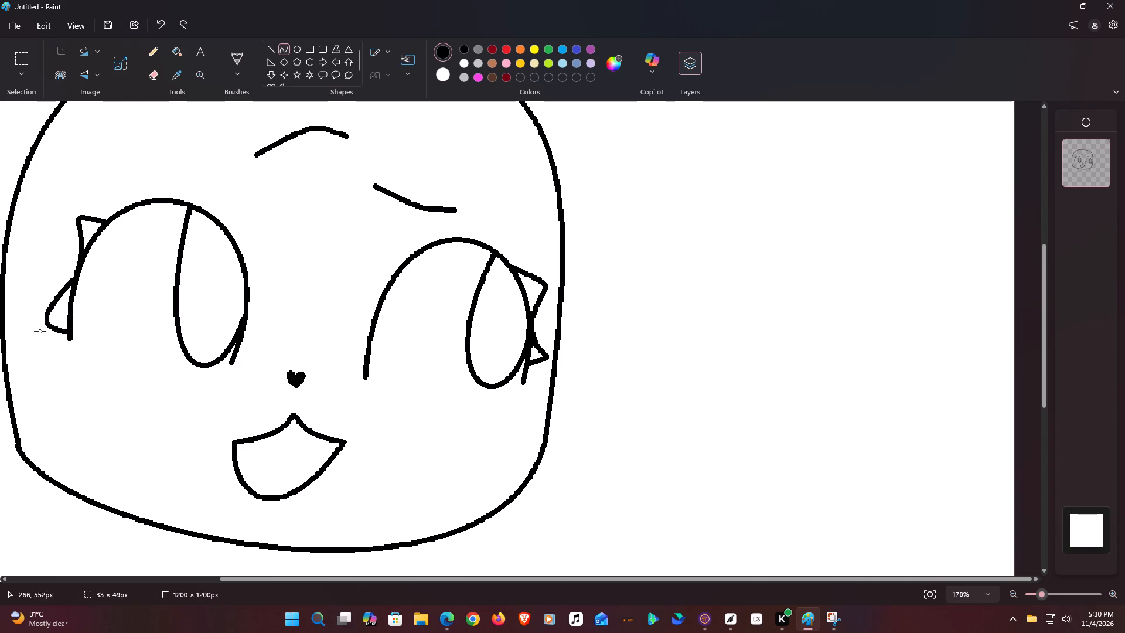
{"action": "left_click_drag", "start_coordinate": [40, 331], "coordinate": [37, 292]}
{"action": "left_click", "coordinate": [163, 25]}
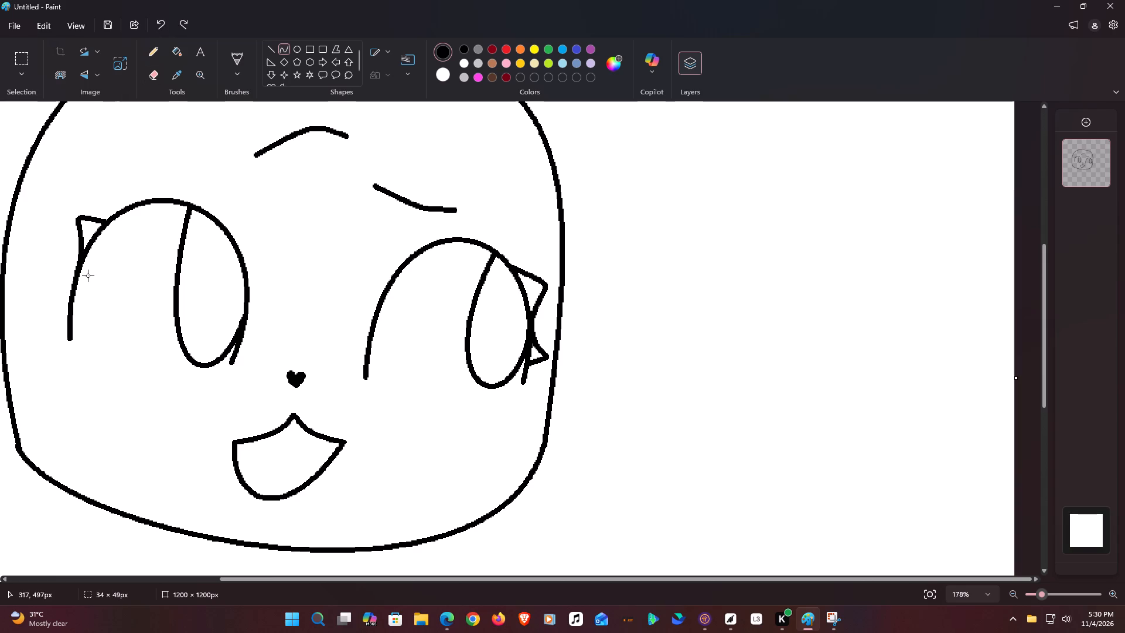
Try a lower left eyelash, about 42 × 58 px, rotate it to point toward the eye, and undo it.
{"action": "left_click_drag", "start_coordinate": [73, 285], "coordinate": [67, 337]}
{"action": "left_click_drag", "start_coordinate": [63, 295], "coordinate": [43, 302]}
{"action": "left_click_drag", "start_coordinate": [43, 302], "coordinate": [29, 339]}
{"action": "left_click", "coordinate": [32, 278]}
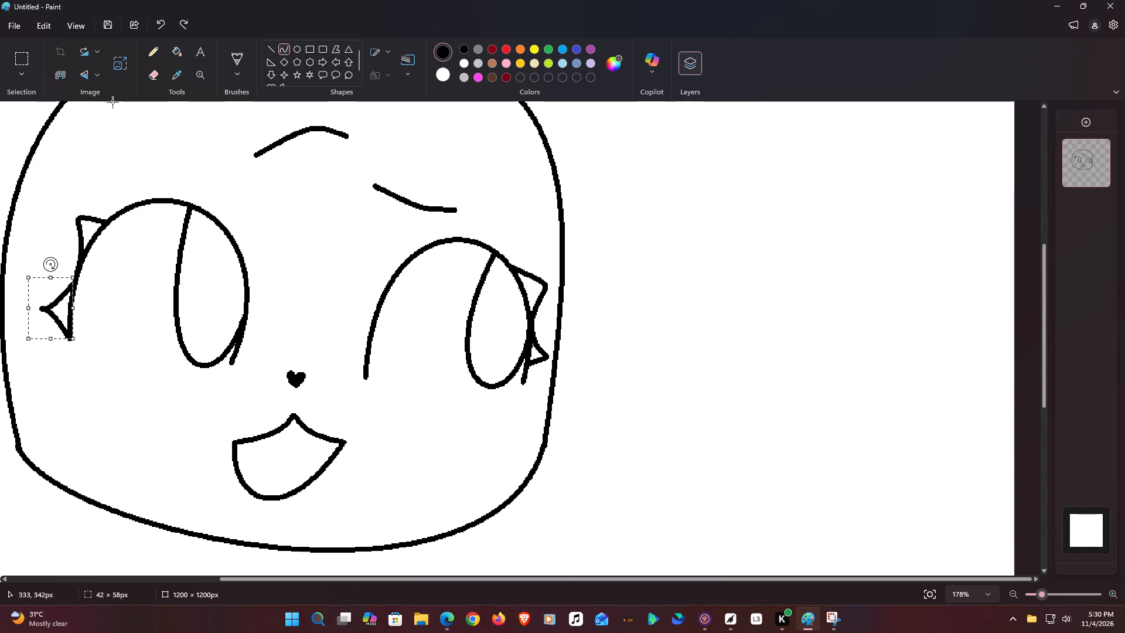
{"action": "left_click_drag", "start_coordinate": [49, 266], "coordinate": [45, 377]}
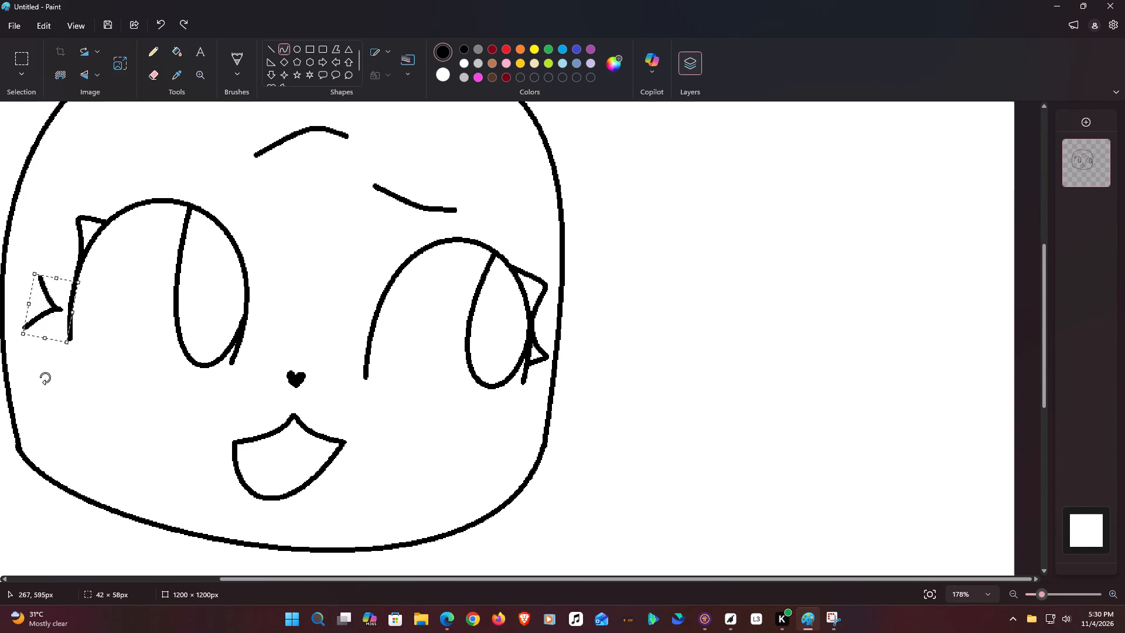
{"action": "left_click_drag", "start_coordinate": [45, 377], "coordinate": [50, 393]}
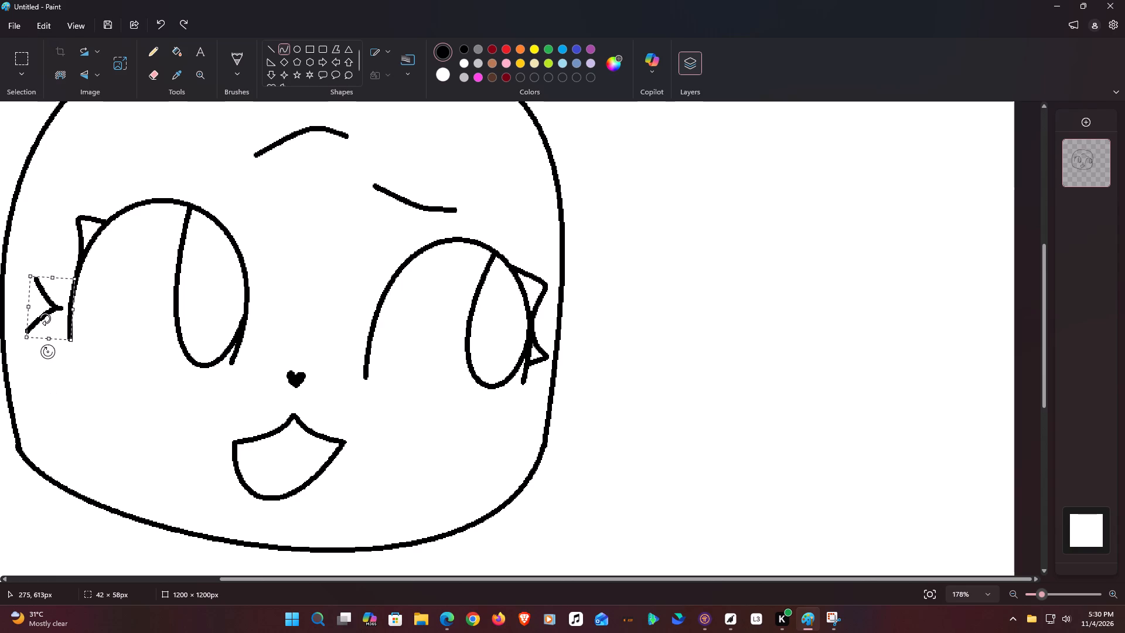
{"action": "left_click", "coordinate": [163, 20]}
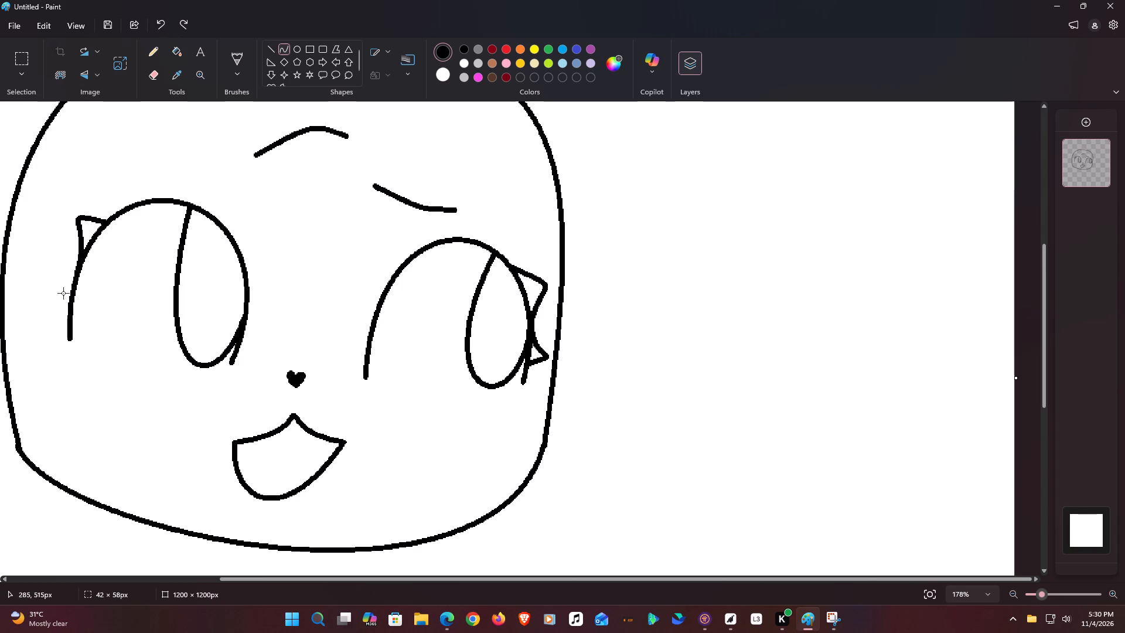
Draw the left eye's lower eyelash upward from the arch's outer end, with a downward-pointing tip and about 55 × 83 px overall.
{"action": "left_click_drag", "start_coordinate": [69, 332], "coordinate": [77, 268]}
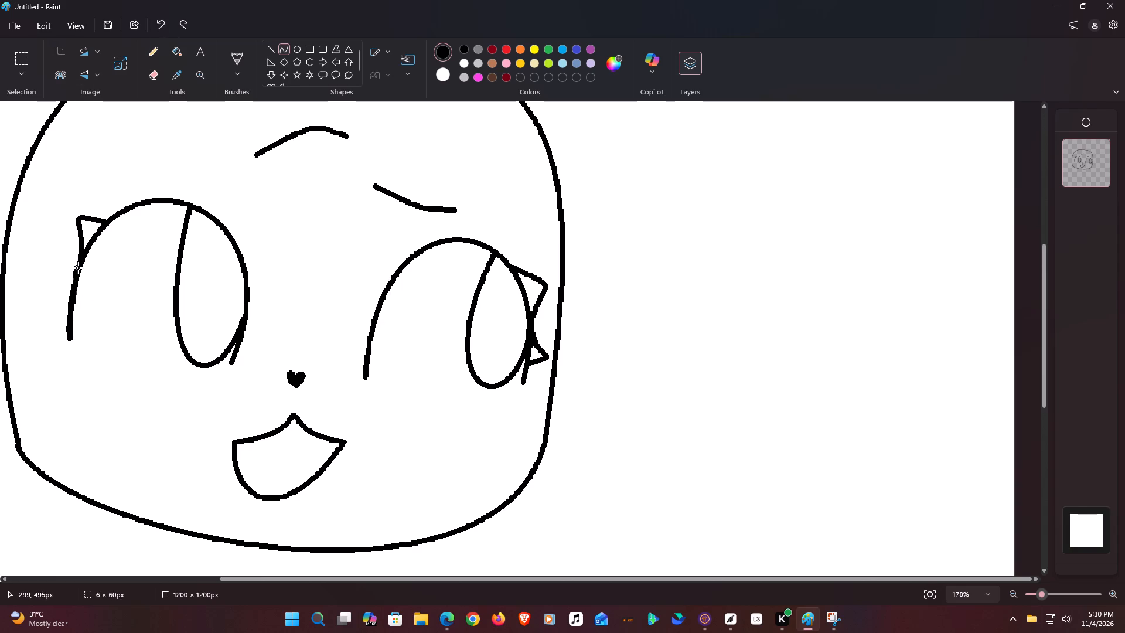
{"action": "left_click_drag", "start_coordinate": [77, 268], "coordinate": [80, 260]}
{"action": "left_click_drag", "start_coordinate": [67, 300], "coordinate": [28, 297]}
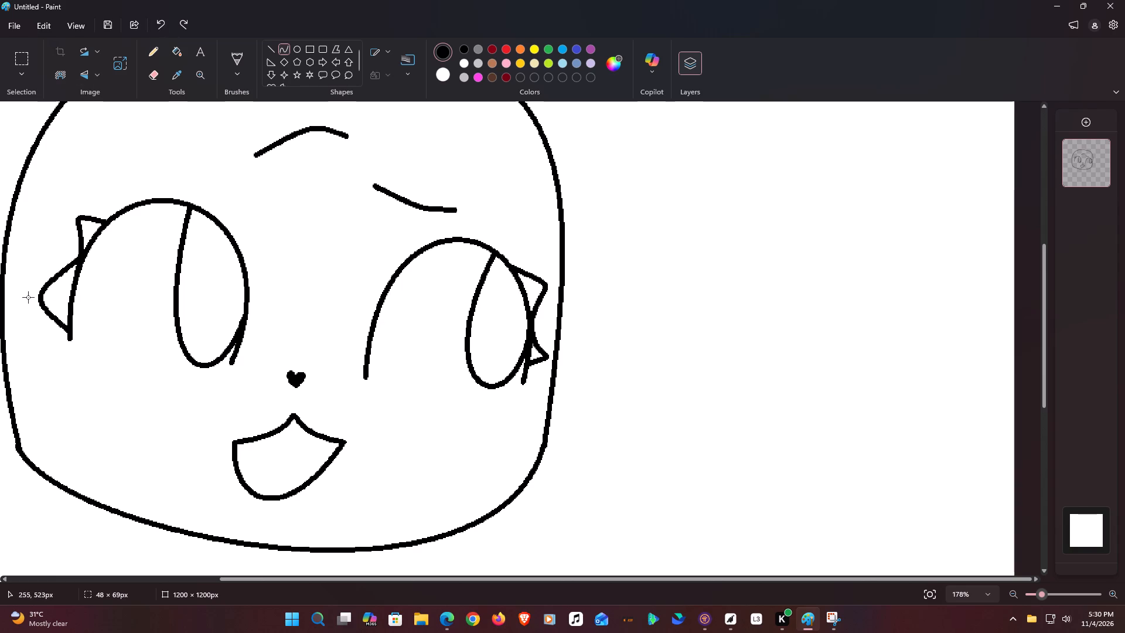
{"action": "left_click_drag", "start_coordinate": [28, 297], "coordinate": [22, 304]}
{"action": "left_click_drag", "start_coordinate": [66, 264], "coordinate": [73, 312]}
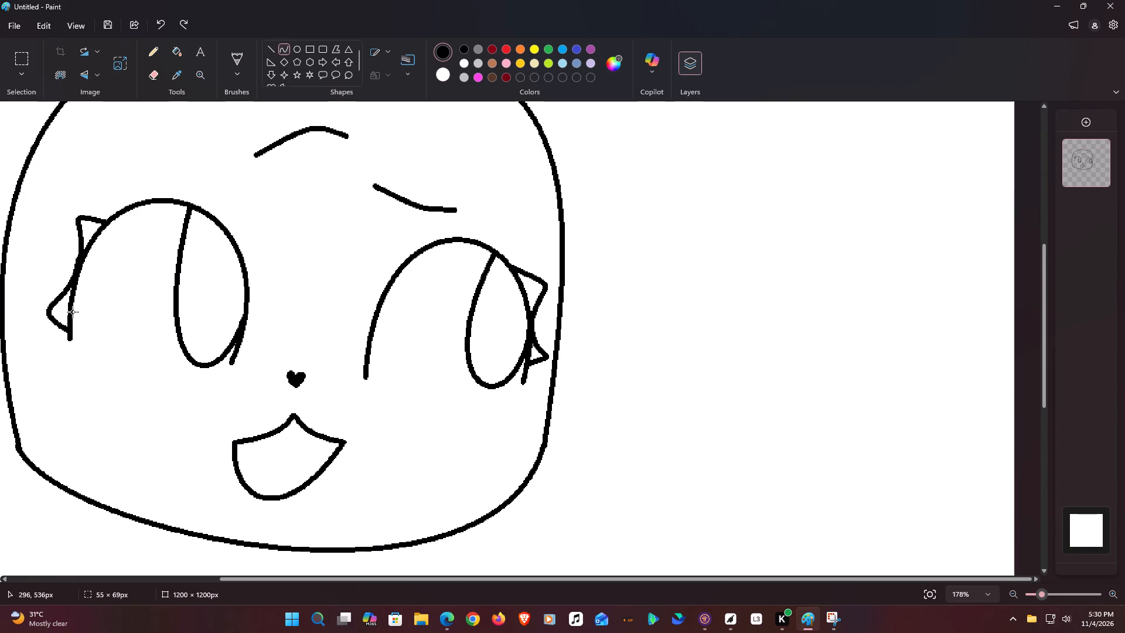
{"action": "left_click_drag", "start_coordinate": [73, 312], "coordinate": [66, 346]}
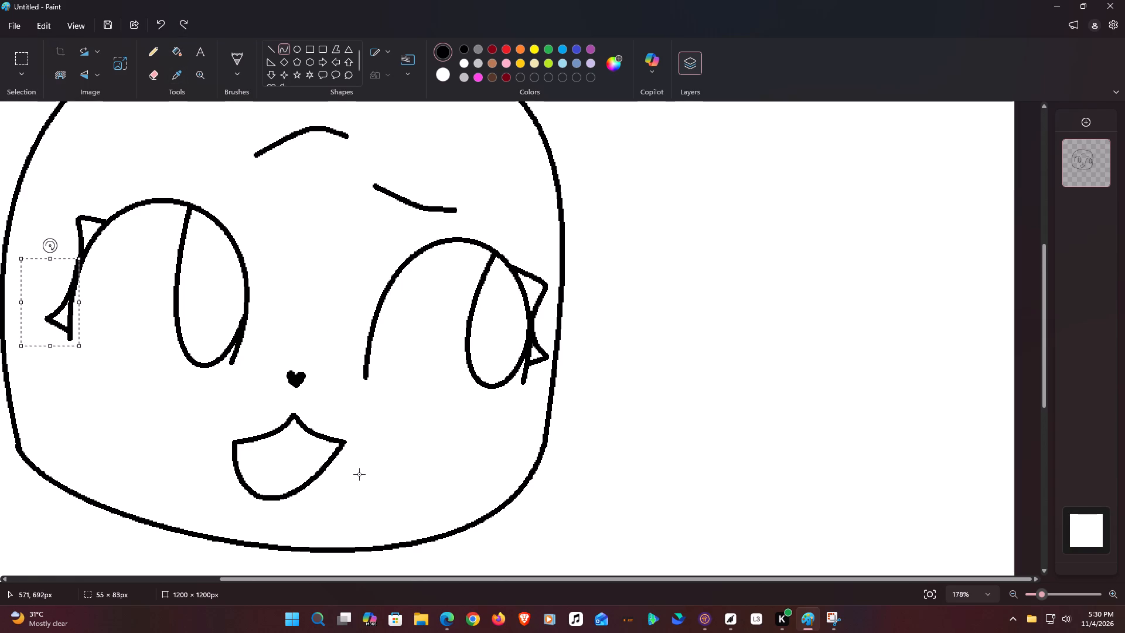
Erase the peaked upper lip line of the mouth with a reduced eraser size, keeping the curved lower lip.
{"action": "left_click", "coordinate": [156, 74]}
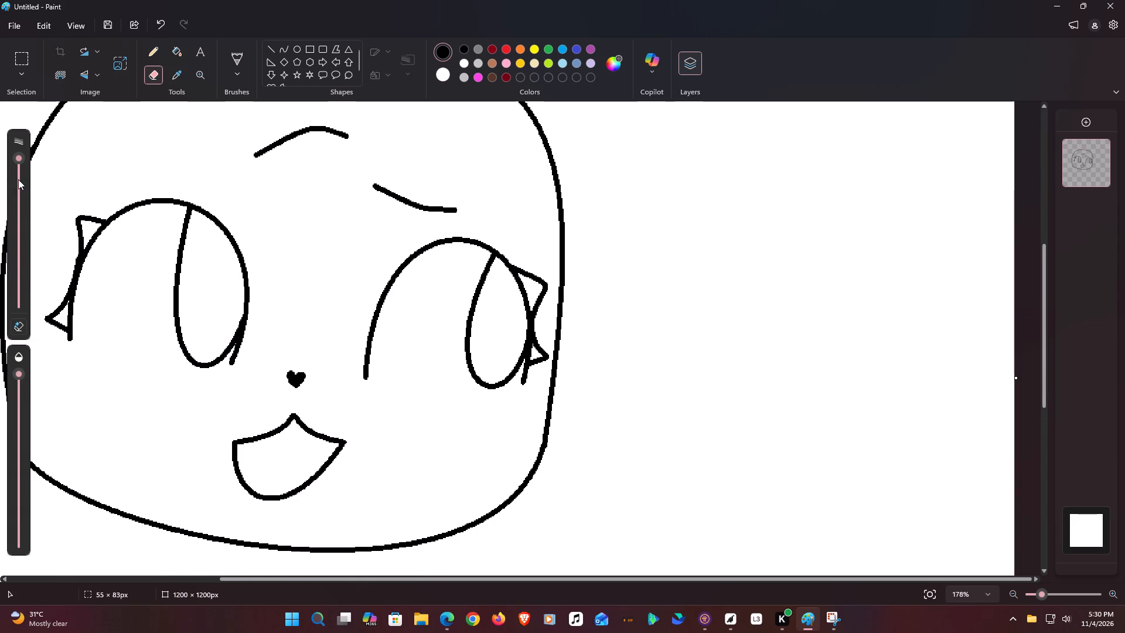
{"action": "left_click_drag", "start_coordinate": [18, 179], "coordinate": [30, 253]}
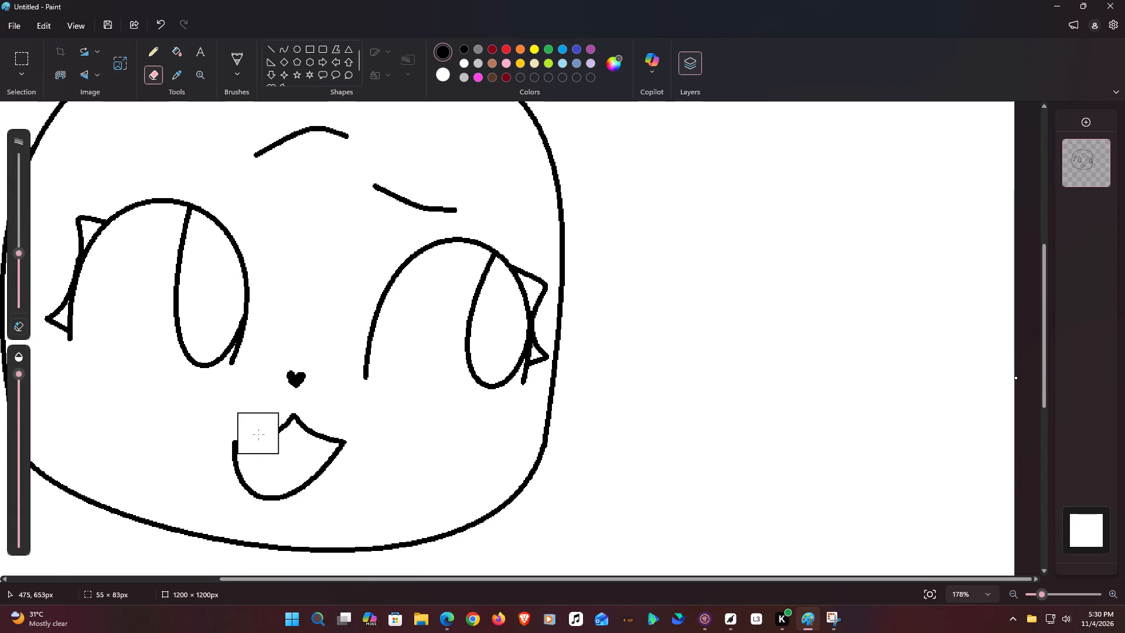
{"action": "left_click_drag", "start_coordinate": [258, 434], "coordinate": [329, 433]}
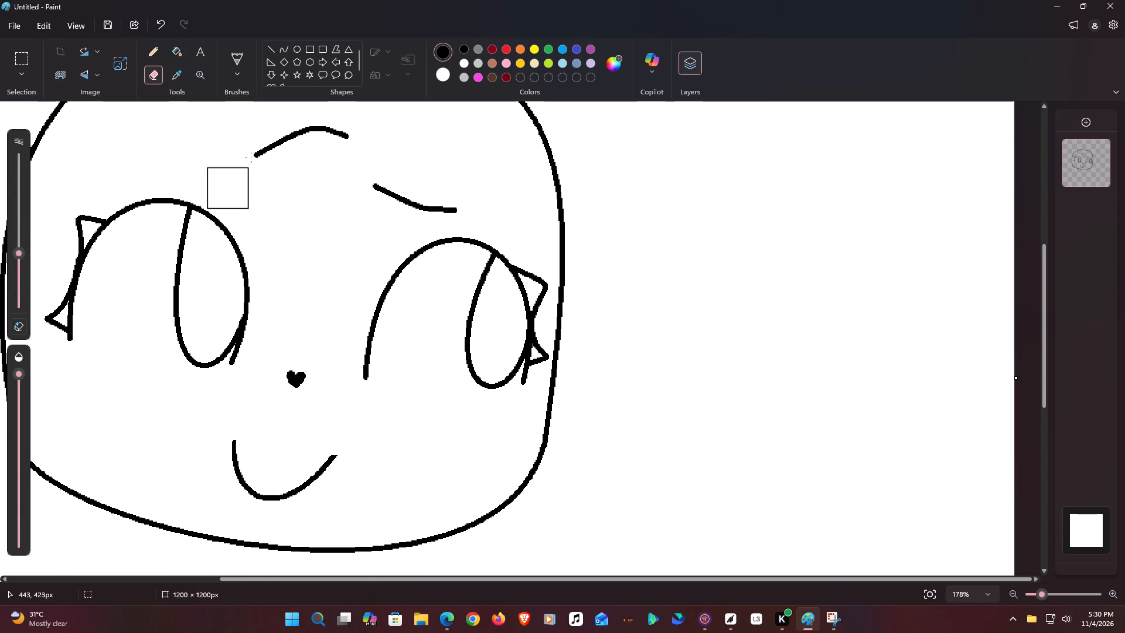
Draw a gently sagging upper lip with the Curve tool between the ends of the mouth's lower curve, about 101 × 17 px.
{"action": "left_click", "coordinate": [279, 48]}
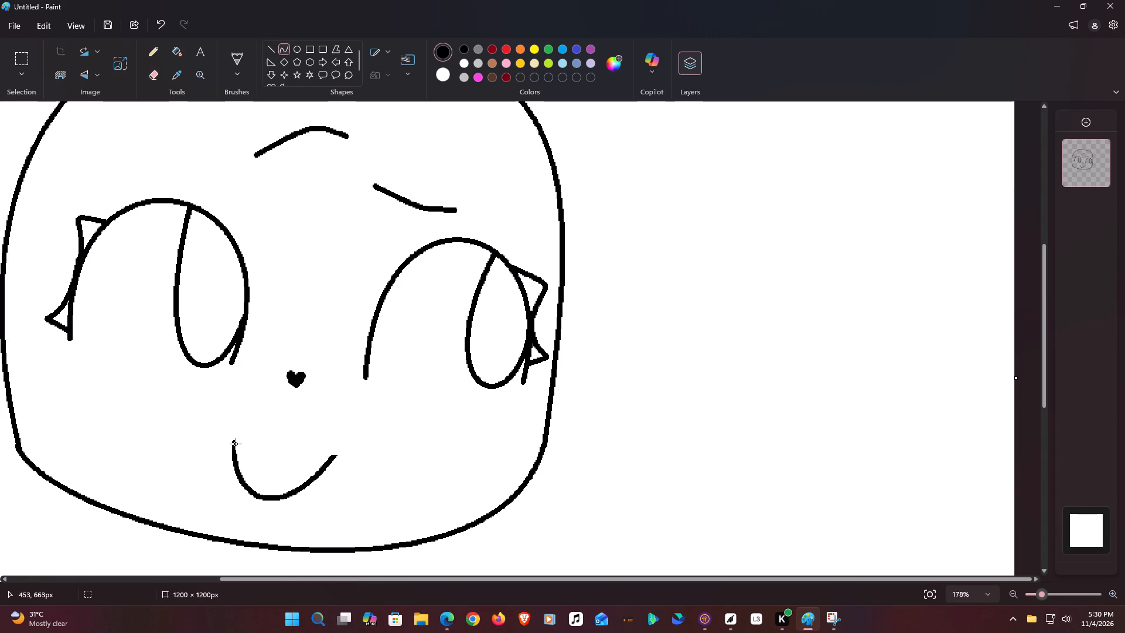
{"action": "left_click_drag", "start_coordinate": [234, 441], "coordinate": [336, 457]}
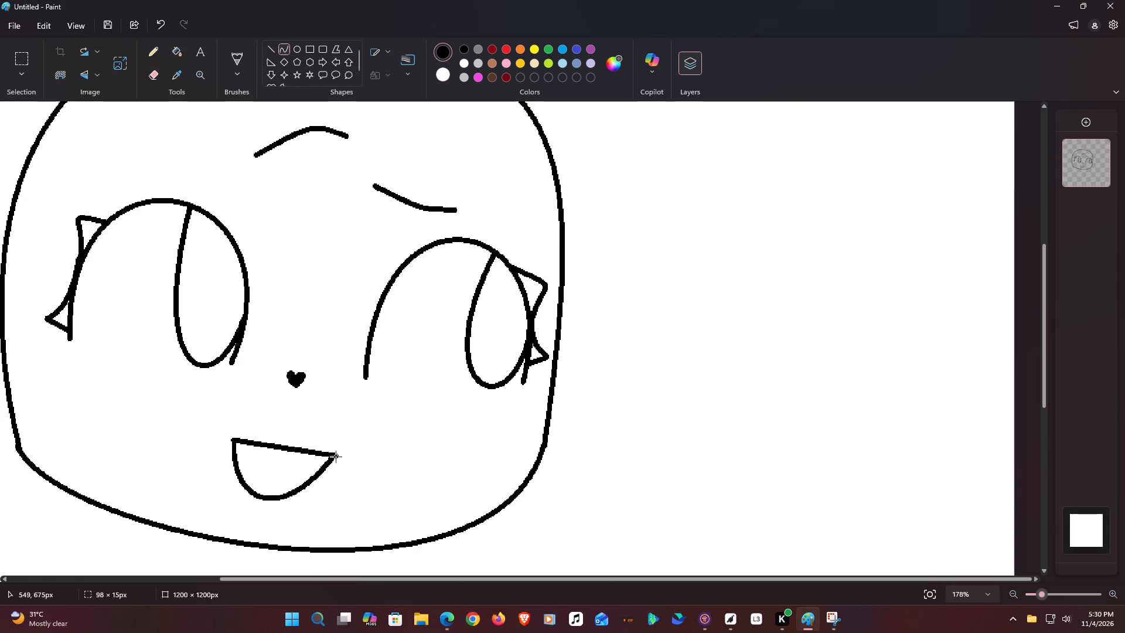
{"action": "left_click_drag", "start_coordinate": [336, 457], "coordinate": [339, 455]}
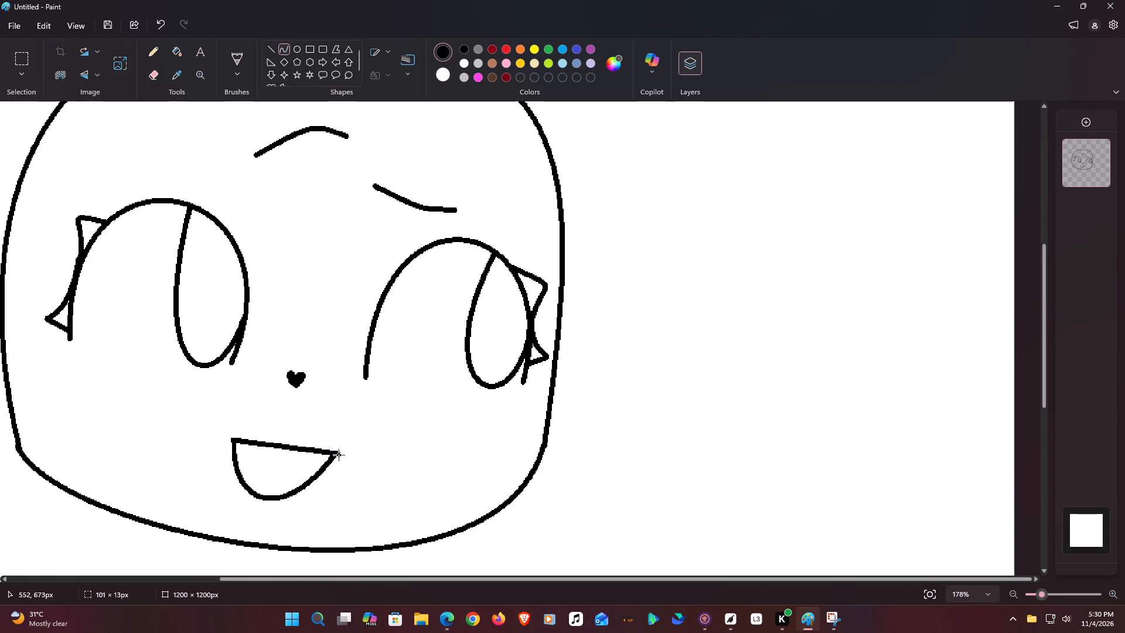
{"action": "left_click_drag", "start_coordinate": [287, 452], "coordinate": [322, 445]}
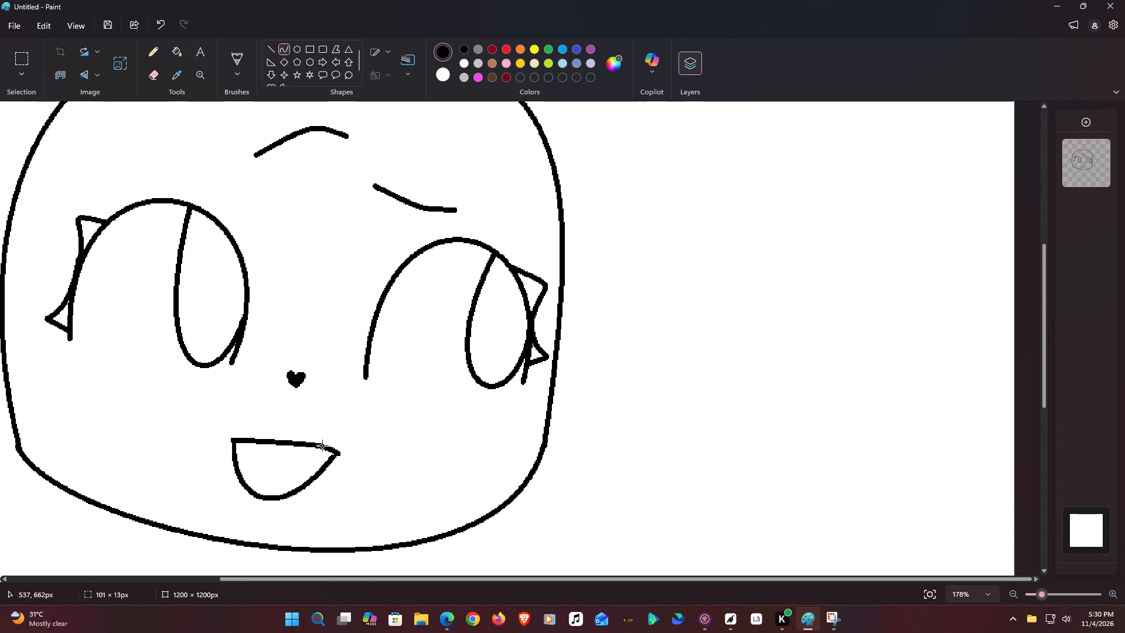
{"action": "left_click_drag", "start_coordinate": [322, 445], "coordinate": [305, 459]}
{"action": "left_click_drag", "start_coordinate": [286, 461], "coordinate": [270, 434]}
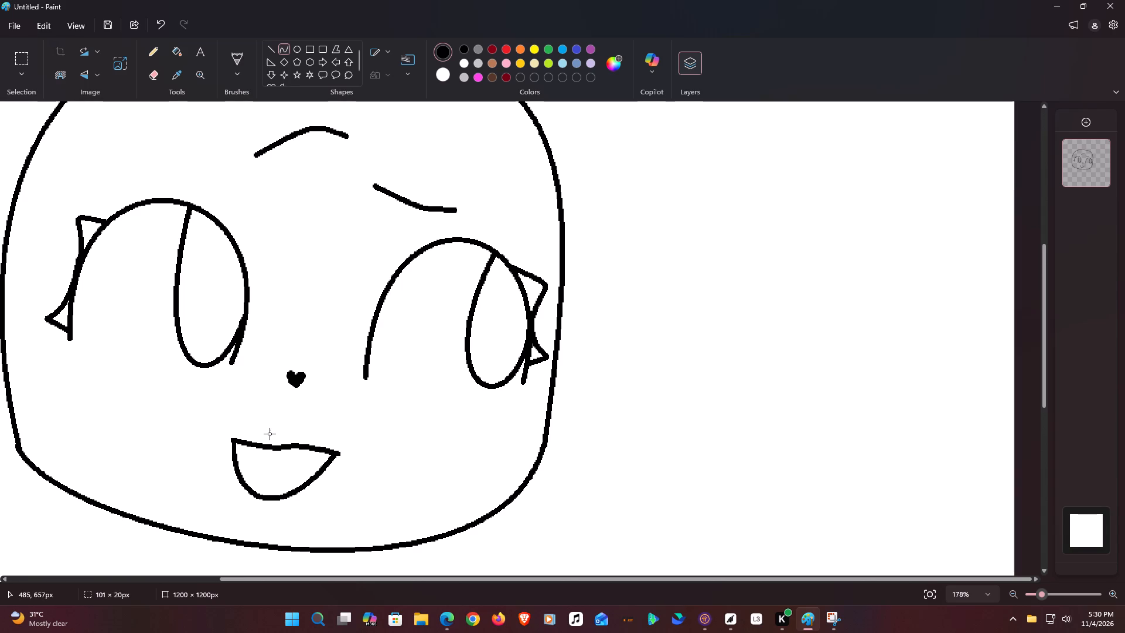
{"action": "left_click_drag", "start_coordinate": [270, 434], "coordinate": [318, 471]}
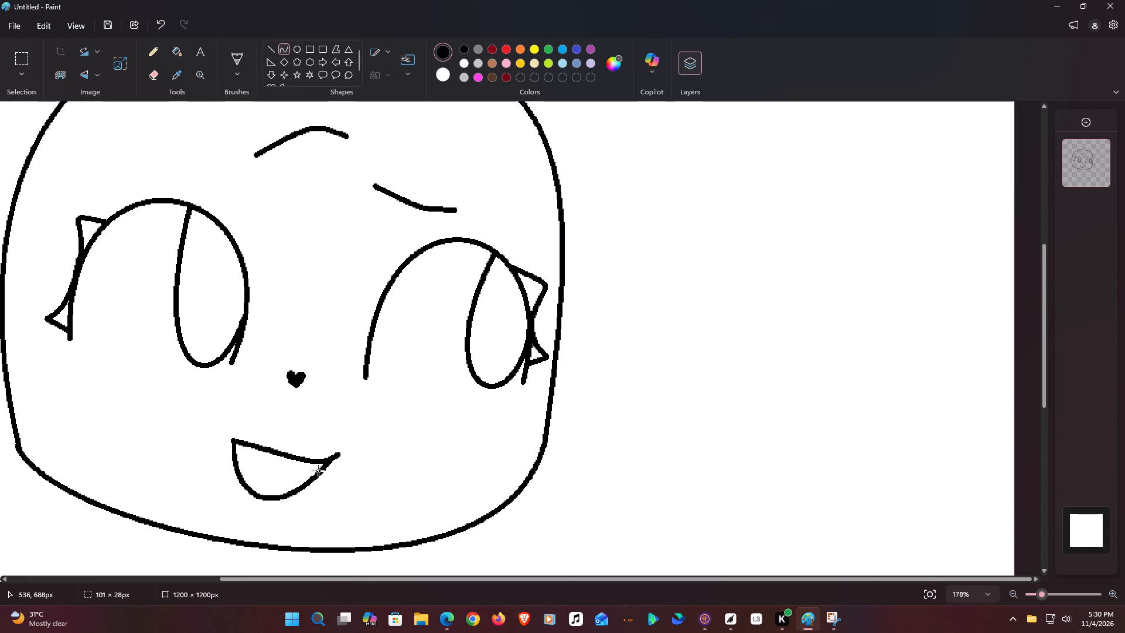
{"action": "left_click_drag", "start_coordinate": [318, 471], "coordinate": [315, 455]}
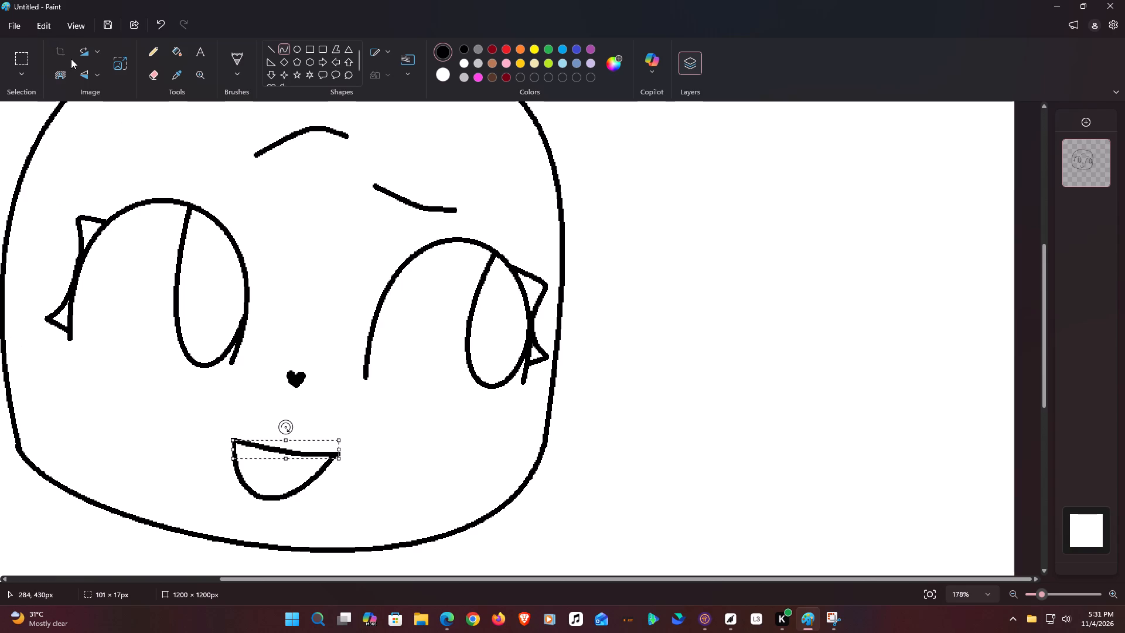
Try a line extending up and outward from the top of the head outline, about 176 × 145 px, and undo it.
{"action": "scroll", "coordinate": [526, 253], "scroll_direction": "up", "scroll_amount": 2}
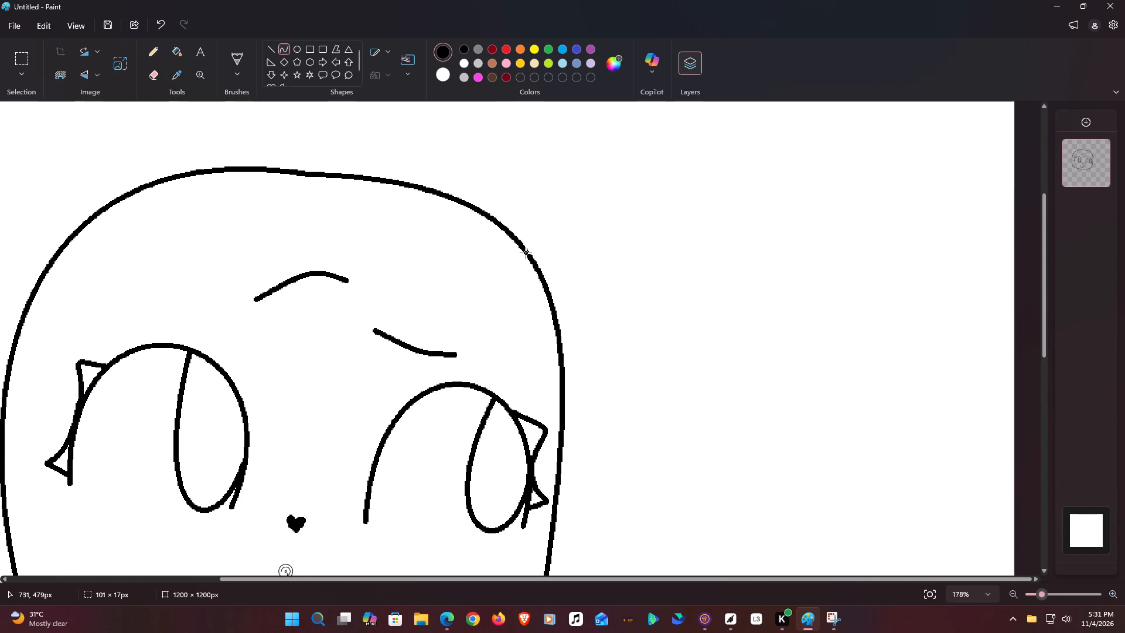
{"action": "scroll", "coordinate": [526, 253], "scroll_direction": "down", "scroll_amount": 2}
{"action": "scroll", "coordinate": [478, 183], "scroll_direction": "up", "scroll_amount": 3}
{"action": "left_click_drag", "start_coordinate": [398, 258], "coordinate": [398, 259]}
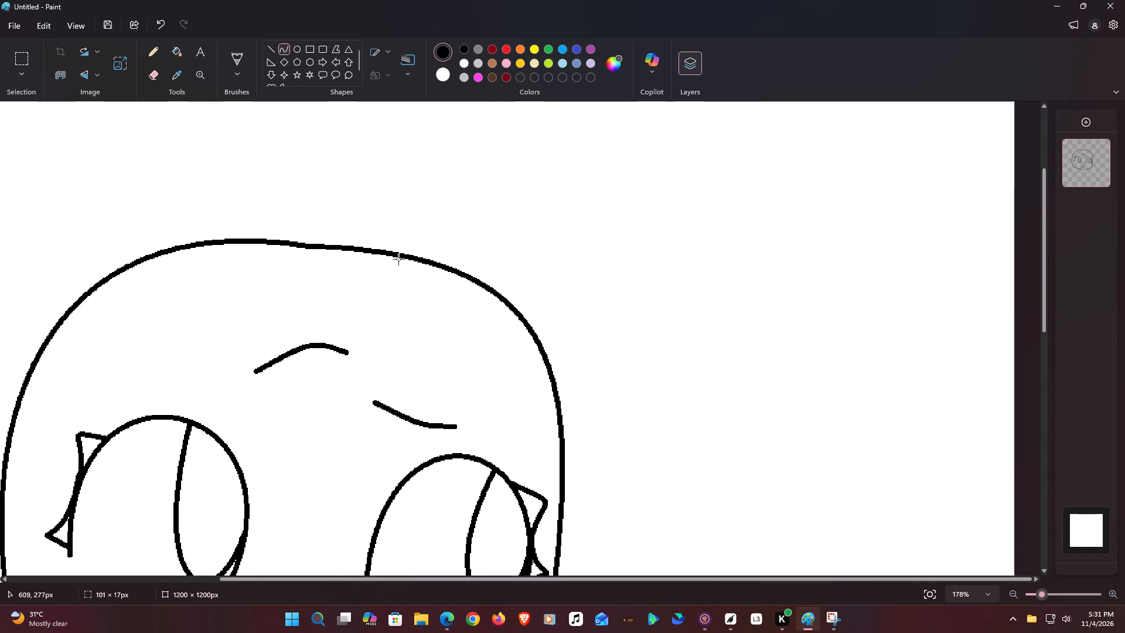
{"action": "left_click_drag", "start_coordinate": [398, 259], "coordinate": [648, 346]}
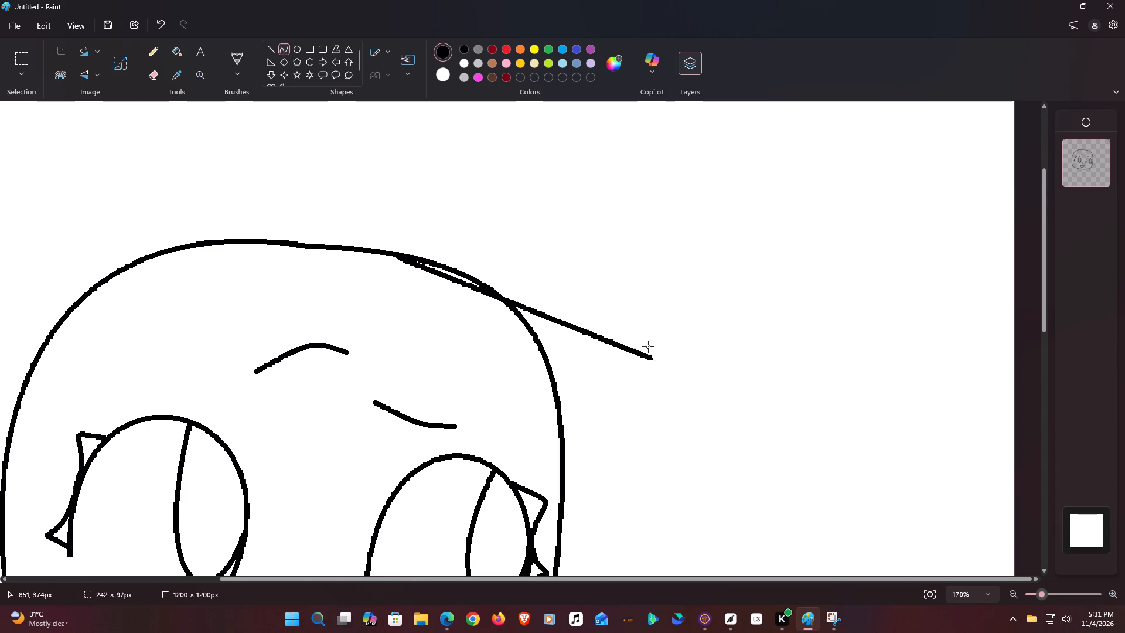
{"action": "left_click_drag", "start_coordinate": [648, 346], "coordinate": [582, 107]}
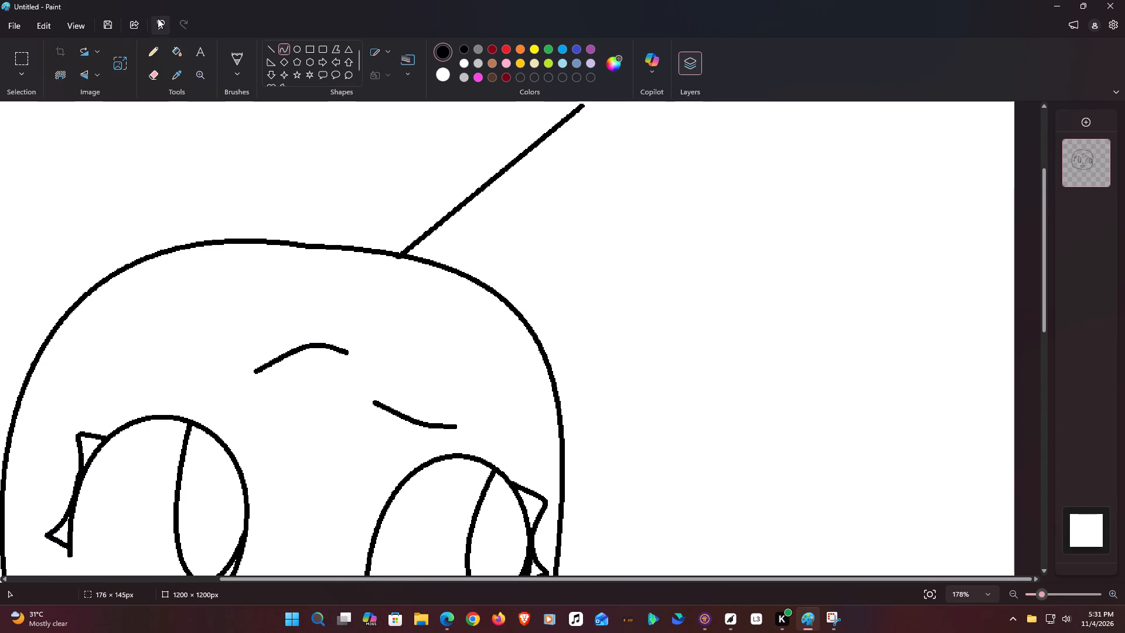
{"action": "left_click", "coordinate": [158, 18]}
Fill the face with the pale beige-yellow skin colour.
{"action": "left_click", "coordinate": [178, 52]}
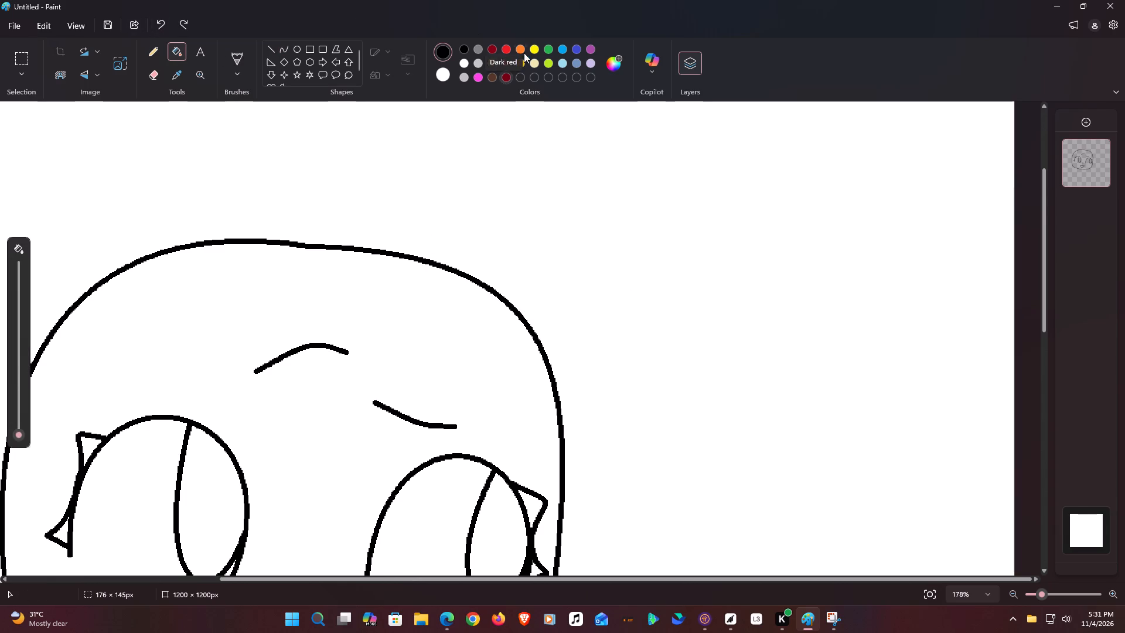
{"action": "left_click", "coordinate": [507, 65]}
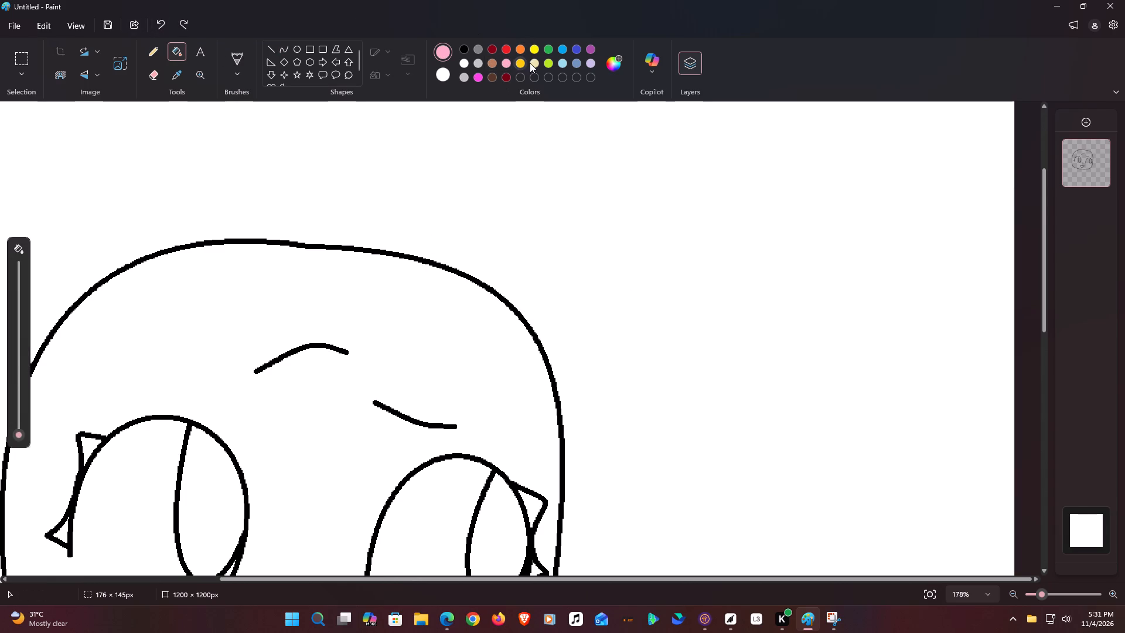
{"action": "left_click", "coordinate": [532, 63]}
{"action": "left_click_drag", "start_coordinate": [421, 317], "coordinate": [418, 323]}
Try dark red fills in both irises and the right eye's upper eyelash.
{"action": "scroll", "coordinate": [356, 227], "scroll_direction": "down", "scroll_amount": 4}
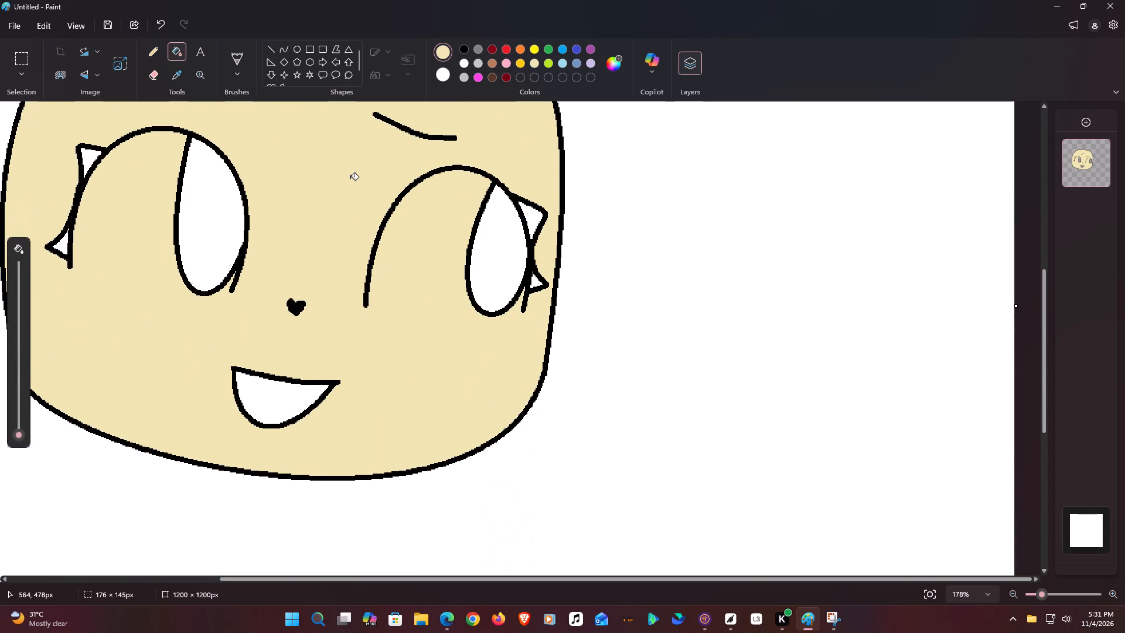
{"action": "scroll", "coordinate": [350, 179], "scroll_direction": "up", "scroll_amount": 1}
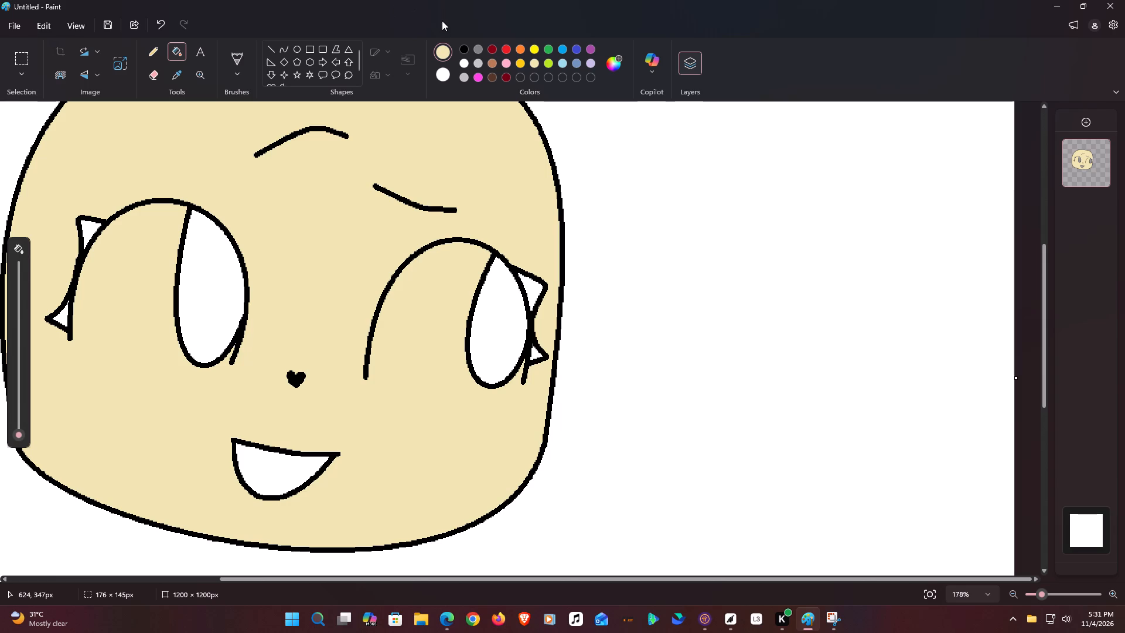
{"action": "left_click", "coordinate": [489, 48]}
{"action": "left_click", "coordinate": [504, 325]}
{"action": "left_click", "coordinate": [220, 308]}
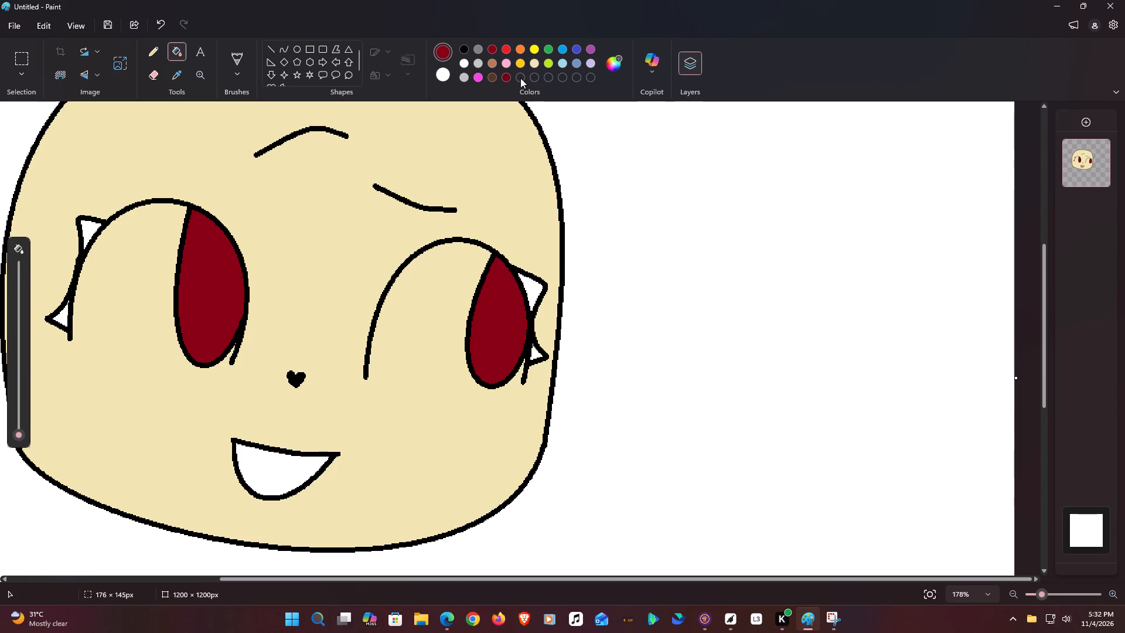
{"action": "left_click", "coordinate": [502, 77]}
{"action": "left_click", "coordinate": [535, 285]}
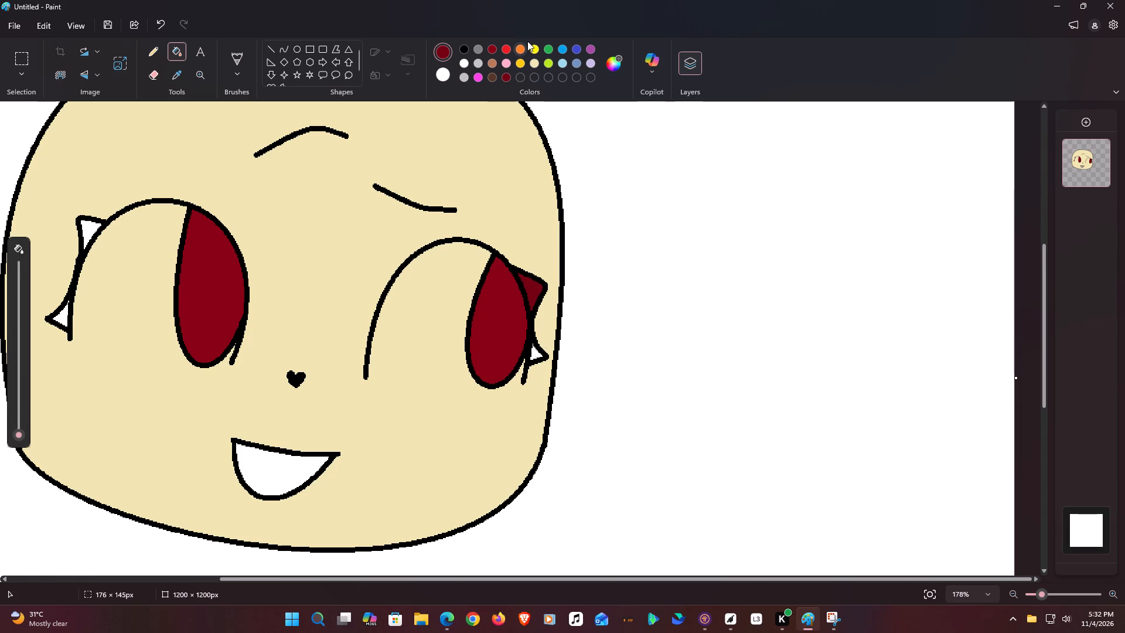
Fill the right eye's iris with bright red.
{"action": "left_click", "coordinate": [507, 47]}
{"action": "left_click", "coordinate": [504, 328]}
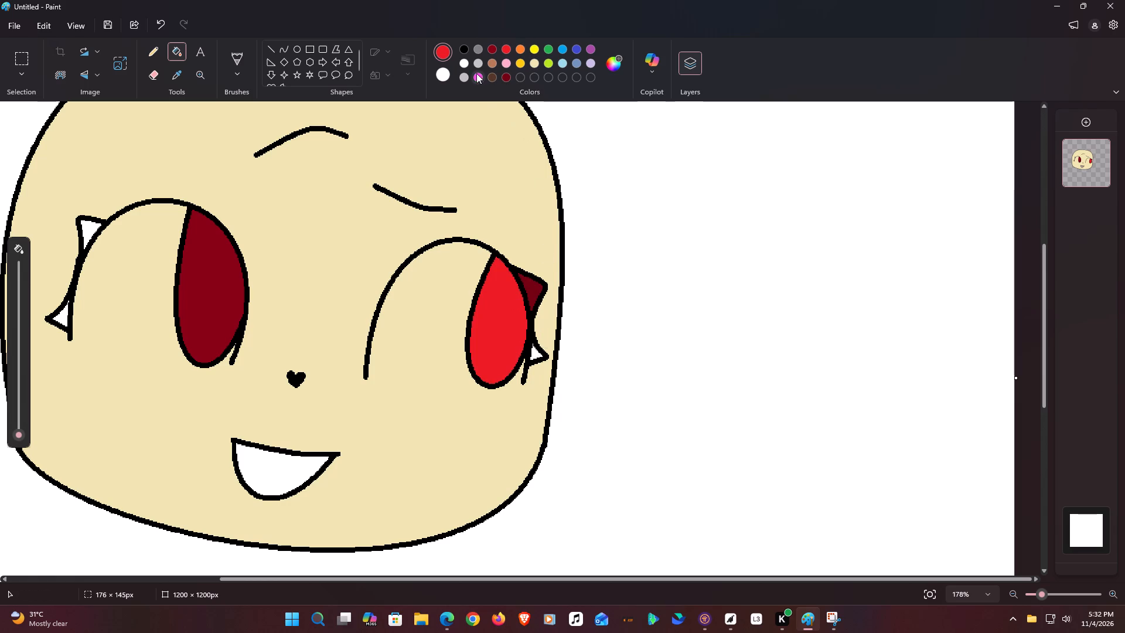
Fill the upper and lower eyelashes of both eyes with dark red.
{"action": "left_click", "coordinate": [491, 47]}
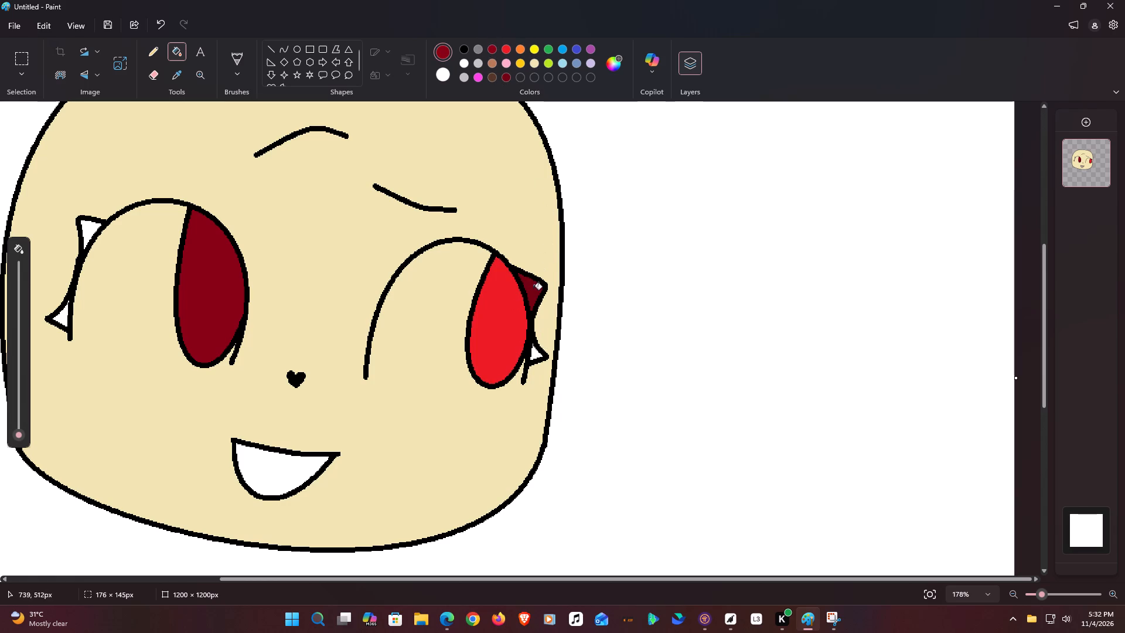
{"action": "left_click", "coordinate": [534, 288]}
{"action": "left_click", "coordinate": [88, 229]}
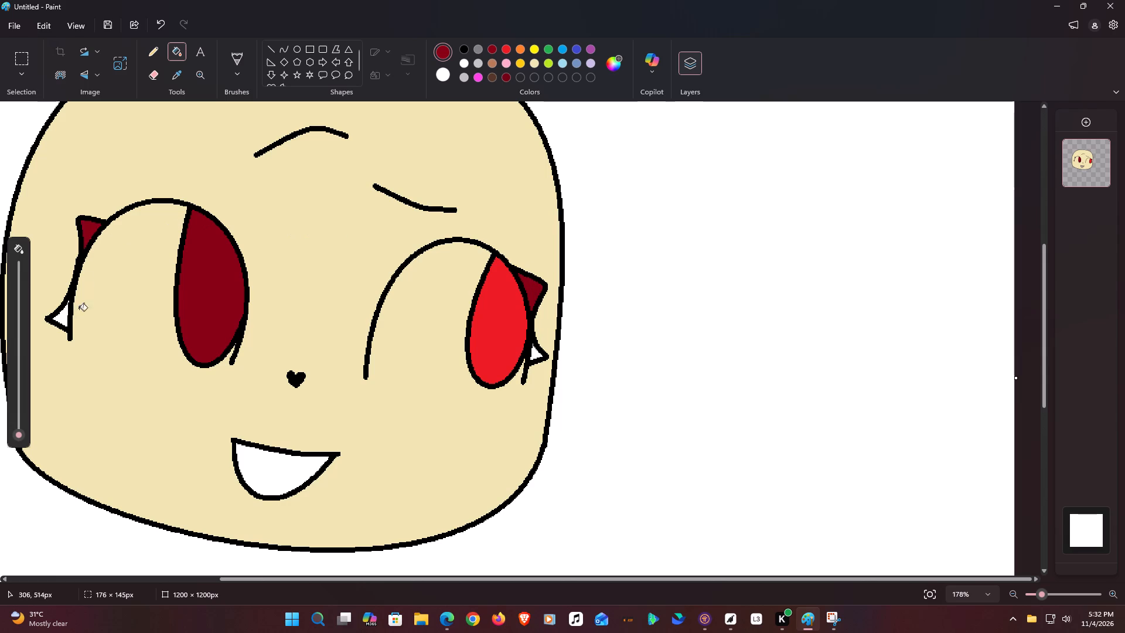
{"action": "left_click", "coordinate": [62, 319]}
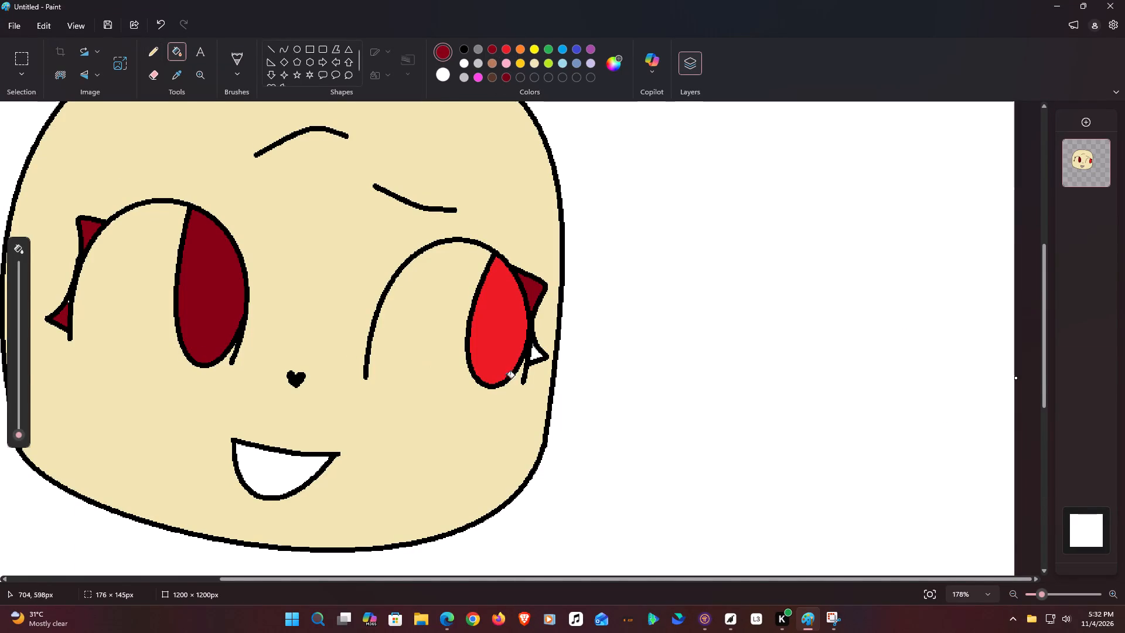
{"action": "left_click", "coordinate": [537, 354]}
Fill the left eye's iris with bright red to match the right one.
{"action": "left_click", "coordinate": [509, 46]}
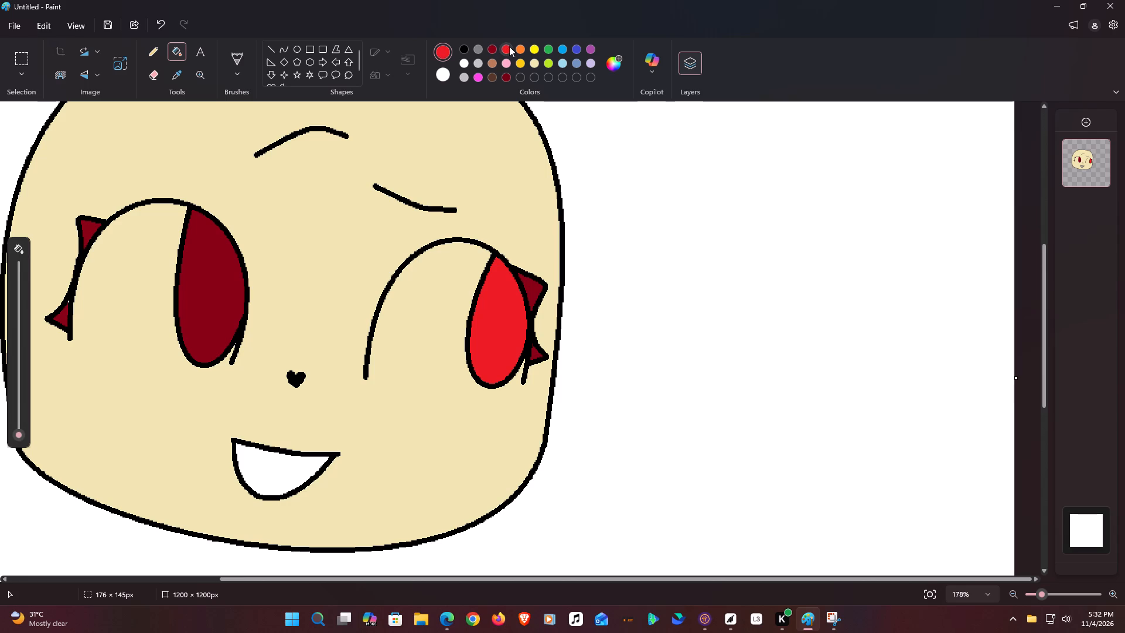
{"action": "left_click", "coordinate": [212, 298]}
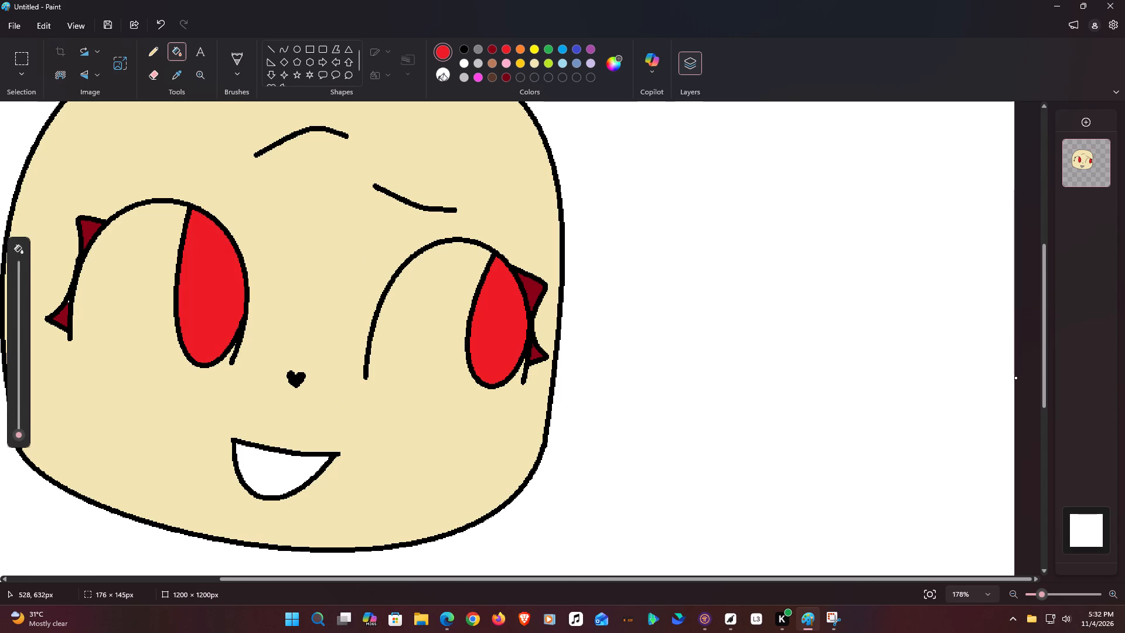
Fill the inside of the open mouth with white.
{"action": "left_click", "coordinate": [458, 64]}
{"action": "left_click", "coordinate": [294, 477]}
Recolour the outlines of both eyes and their eyelashes to dark brown using Fill.
{"action": "scroll", "coordinate": [357, 204], "scroll_direction": "up", "scroll_amount": 1}
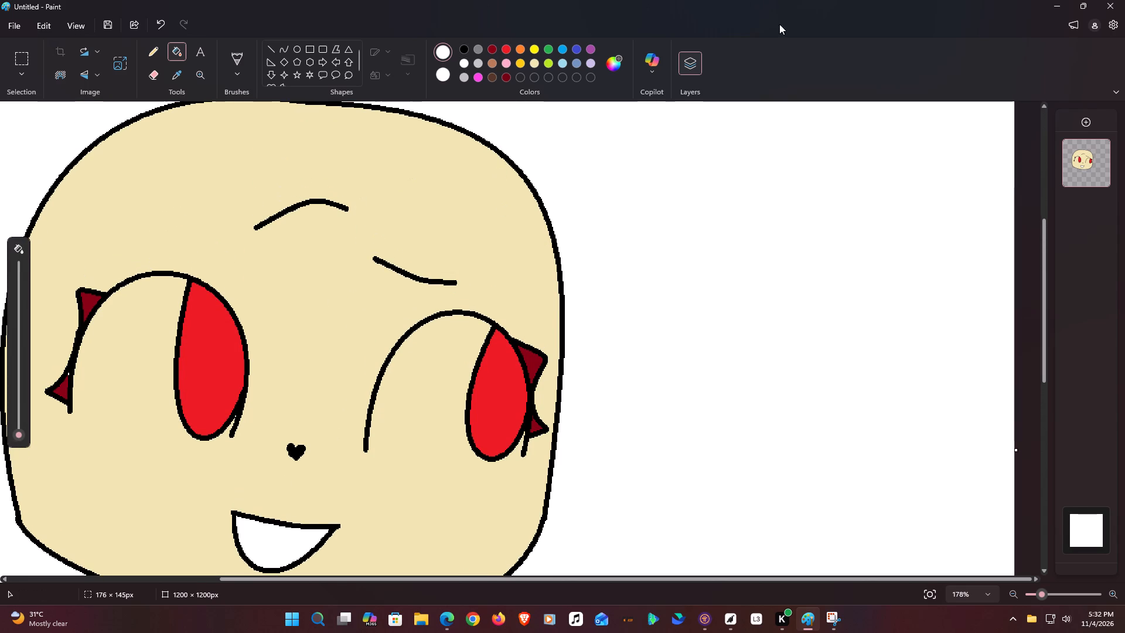
{"action": "left_click_drag", "start_coordinate": [935, 96], "coordinate": [934, 107]}
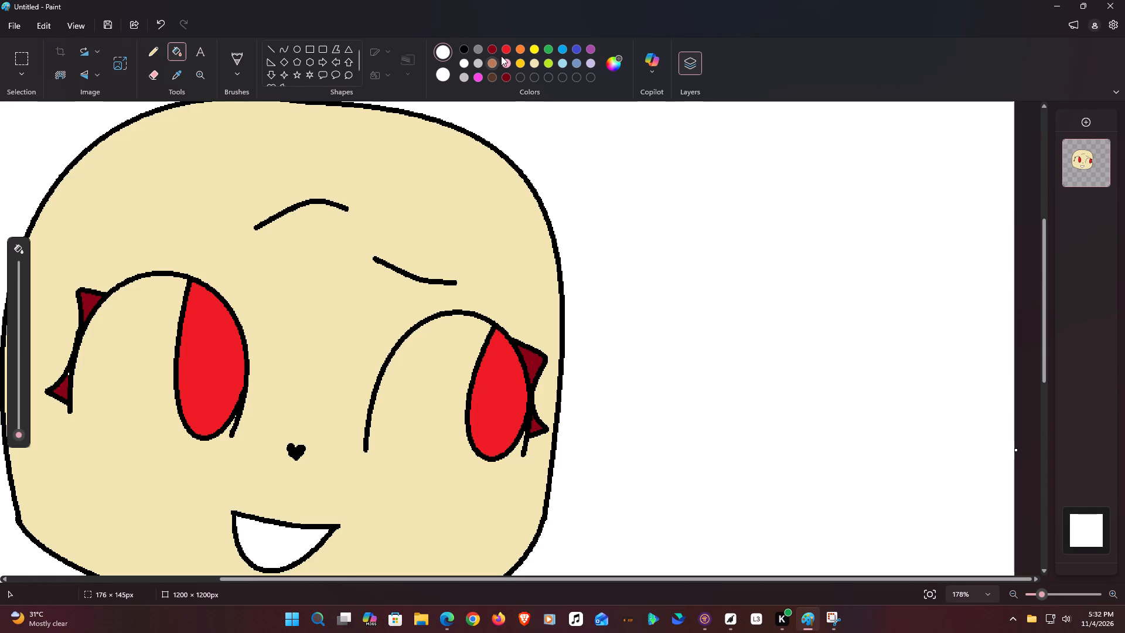
{"action": "left_click", "coordinate": [489, 73]}
{"action": "left_click", "coordinate": [497, 328]}
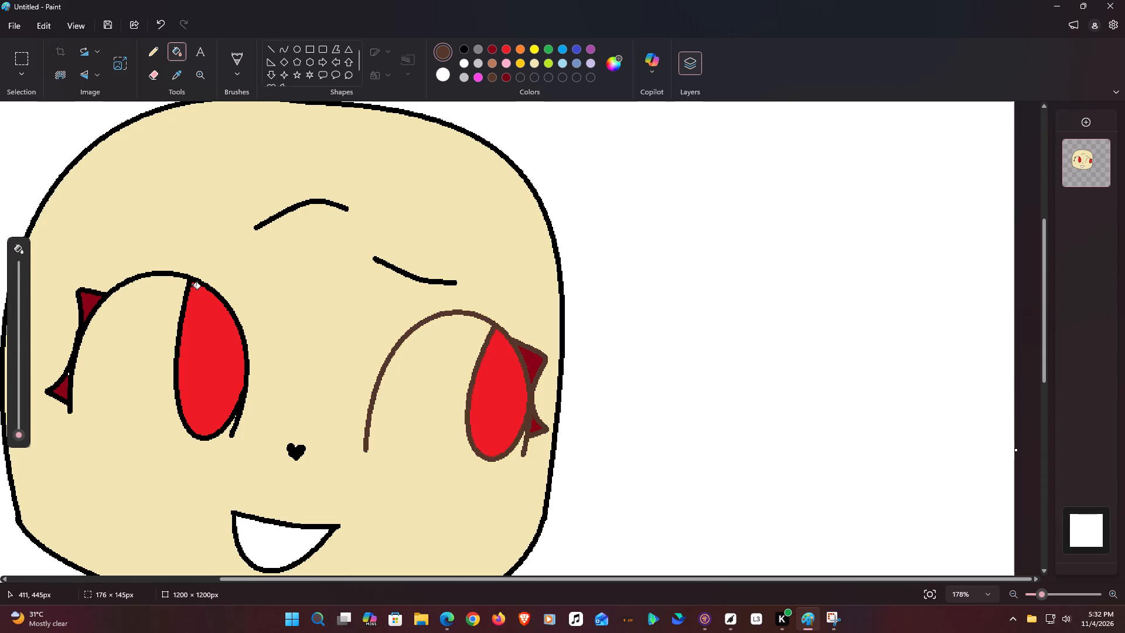
{"action": "left_click", "coordinate": [192, 282]}
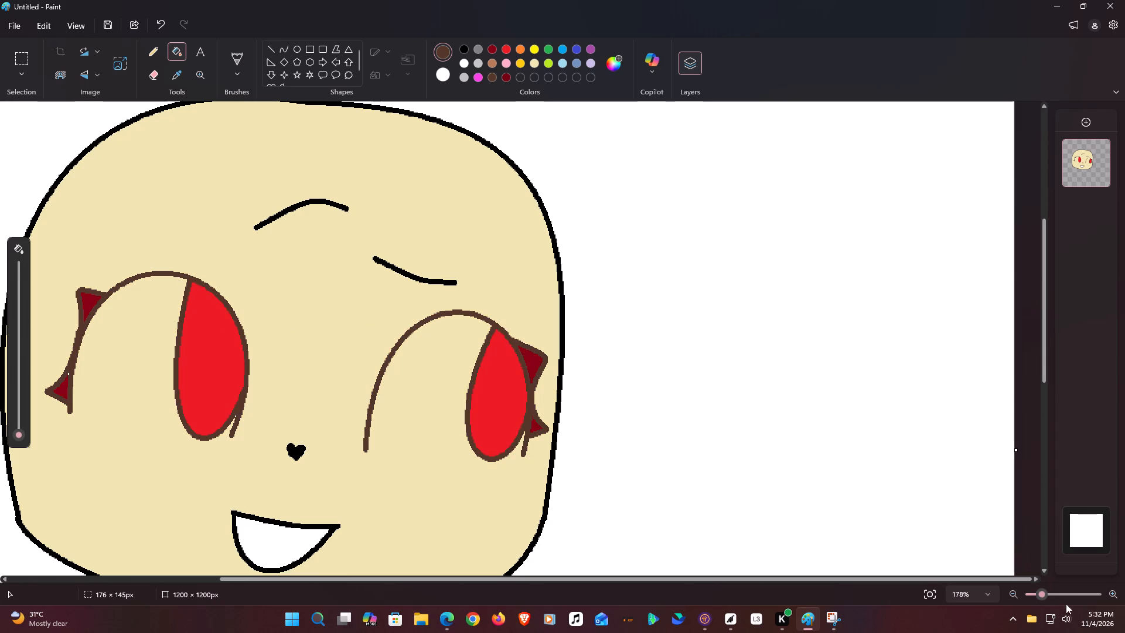
Fill the stray white gap above the left eye's lower eyelash with dark red.
{"action": "left_click_drag", "start_coordinate": [1038, 598], "coordinate": [1058, 594]}
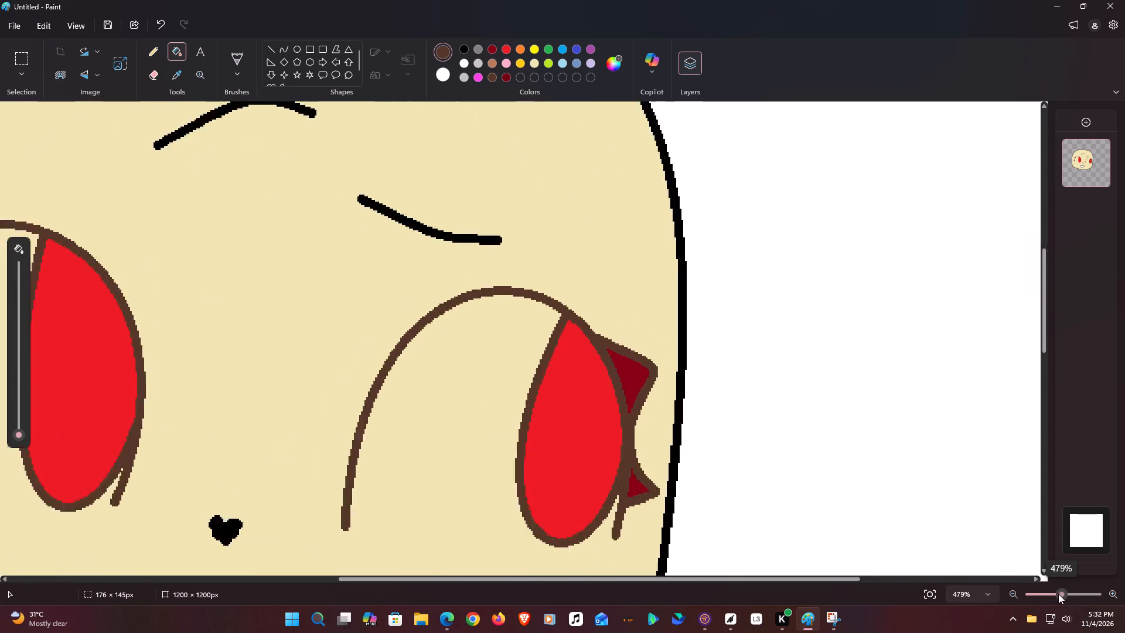
{"action": "left_click_drag", "start_coordinate": [1058, 594], "coordinate": [1068, 593]}
{"action": "left_click_drag", "start_coordinate": [631, 580], "coordinate": [537, 571]}
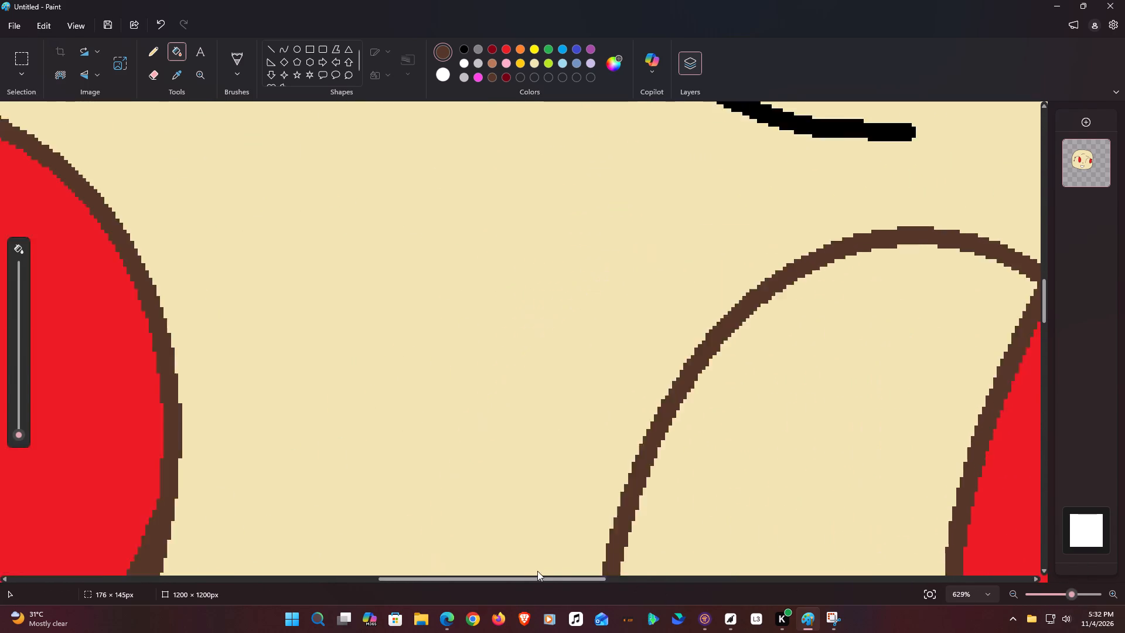
{"action": "left_click_drag", "start_coordinate": [537, 571], "coordinate": [427, 561]}
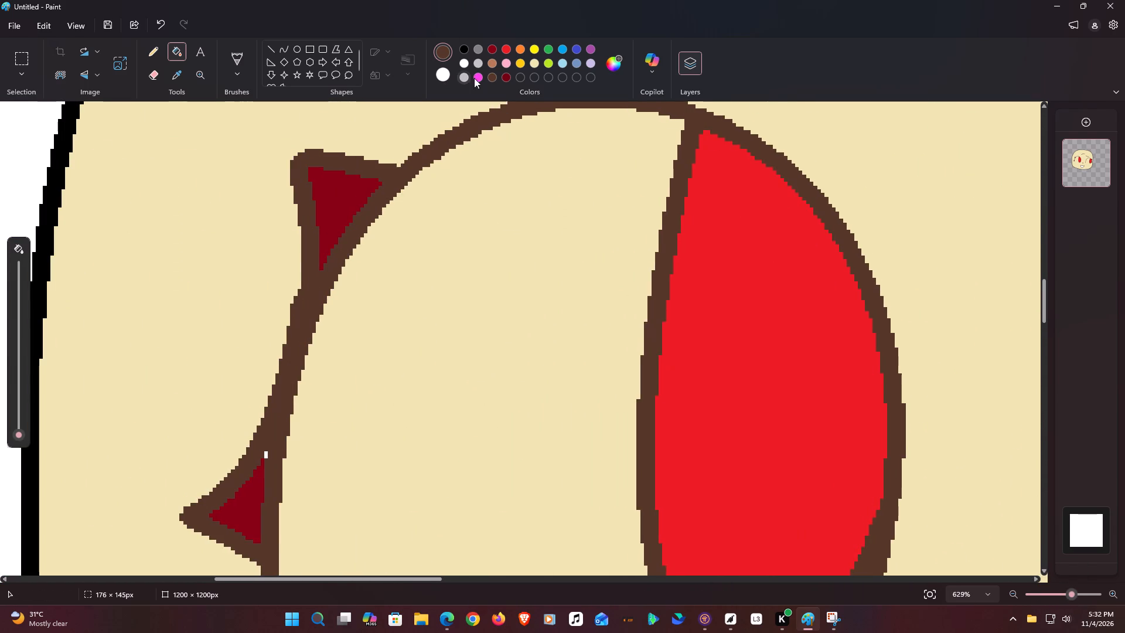
{"action": "left_click", "coordinate": [509, 75]}
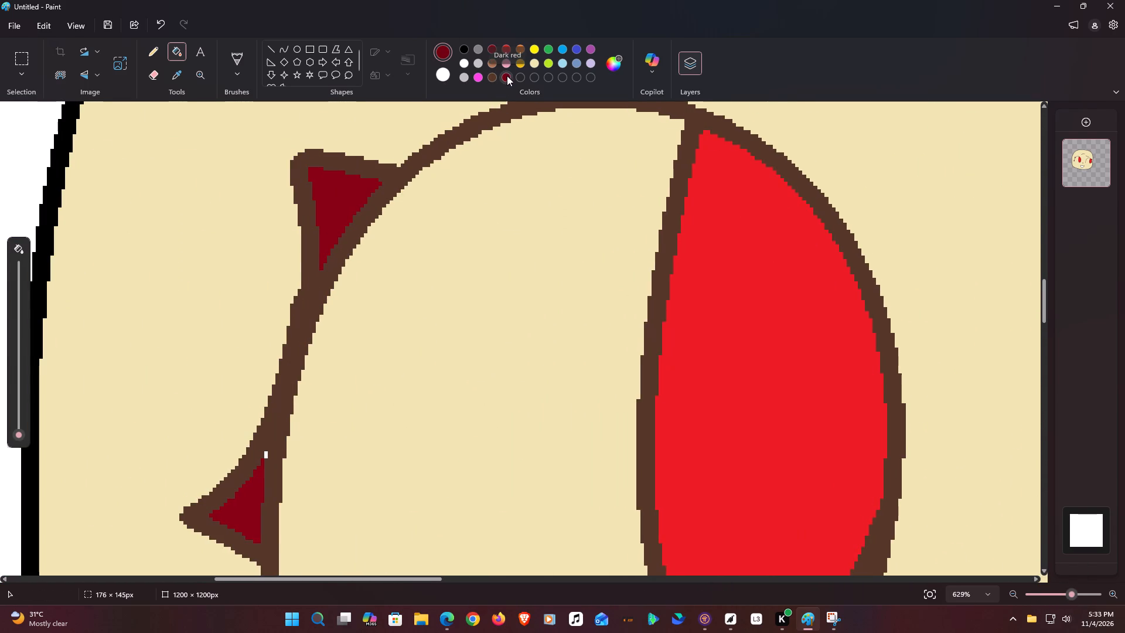
{"action": "left_click", "coordinate": [491, 47]}
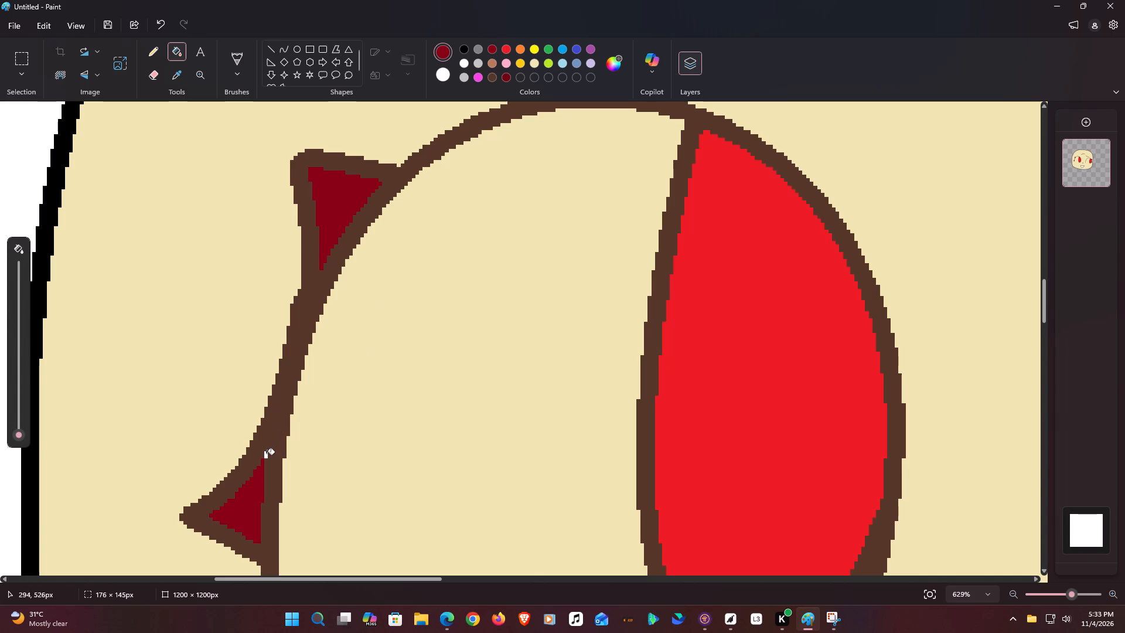
{"action": "left_click", "coordinate": [267, 454]}
Recolour both eyebrows from black to the dark brown of the eye outlines using Fill.
{"action": "left_click_drag", "start_coordinate": [369, 580], "coordinate": [482, 605]}
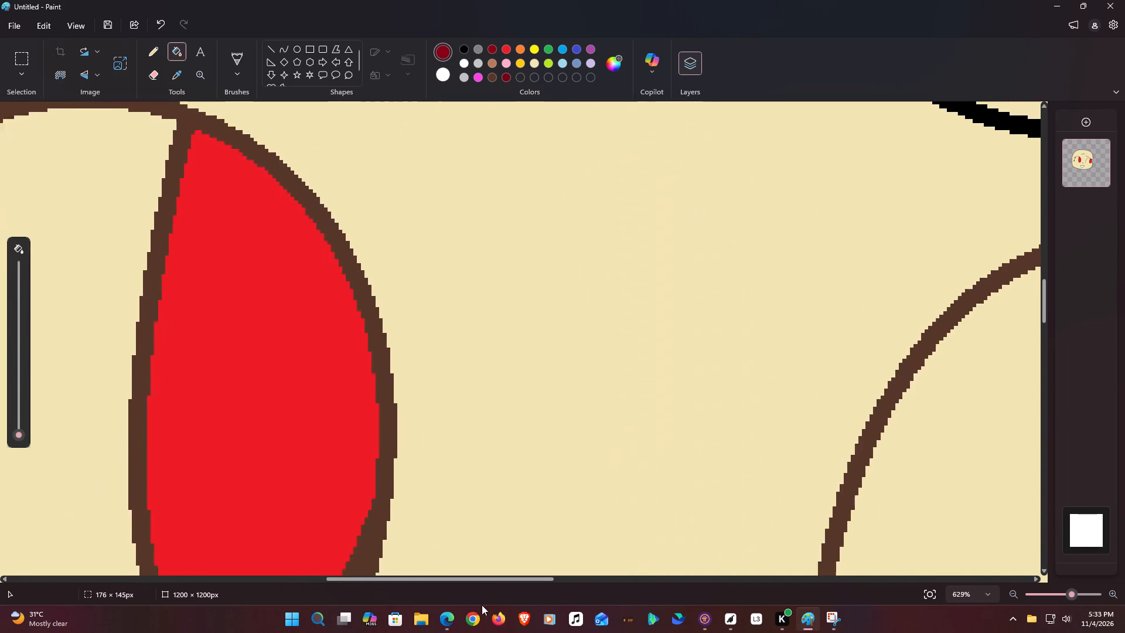
{"action": "left_click_drag", "start_coordinate": [482, 605], "coordinate": [520, 611]}
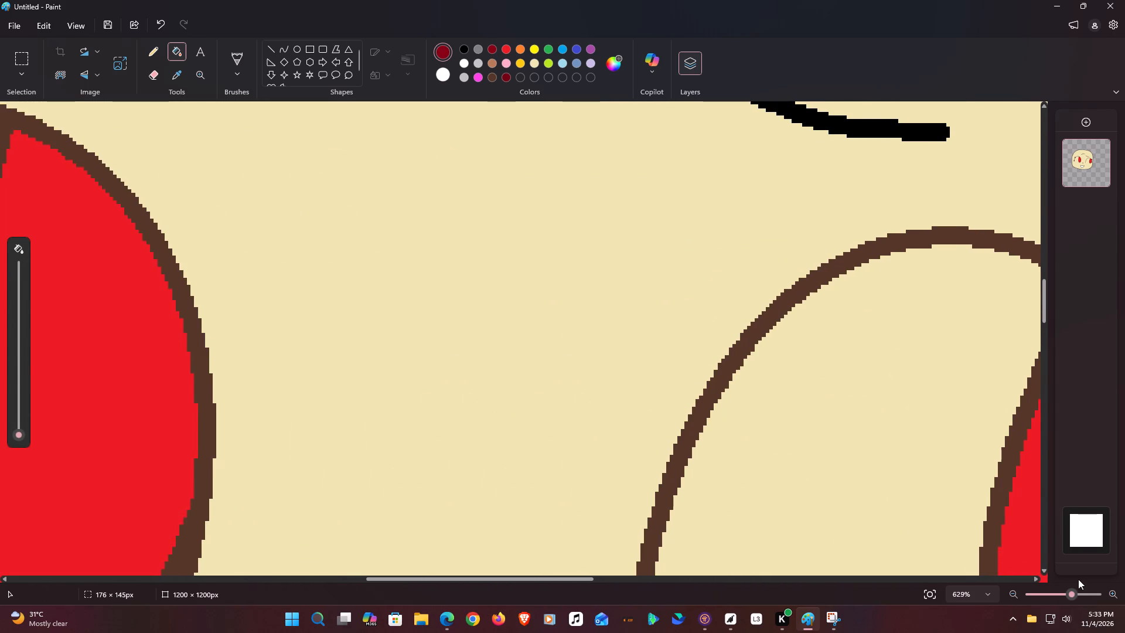
{"action": "left_click_drag", "start_coordinate": [1076, 591], "coordinate": [1042, 591]}
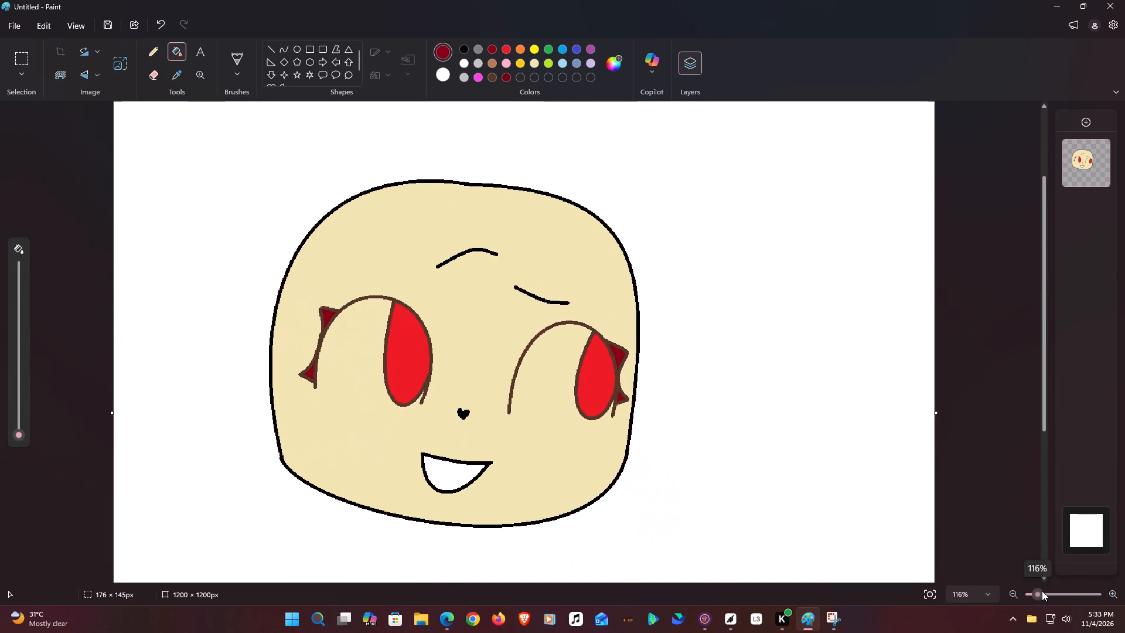
{"action": "left_click_drag", "start_coordinate": [1042, 591], "coordinate": [1042, 590]}
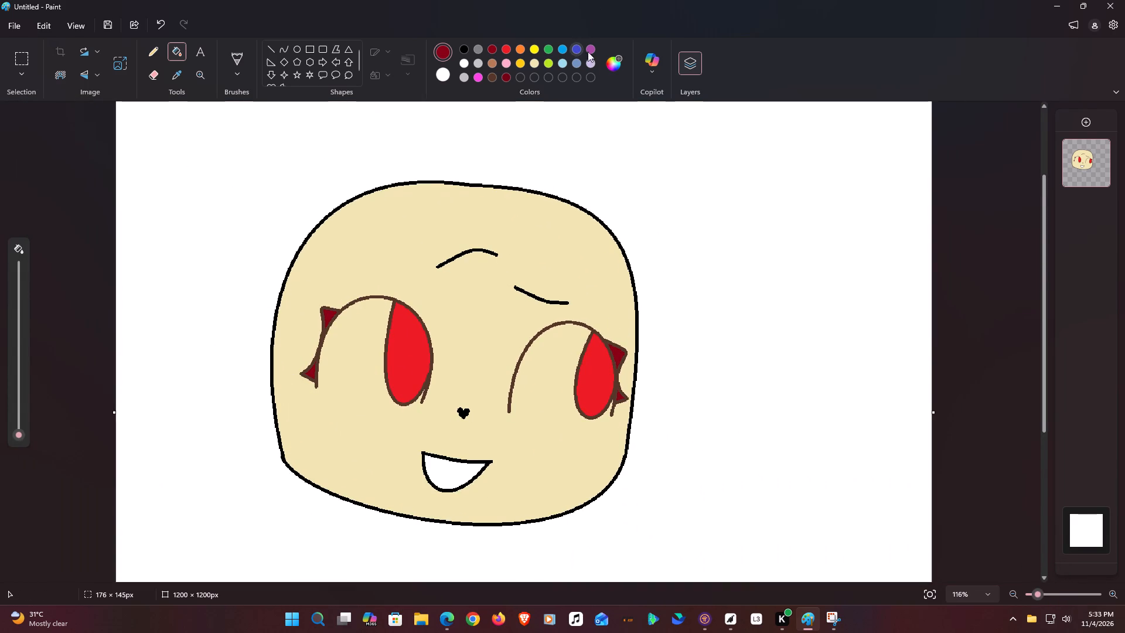
{"action": "left_click", "coordinate": [582, 63]}
{"action": "left_click", "coordinate": [495, 74]}
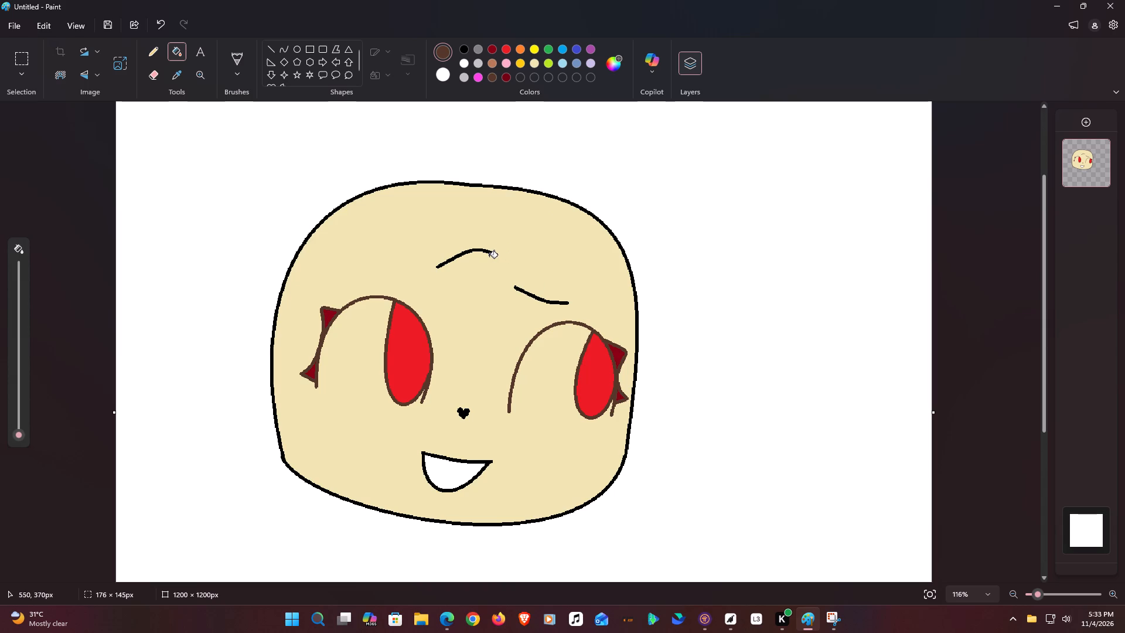
{"action": "left_click", "coordinate": [544, 302]}
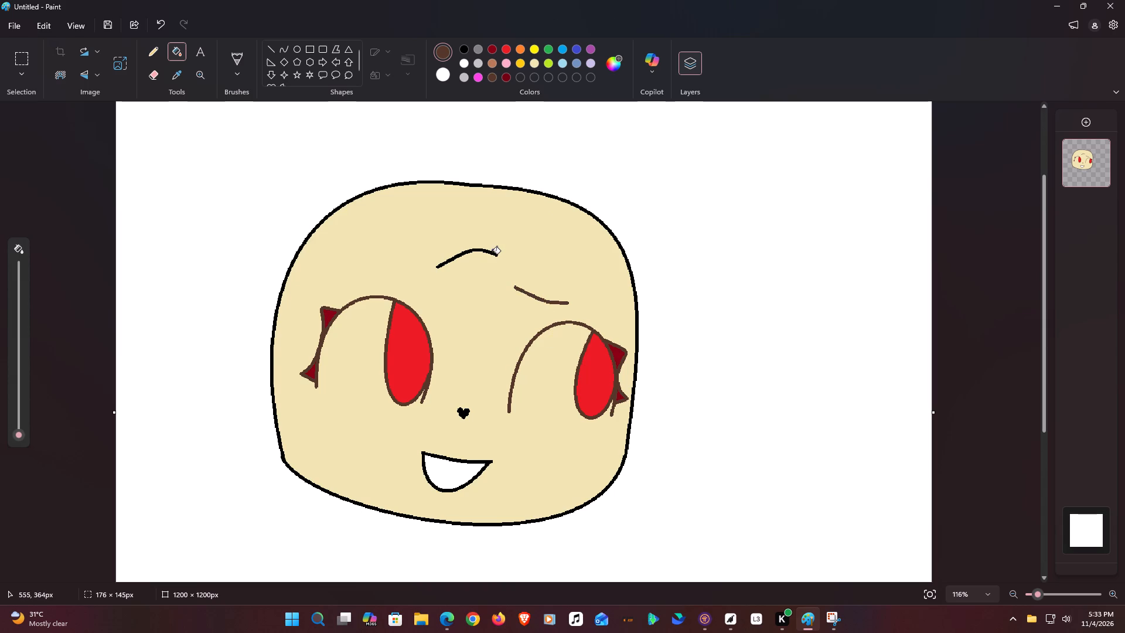
{"action": "left_click", "coordinate": [493, 253]}
Recolour the face outline and the mouth outline with light reddish brown using Fill.
{"action": "left_click", "coordinate": [489, 60]}
{"action": "left_click", "coordinate": [465, 186]}
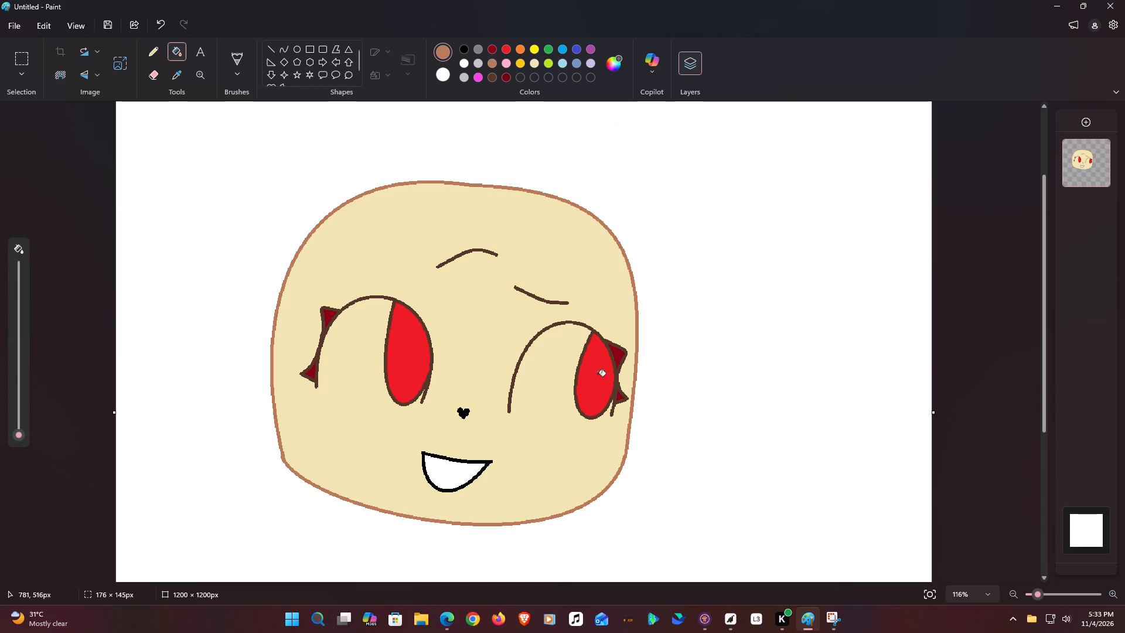
{"action": "left_click", "coordinate": [485, 463]}
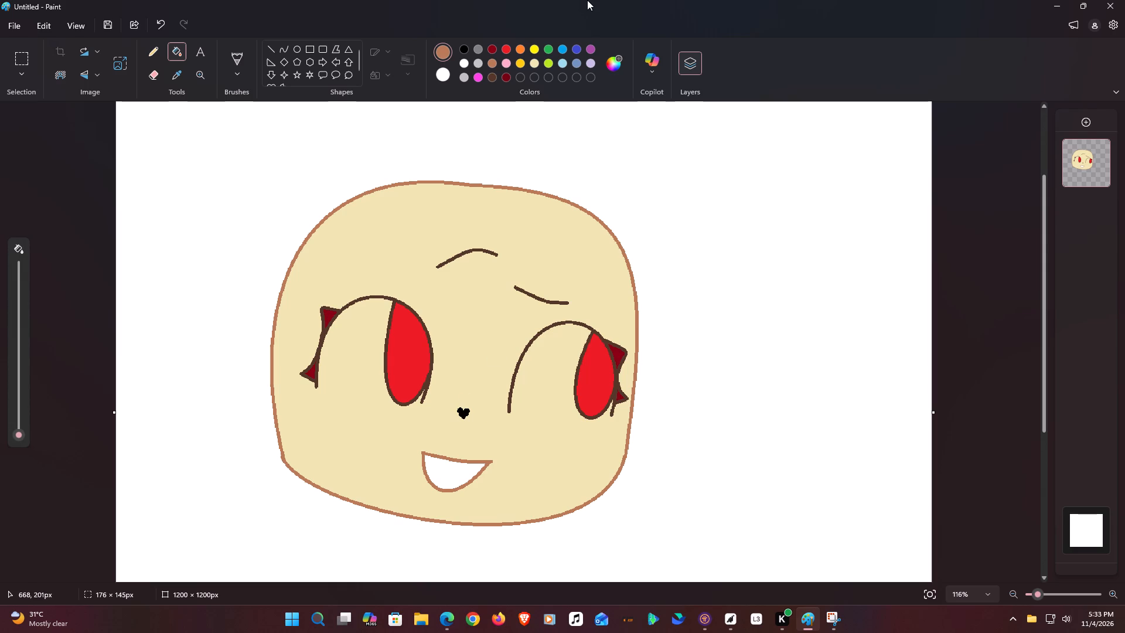
Mix a slightly darker shade of the light brown and fill the heart-shaped nose with it.
{"action": "left_click", "coordinate": [619, 55]}
{"action": "left_click_drag", "start_coordinate": [586, 204], "coordinate": [585, 212]}
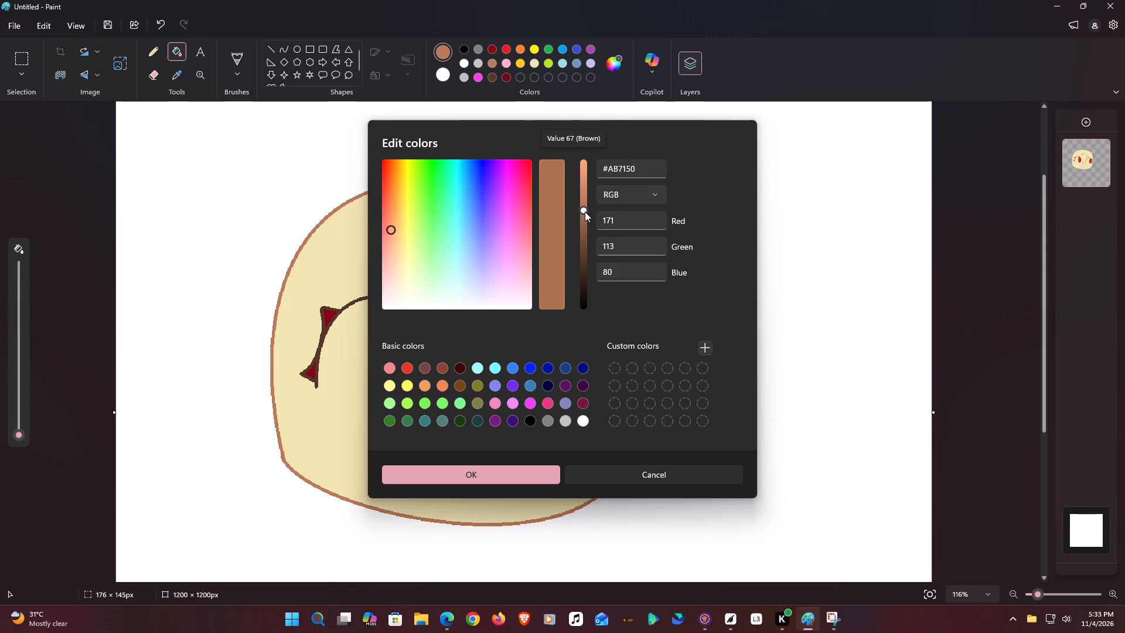
{"action": "left_click_drag", "start_coordinate": [585, 212], "coordinate": [585, 217]}
{"action": "left_click", "coordinate": [506, 477]}
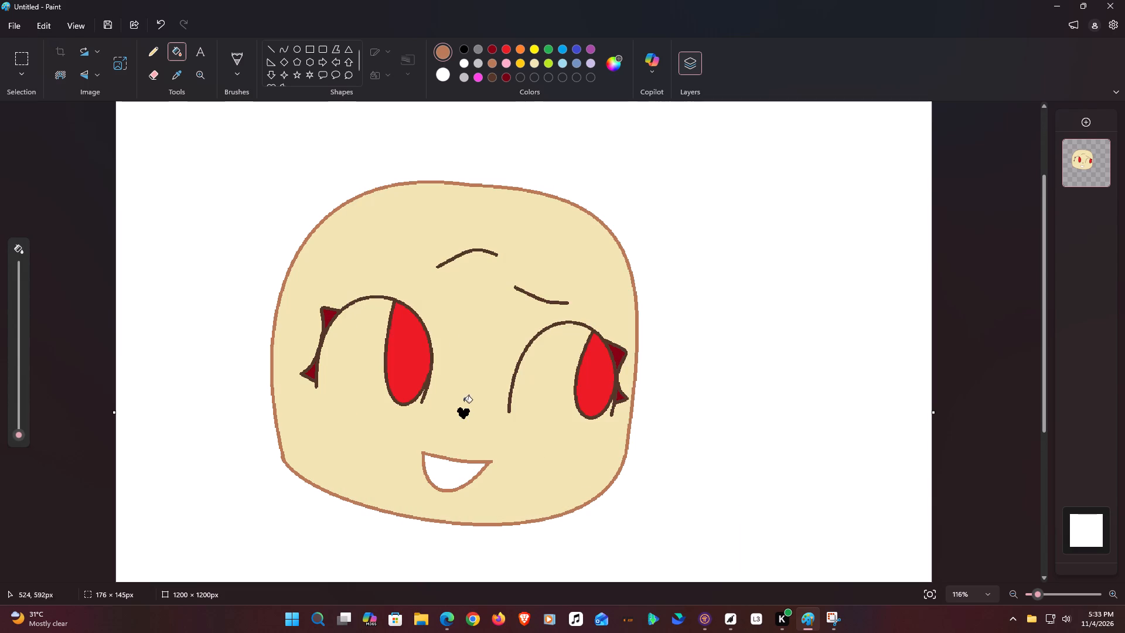
{"action": "left_click", "coordinate": [465, 411]}
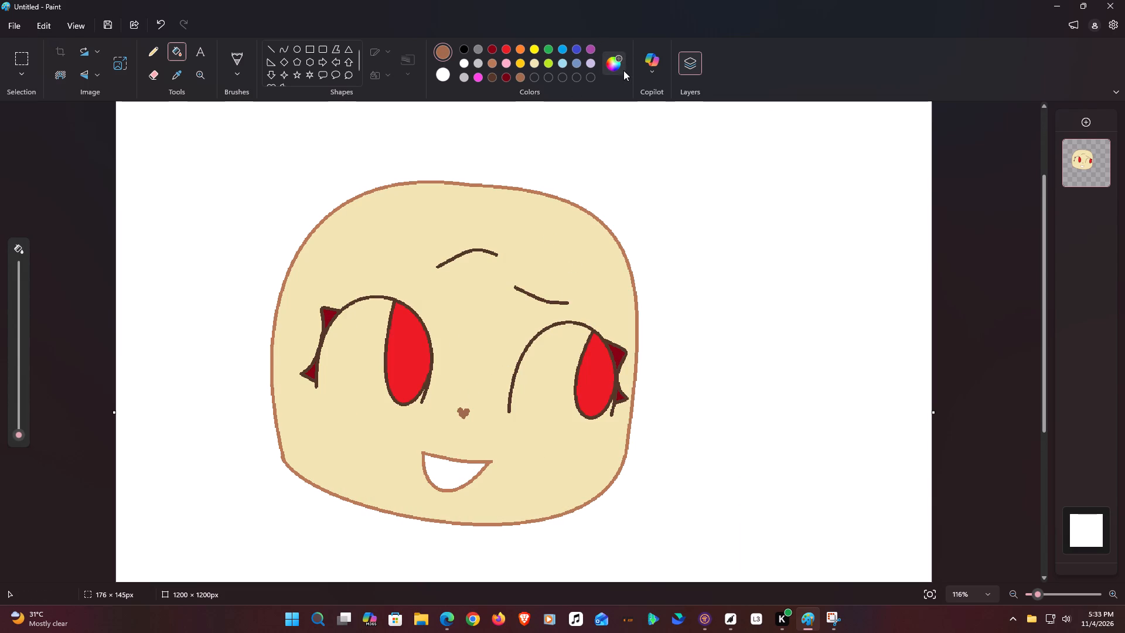
Add a new layer above the face drawing.
{"action": "left_click", "coordinate": [1087, 120]}
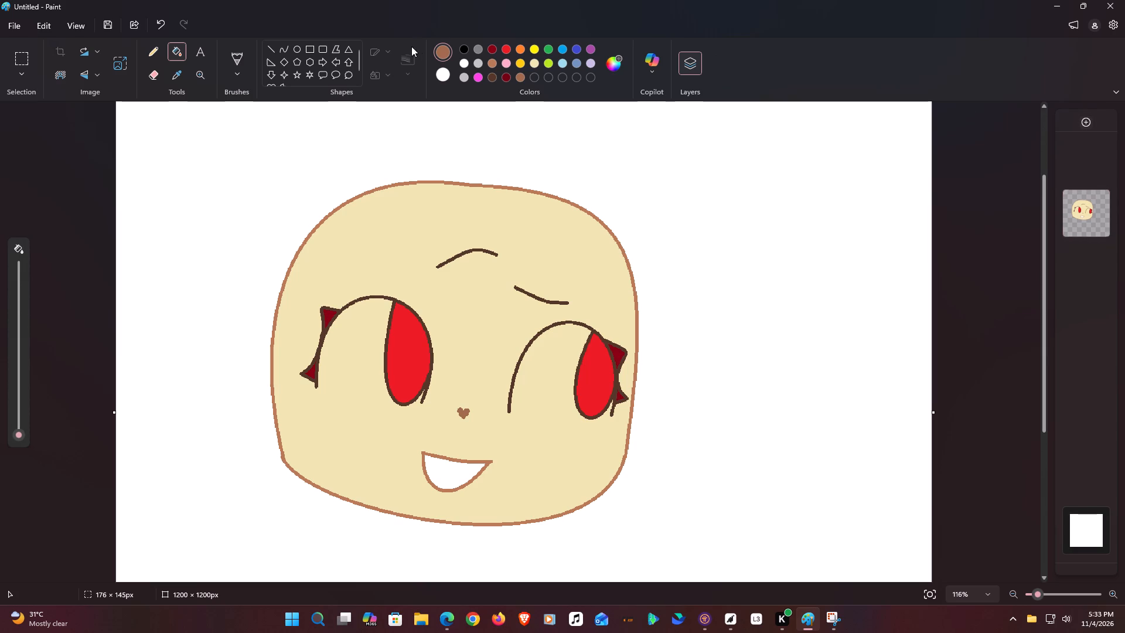
Draw a curve in the custom brown from the top of the head, bulging past the face's right side and looping back to the right eye.
{"action": "left_click", "coordinate": [521, 77]}
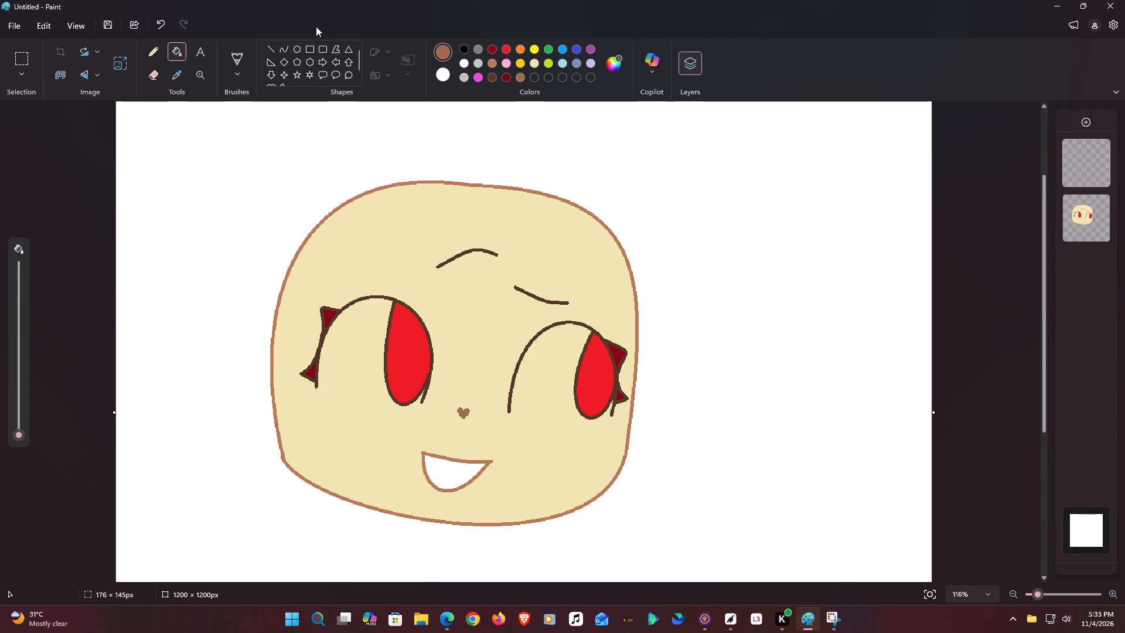
{"action": "left_click", "coordinate": [286, 52]}
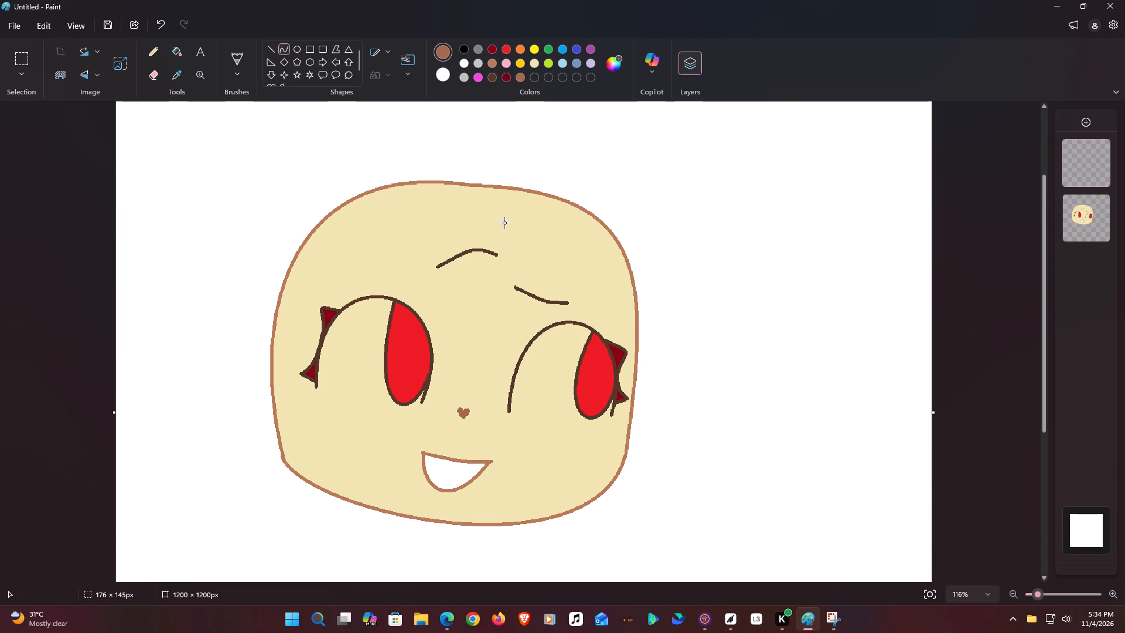
{"action": "left_click_drag", "start_coordinate": [477, 183], "coordinate": [477, 184]}
{"action": "left_click_drag", "start_coordinate": [477, 184], "coordinate": [642, 384]}
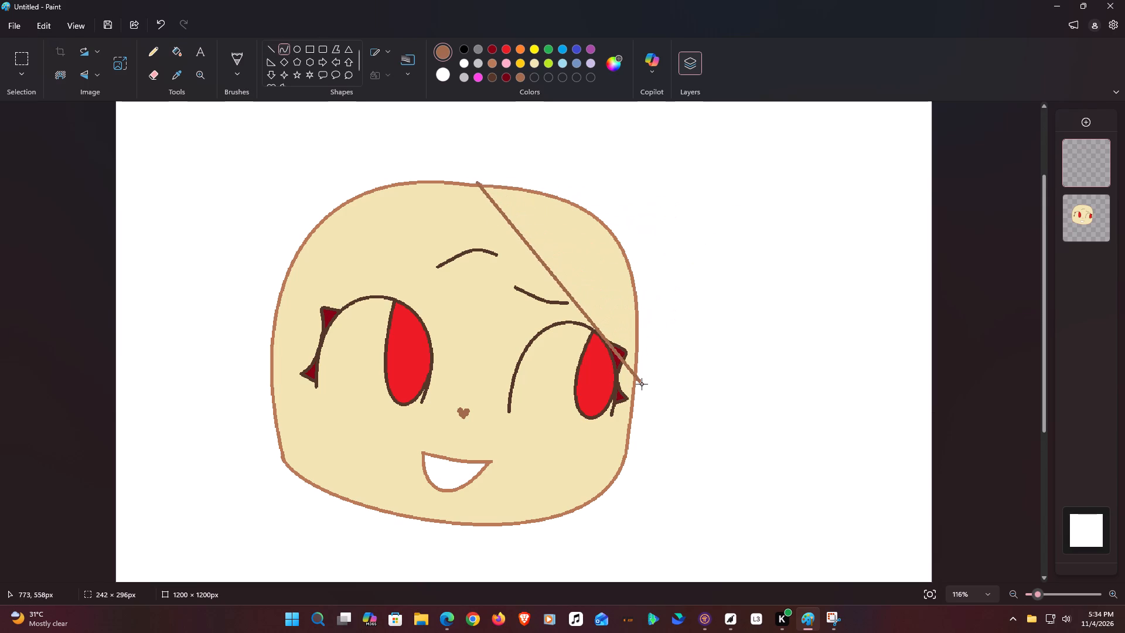
{"action": "left_click_drag", "start_coordinate": [642, 384], "coordinate": [509, 455]}
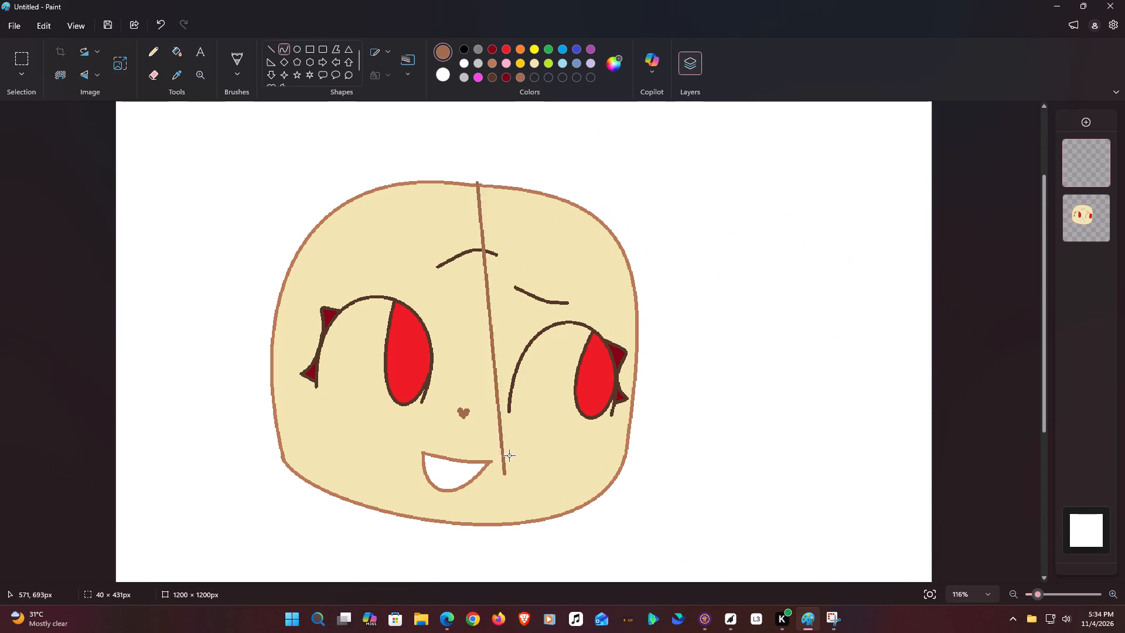
{"action": "left_click_drag", "start_coordinate": [509, 455], "coordinate": [596, 338]}
{"action": "left_click_drag", "start_coordinate": [618, 314], "coordinate": [868, 211]}
{"action": "left_click_drag", "start_coordinate": [604, 328], "coordinate": [571, 370]}
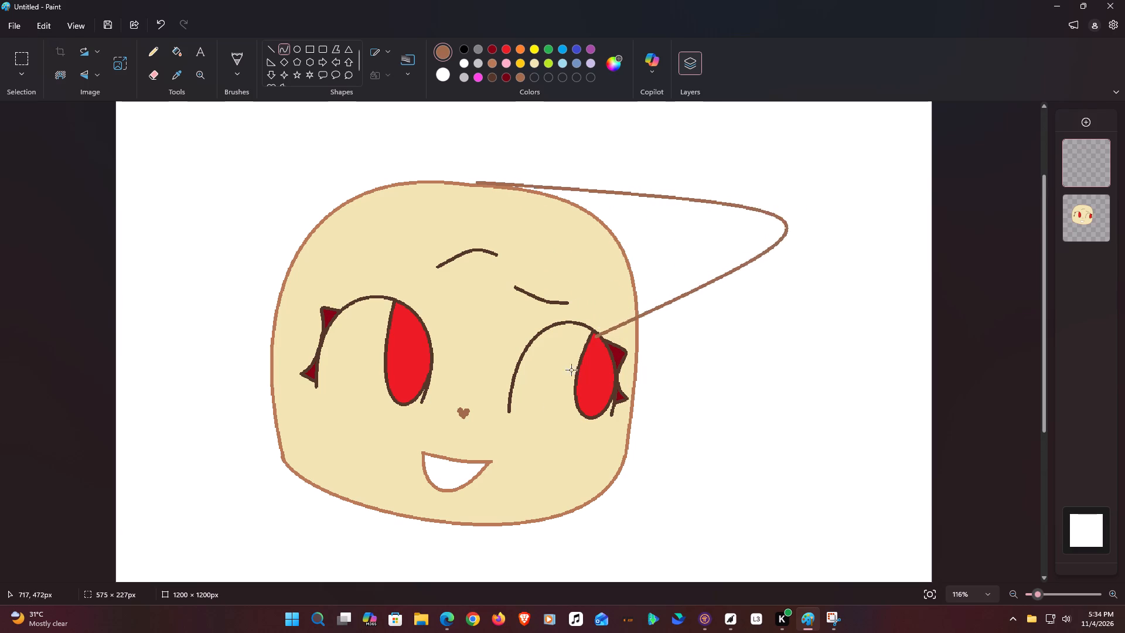
{"action": "left_click_drag", "start_coordinate": [571, 370], "coordinate": [717, 529]}
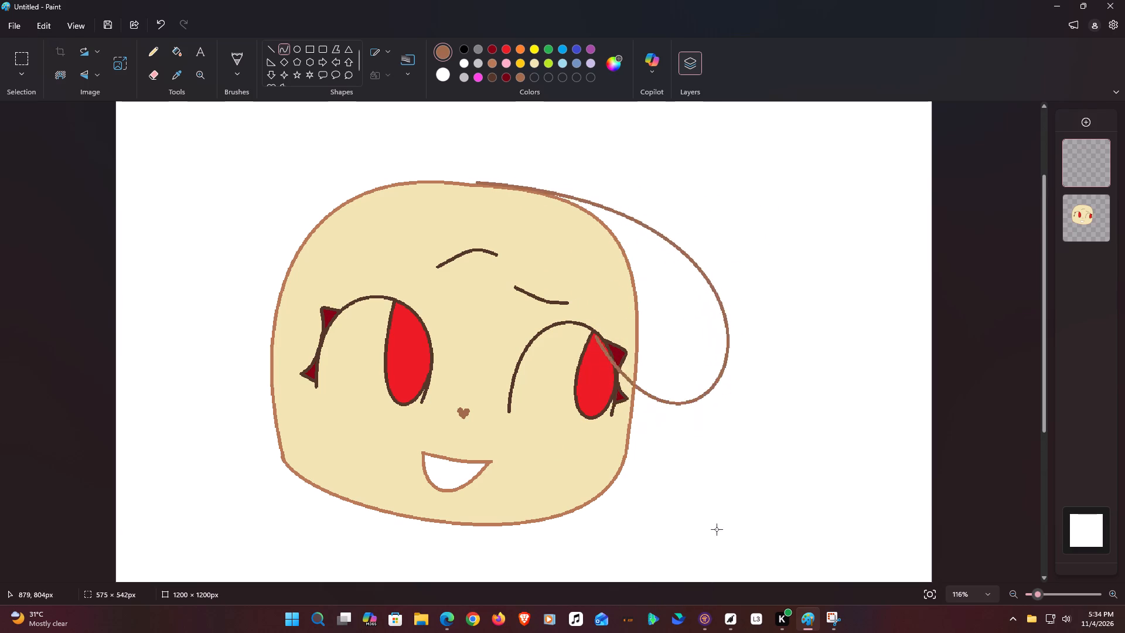
{"action": "left_click_drag", "start_coordinate": [717, 529], "coordinate": [608, 632]}
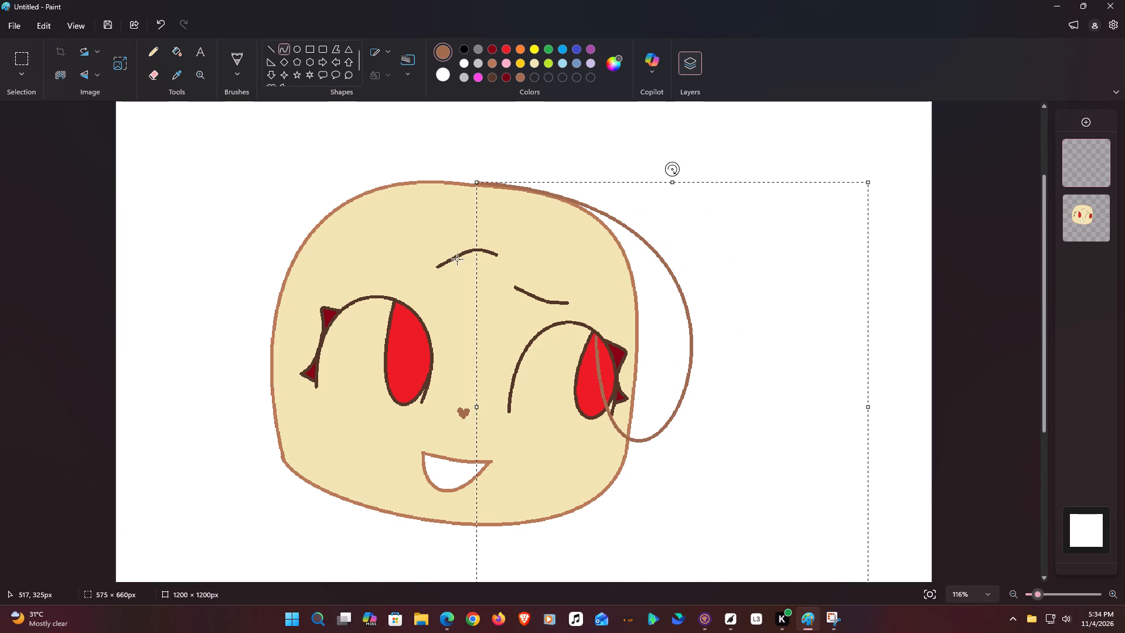
Draw a second brown curve from the top of the head to the right eye's lower lash, bulging inside the existing right loop.
{"action": "left_click", "coordinate": [282, 47]}
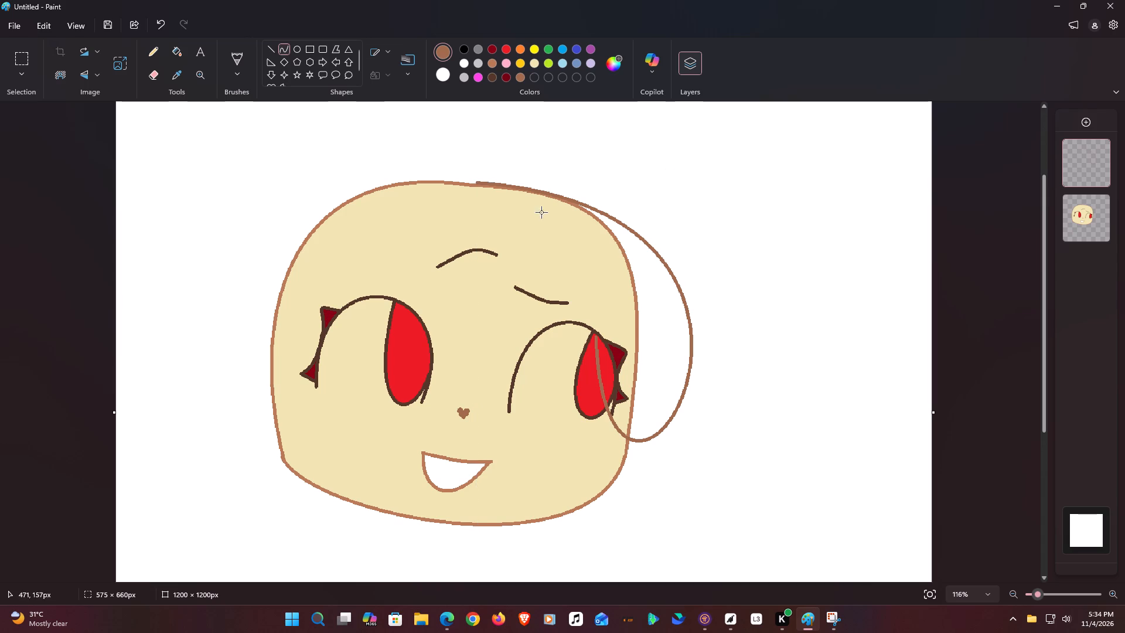
{"action": "left_click_drag", "start_coordinate": [483, 181], "coordinate": [686, 342]}
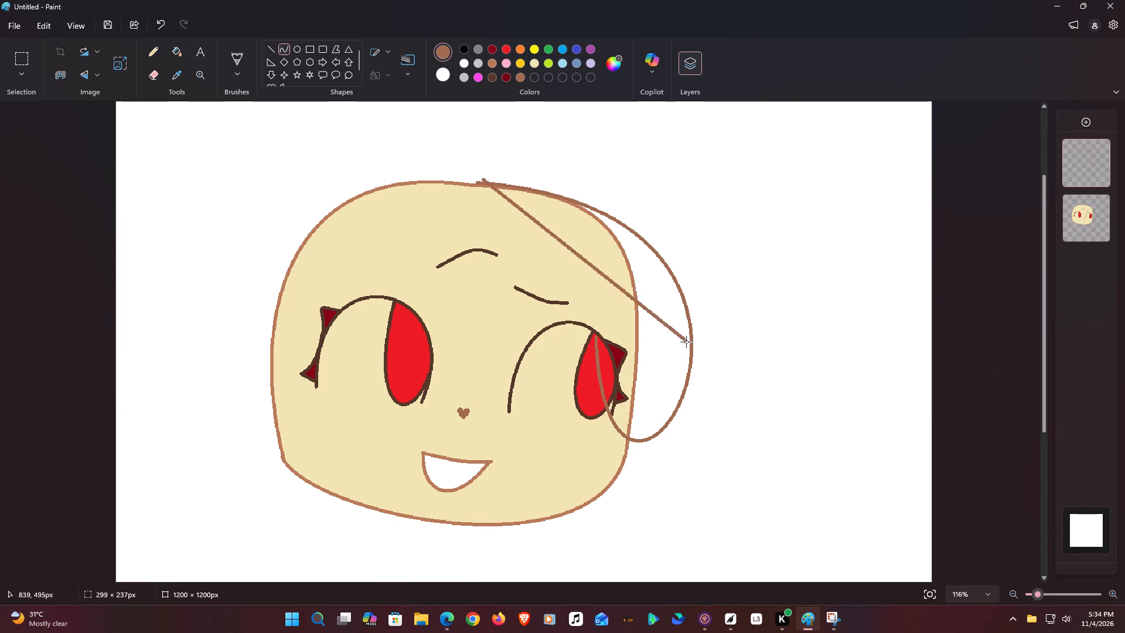
{"action": "left_click_drag", "start_coordinate": [686, 342], "coordinate": [596, 341]}
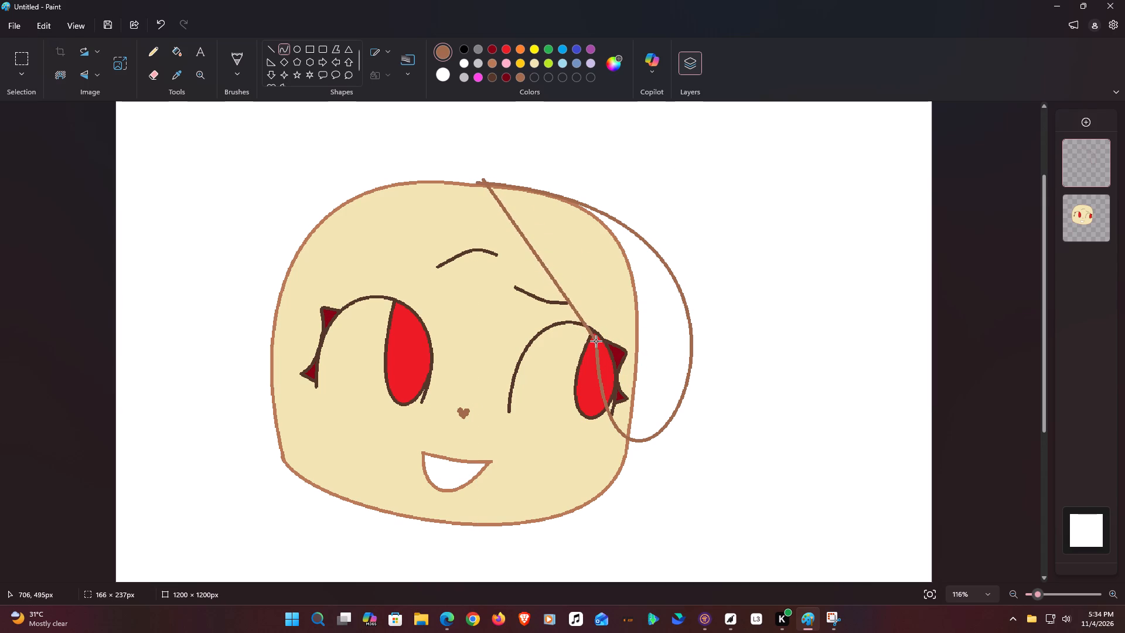
{"action": "left_click_drag", "start_coordinate": [596, 341], "coordinate": [621, 425]}
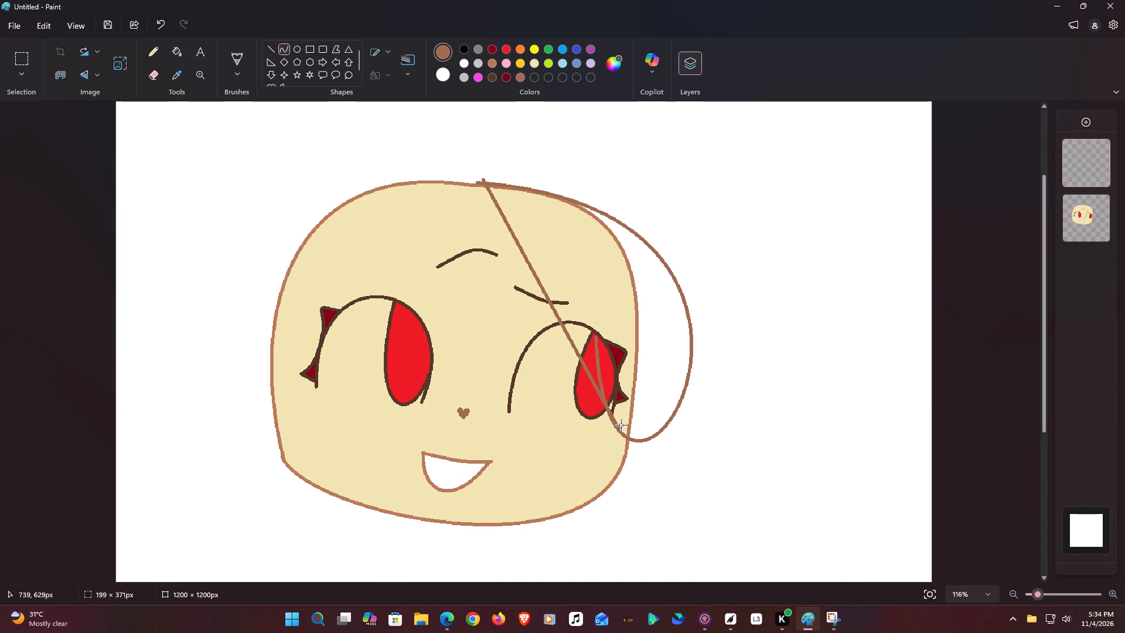
{"action": "left_click_drag", "start_coordinate": [621, 425], "coordinate": [620, 419]}
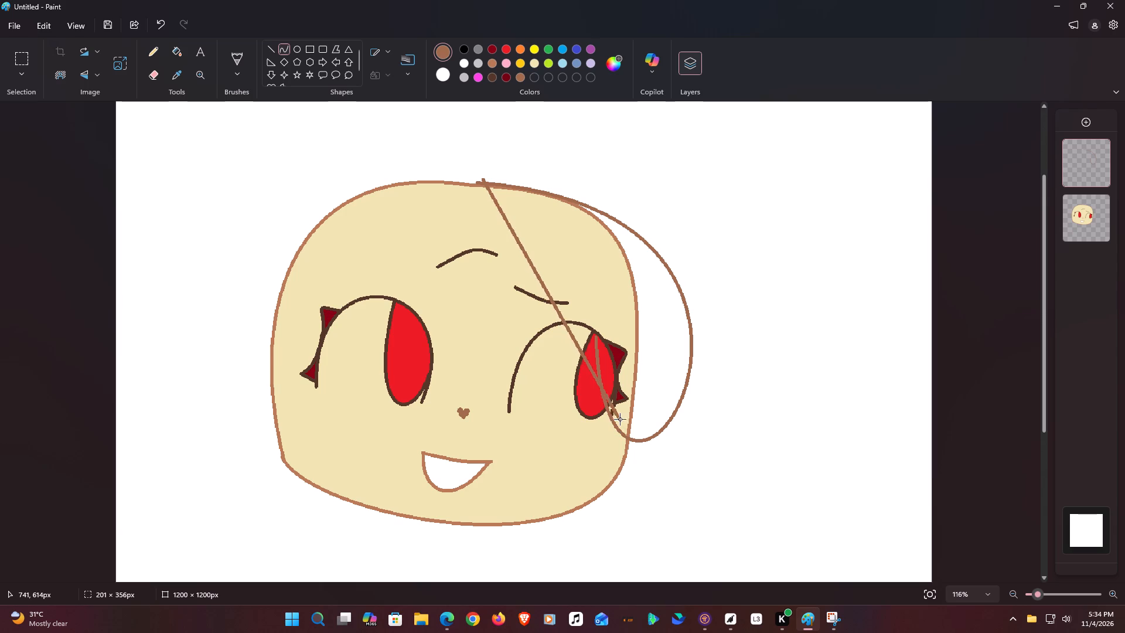
{"action": "left_click_drag", "start_coordinate": [620, 419], "coordinate": [608, 409]}
{"action": "left_click_drag", "start_coordinate": [524, 273], "coordinate": [721, 373]}
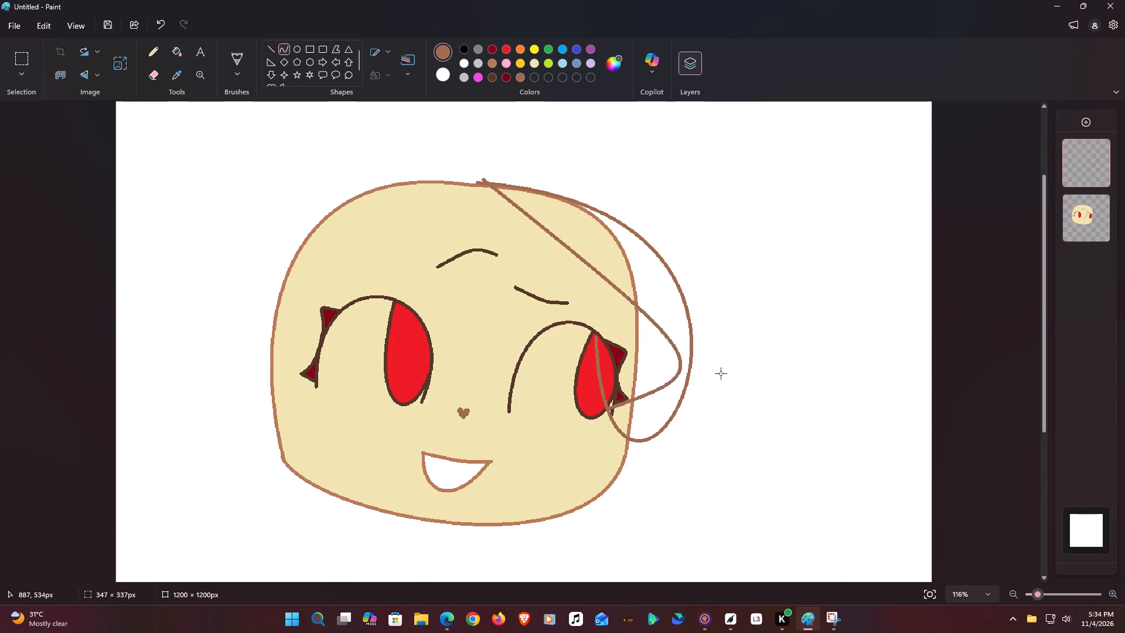
{"action": "left_click_drag", "start_coordinate": [721, 373], "coordinate": [680, 444]}
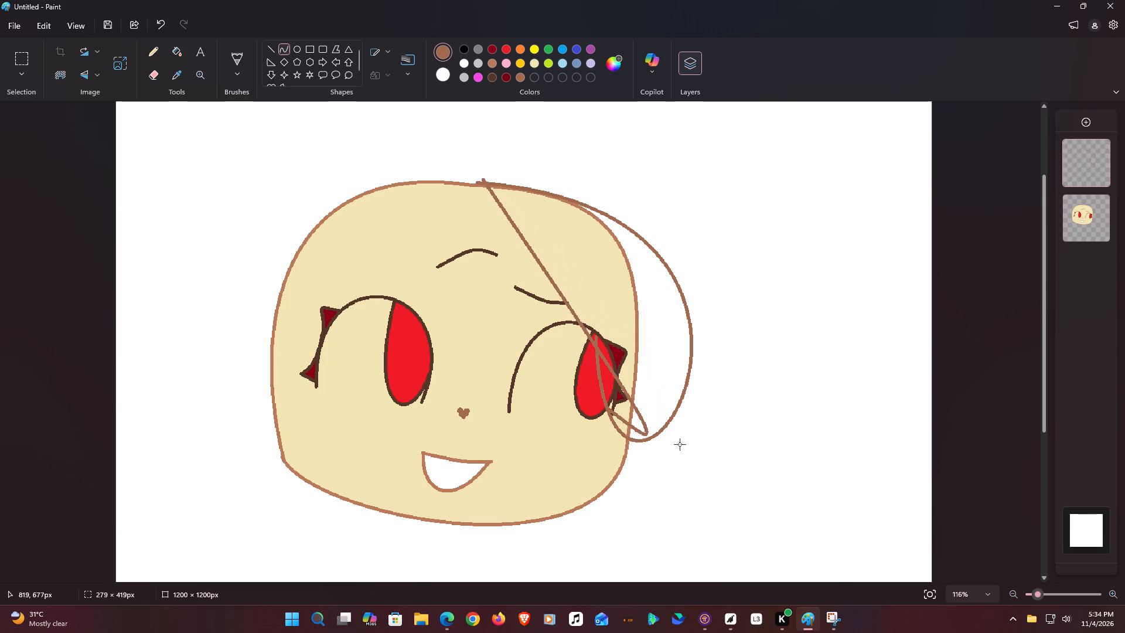
{"action": "left_click_drag", "start_coordinate": [680, 444], "coordinate": [709, 308]}
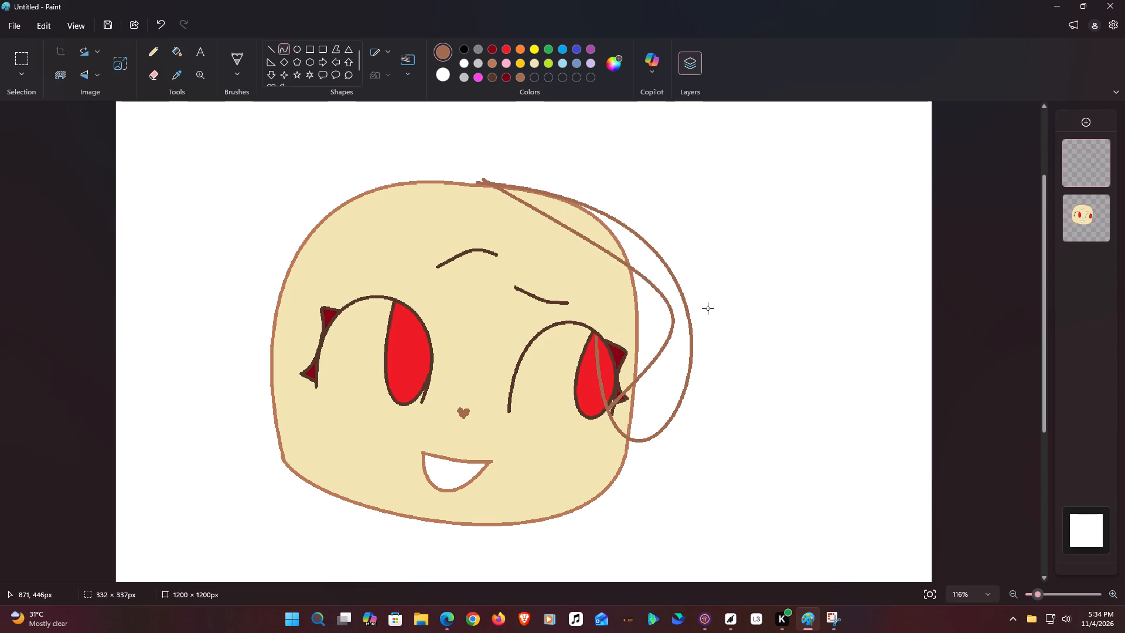
{"action": "left_click_drag", "start_coordinate": [674, 349], "coordinate": [693, 496]}
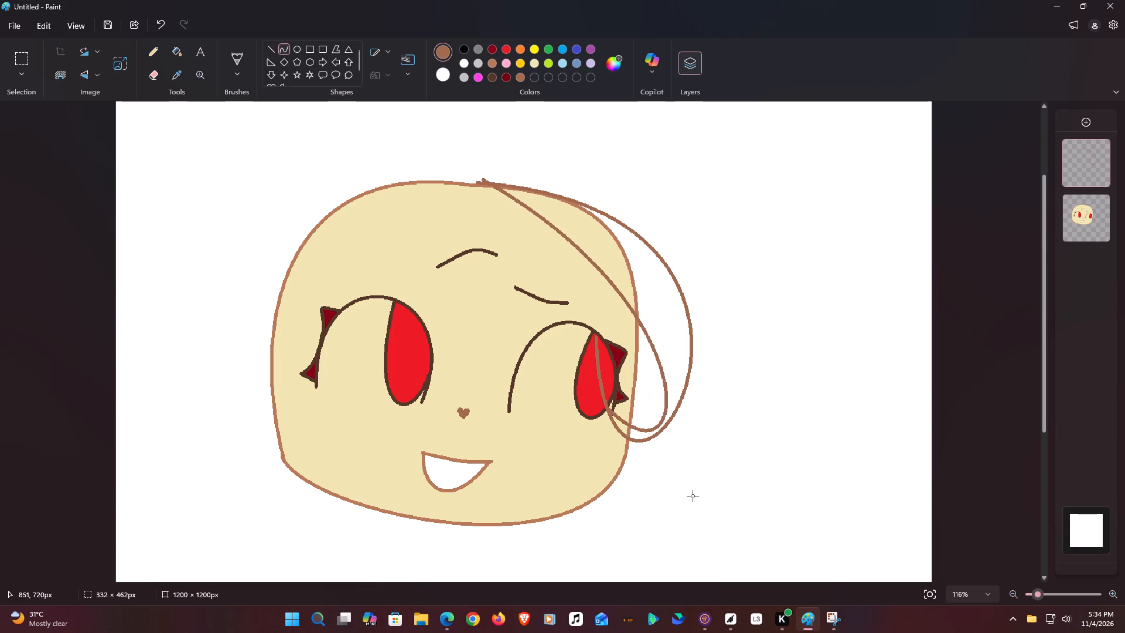
{"action": "left_click_drag", "start_coordinate": [693, 496], "coordinate": [669, 504]}
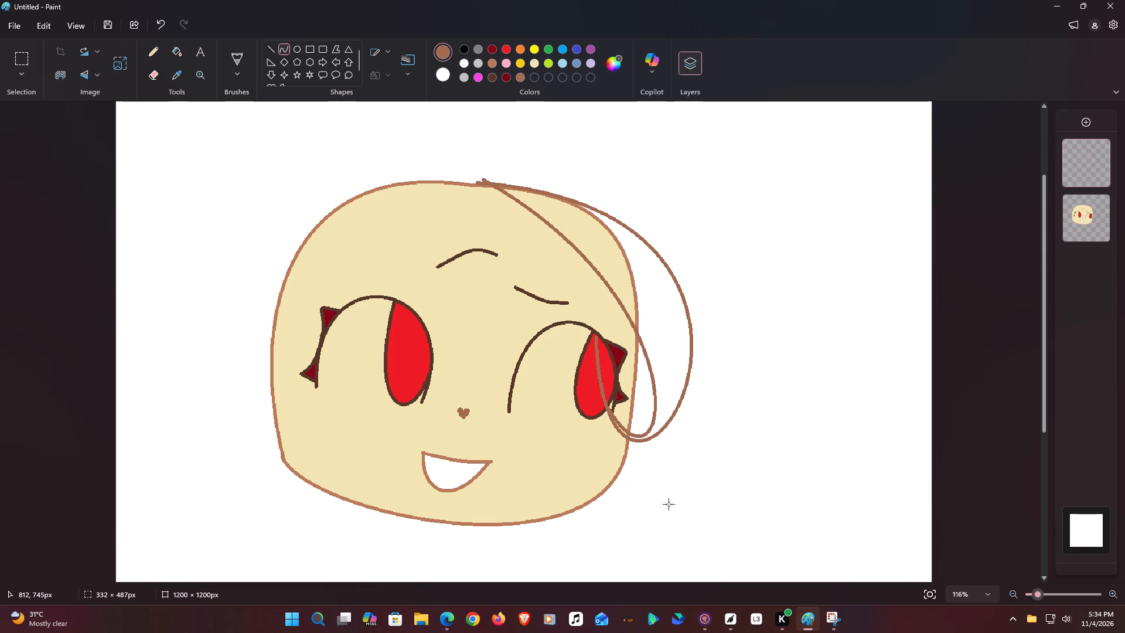
{"action": "left_click_drag", "start_coordinate": [669, 504], "coordinate": [669, 505]}
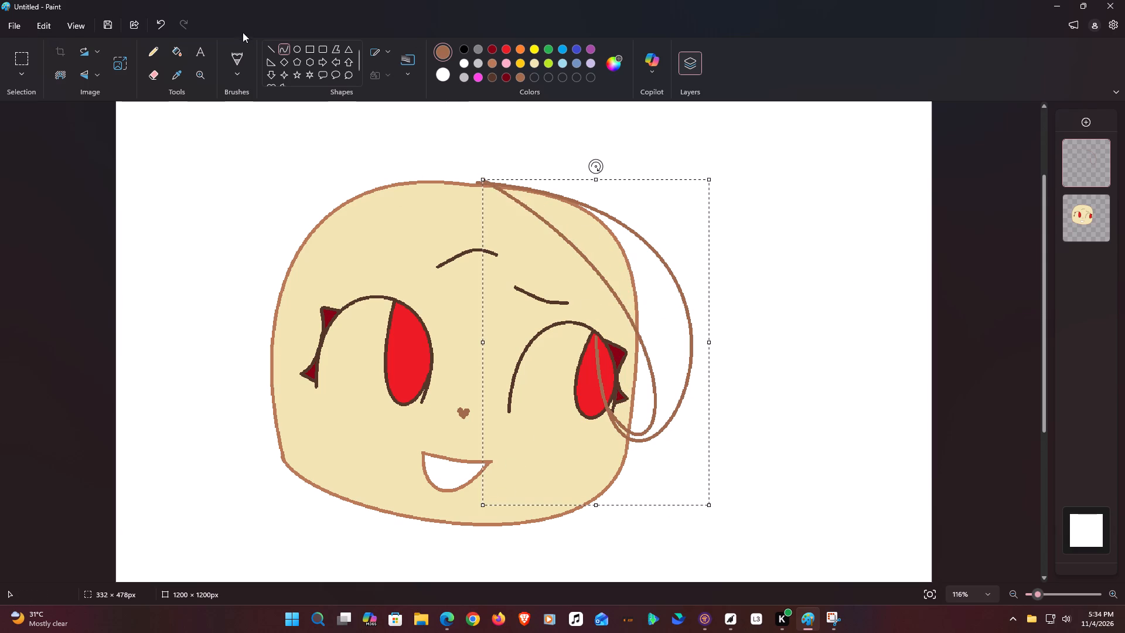
Draw a brown curve from the top of the head down across the left eye's outer side, hooking below the chin.
{"action": "left_click", "coordinate": [281, 51]}
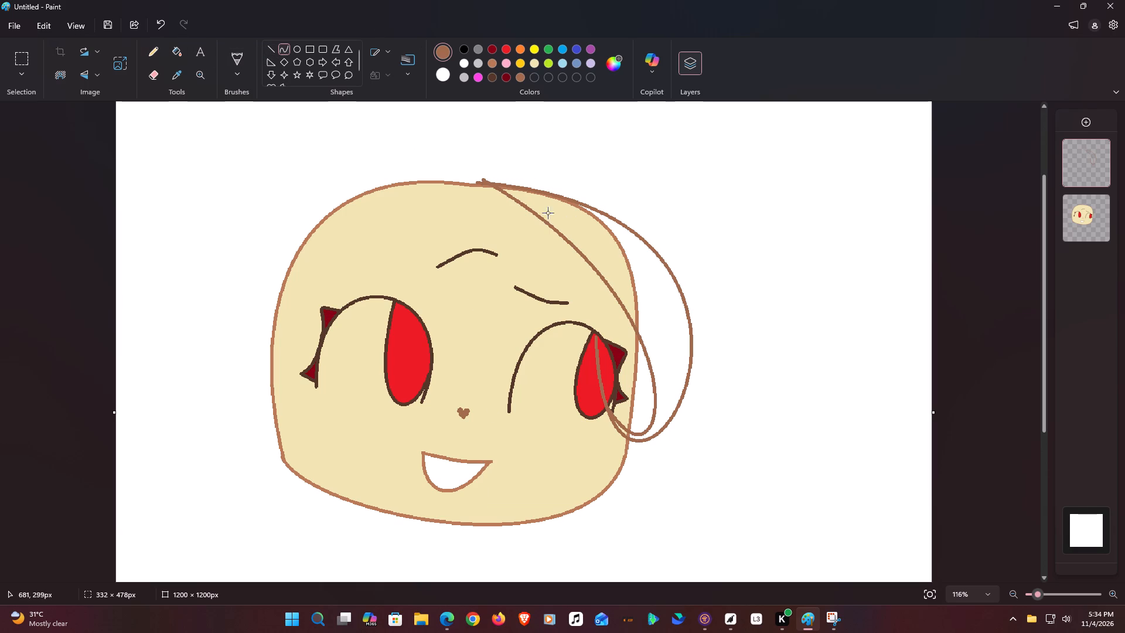
{"action": "left_click_drag", "start_coordinate": [483, 183], "coordinate": [314, 496]}
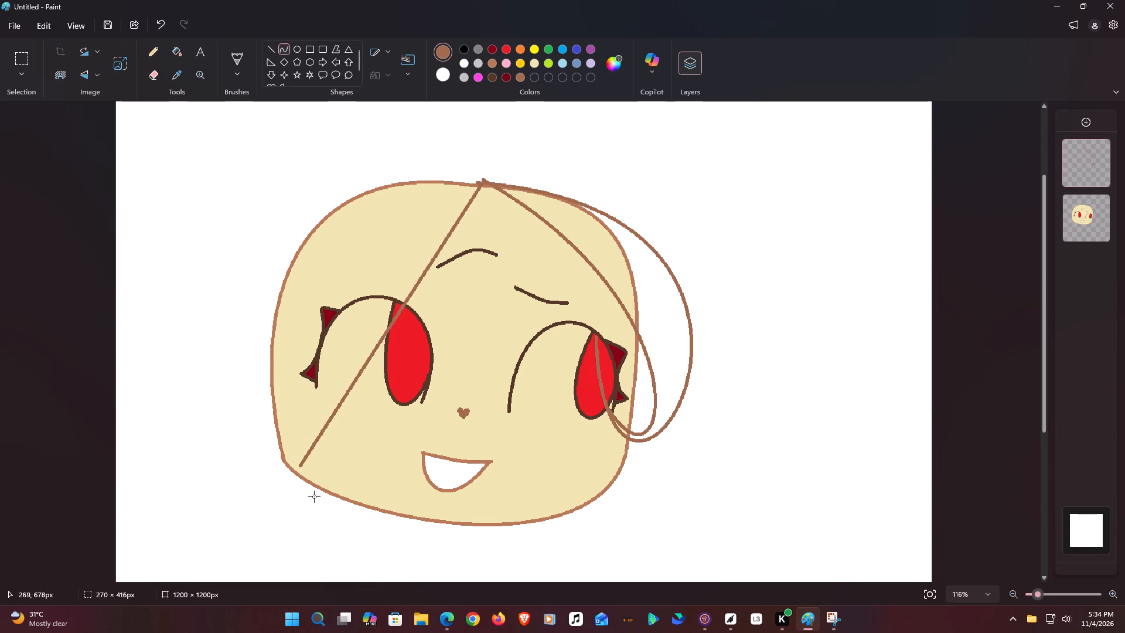
{"action": "left_click_drag", "start_coordinate": [314, 496], "coordinate": [386, 548]}
{"action": "left_click_drag", "start_coordinate": [438, 346], "coordinate": [232, 366]}
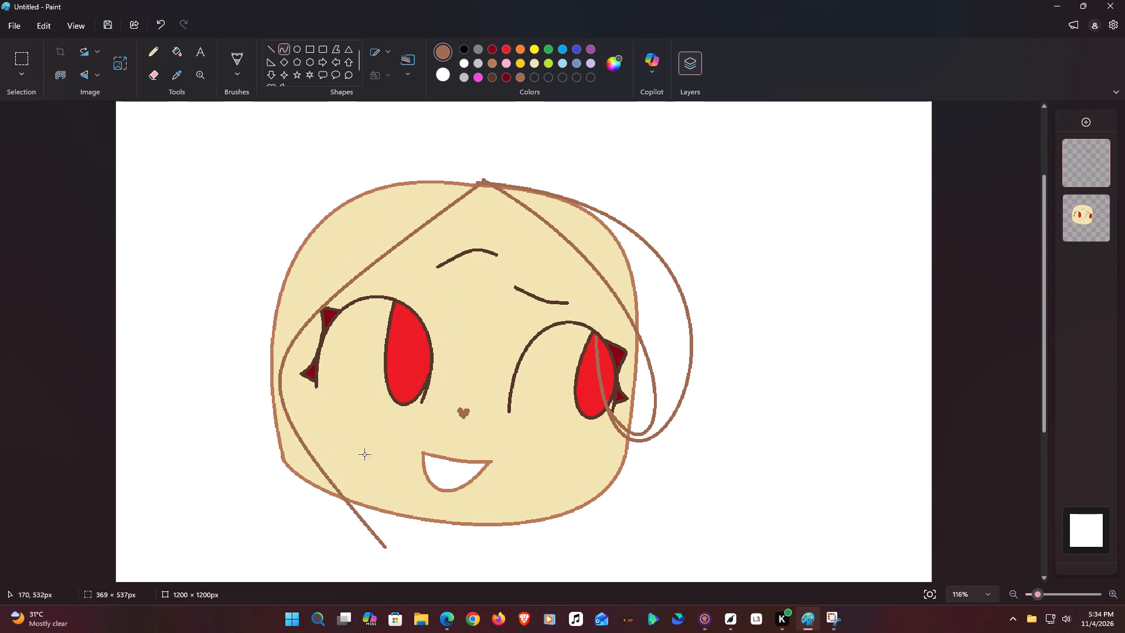
{"action": "left_click_drag", "start_coordinate": [367, 461], "coordinate": [279, 597]}
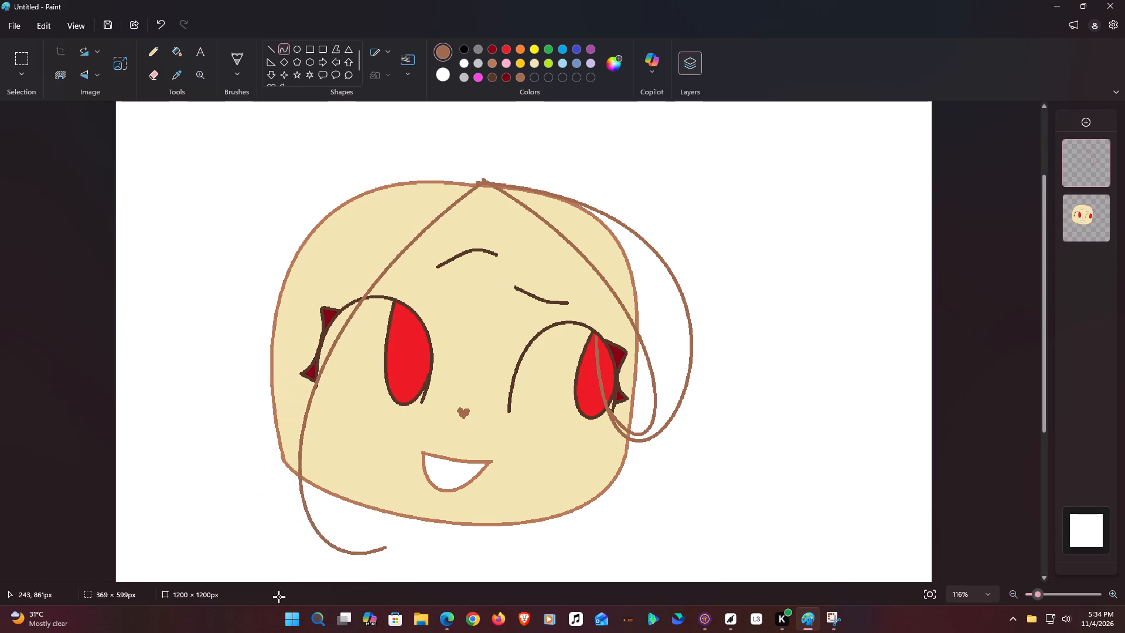
{"action": "left_click_drag", "start_coordinate": [279, 597], "coordinate": [279, 628]}
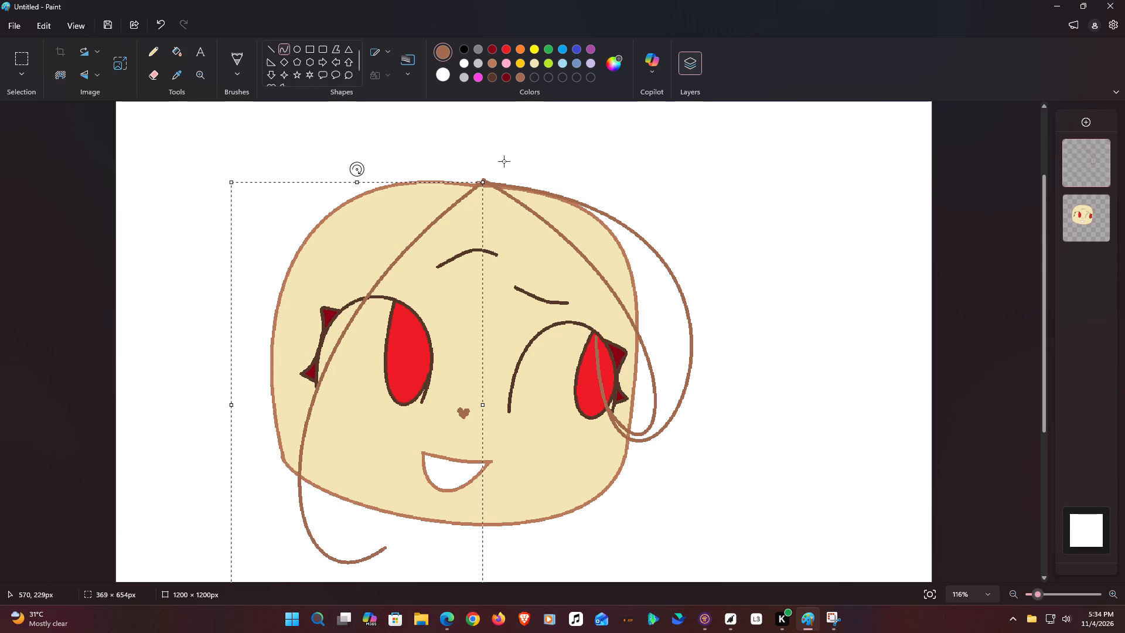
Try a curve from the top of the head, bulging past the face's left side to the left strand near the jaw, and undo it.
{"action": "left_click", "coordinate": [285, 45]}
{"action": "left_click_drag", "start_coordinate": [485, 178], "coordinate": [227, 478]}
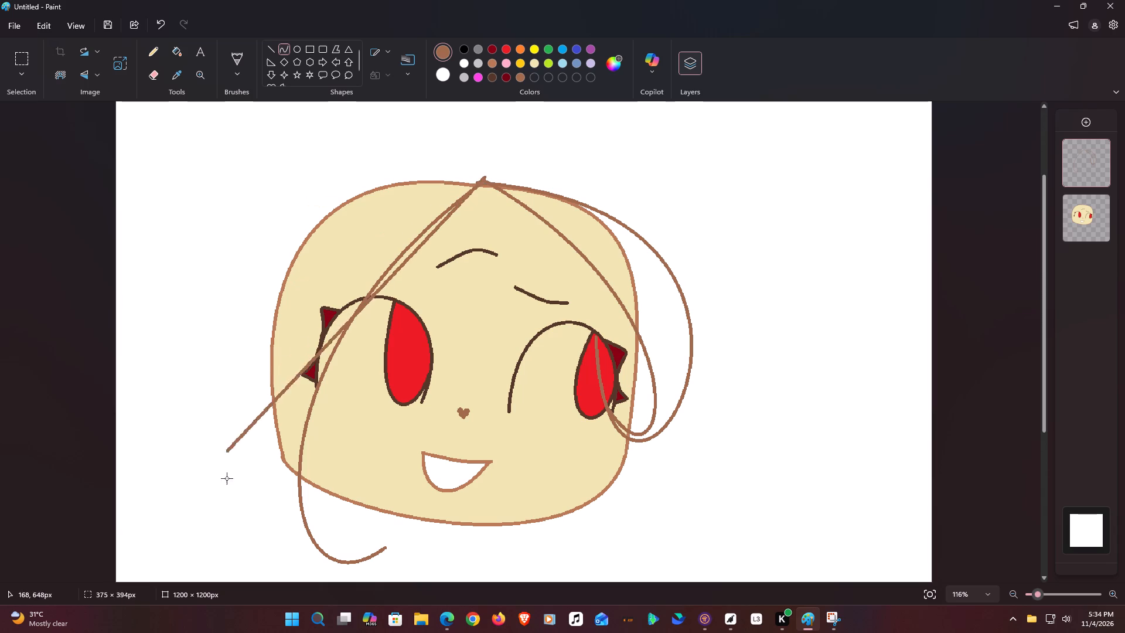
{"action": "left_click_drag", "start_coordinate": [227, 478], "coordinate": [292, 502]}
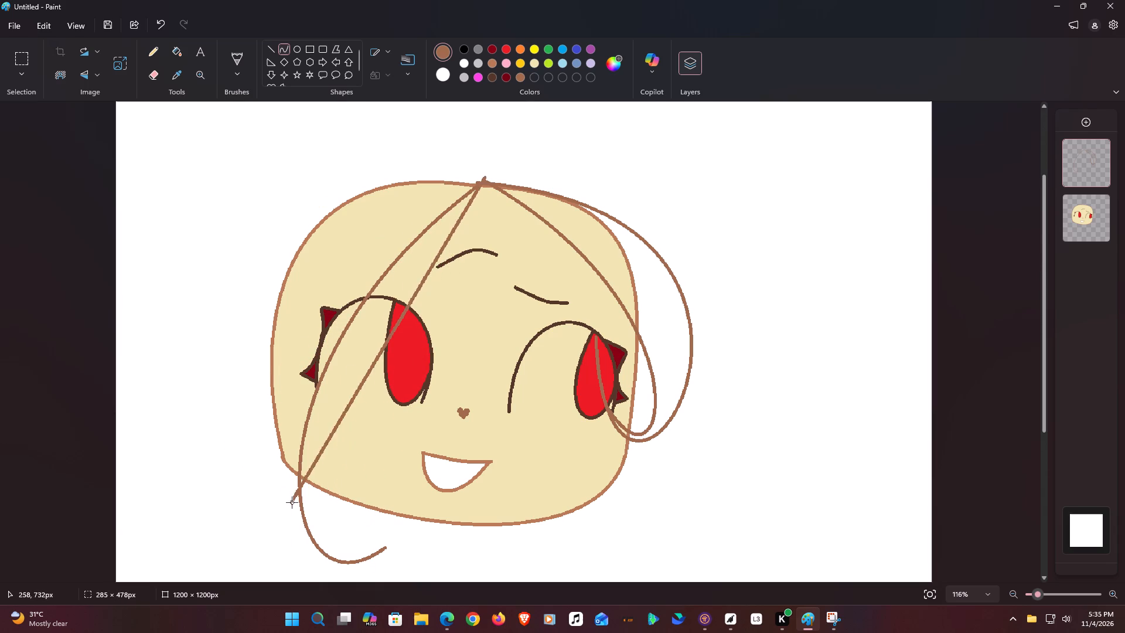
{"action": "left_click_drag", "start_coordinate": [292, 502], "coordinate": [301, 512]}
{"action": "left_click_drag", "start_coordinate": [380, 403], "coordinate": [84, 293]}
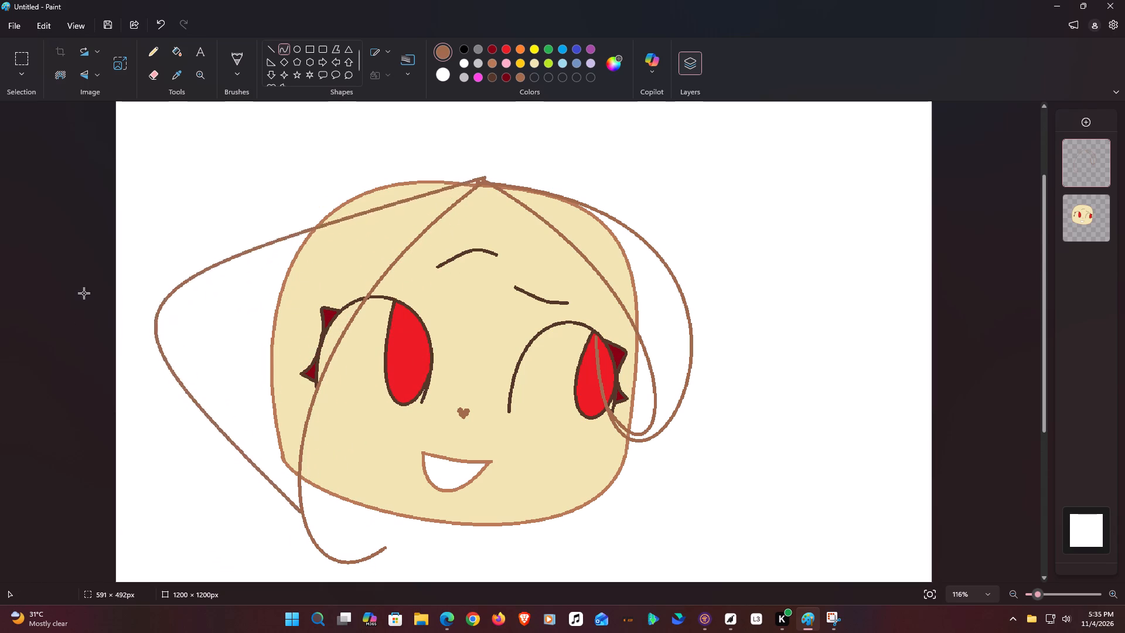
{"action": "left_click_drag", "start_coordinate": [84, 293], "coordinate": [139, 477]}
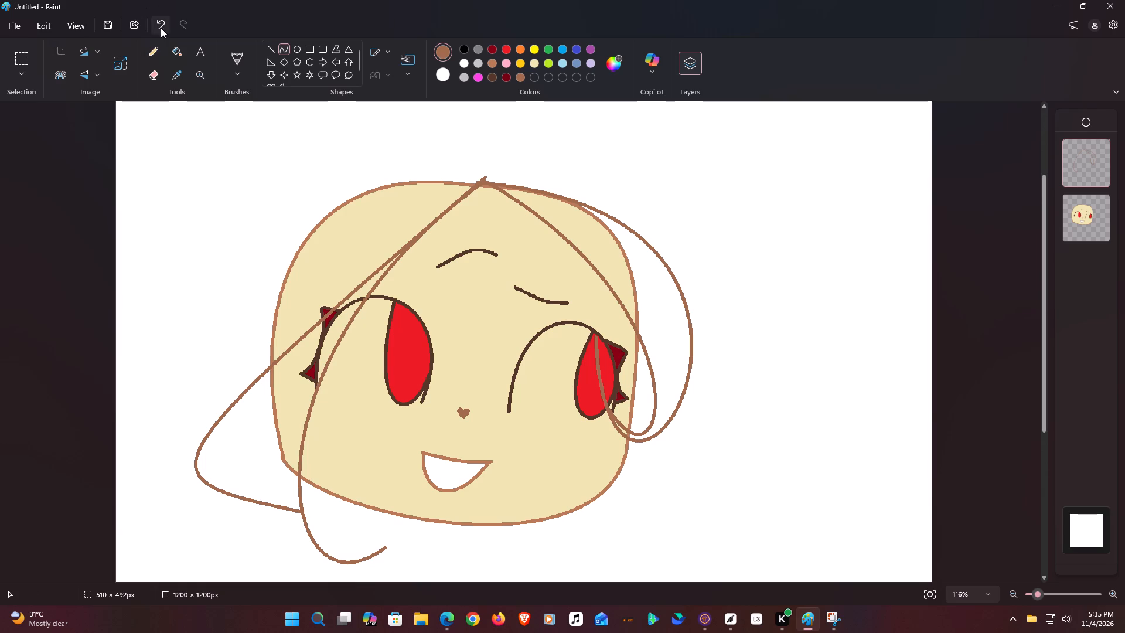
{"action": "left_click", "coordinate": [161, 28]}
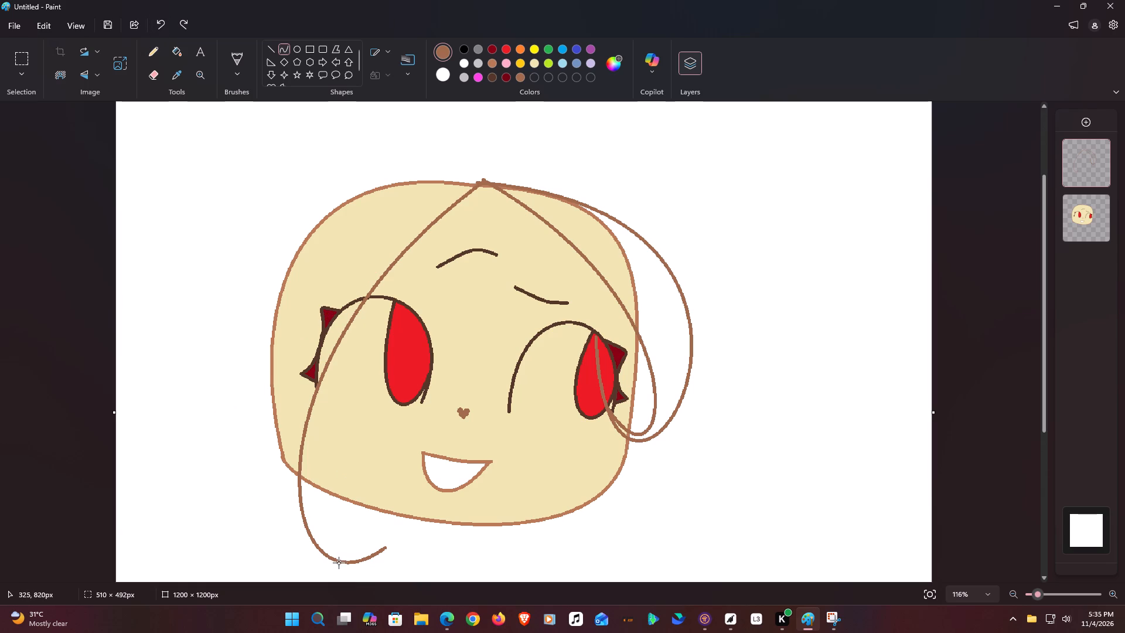
Draw a brown curve from the left strand's lowest point to the top of the head, bulging out past the face's lower left side.
{"action": "left_click_drag", "start_coordinate": [349, 564], "coordinate": [471, 181]}
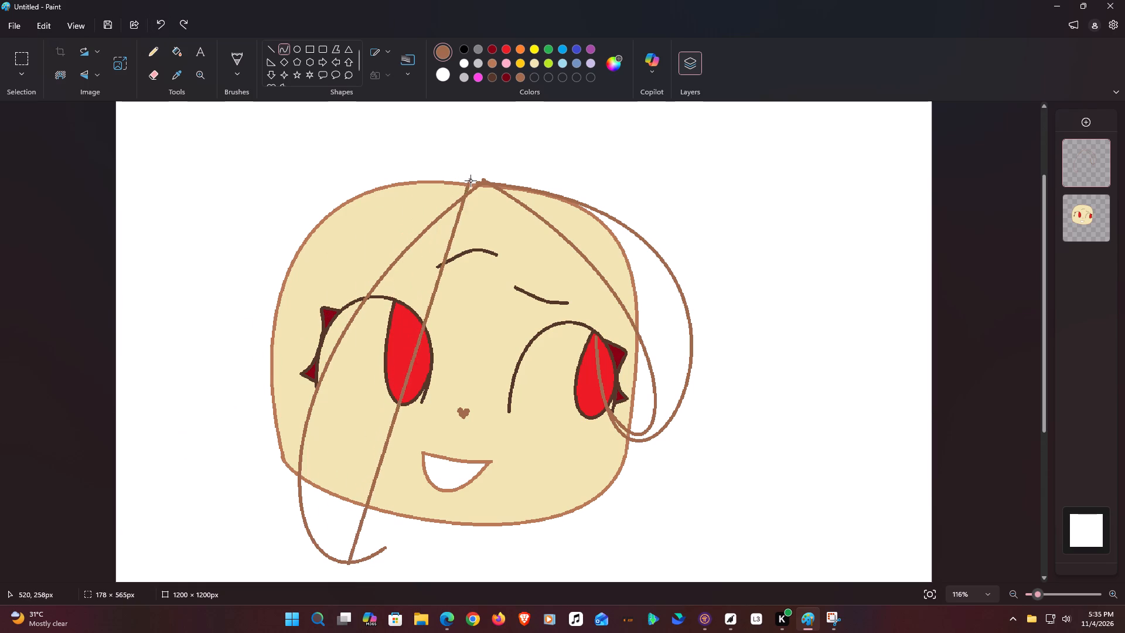
{"action": "left_click_drag", "start_coordinate": [471, 181], "coordinate": [481, 183]}
{"action": "left_click_drag", "start_coordinate": [422, 509], "coordinate": [153, 567]}
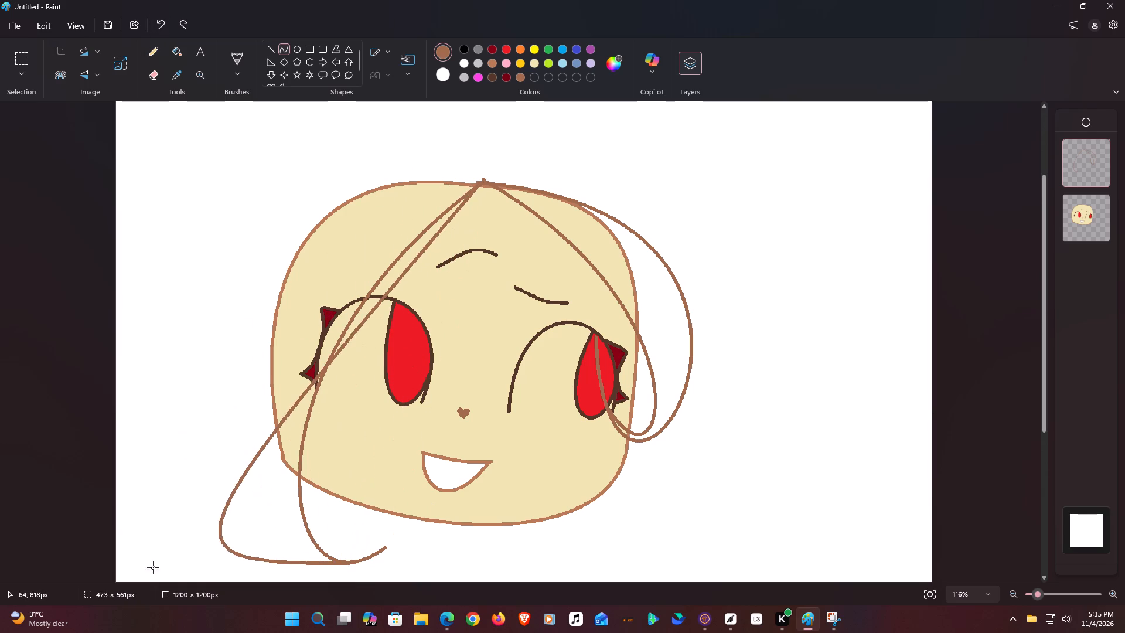
{"action": "left_click_drag", "start_coordinate": [153, 567], "coordinate": [139, 575]}
{"action": "left_click_drag", "start_coordinate": [216, 409], "coordinate": [48, 274]}
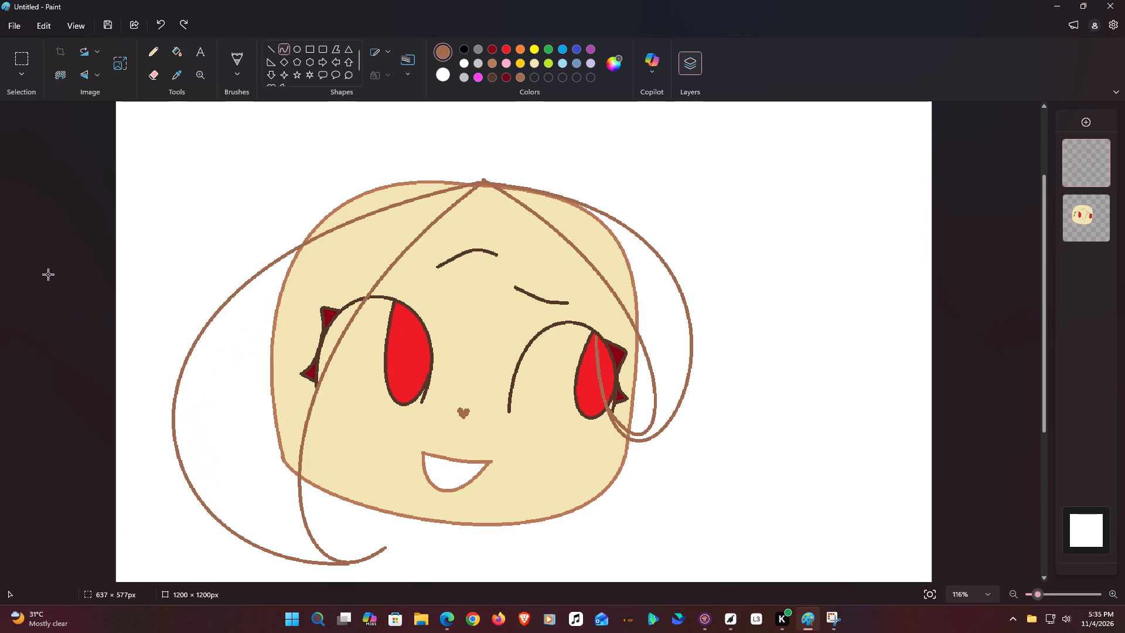
{"action": "left_click_drag", "start_coordinate": [48, 274], "coordinate": [32, 148]}
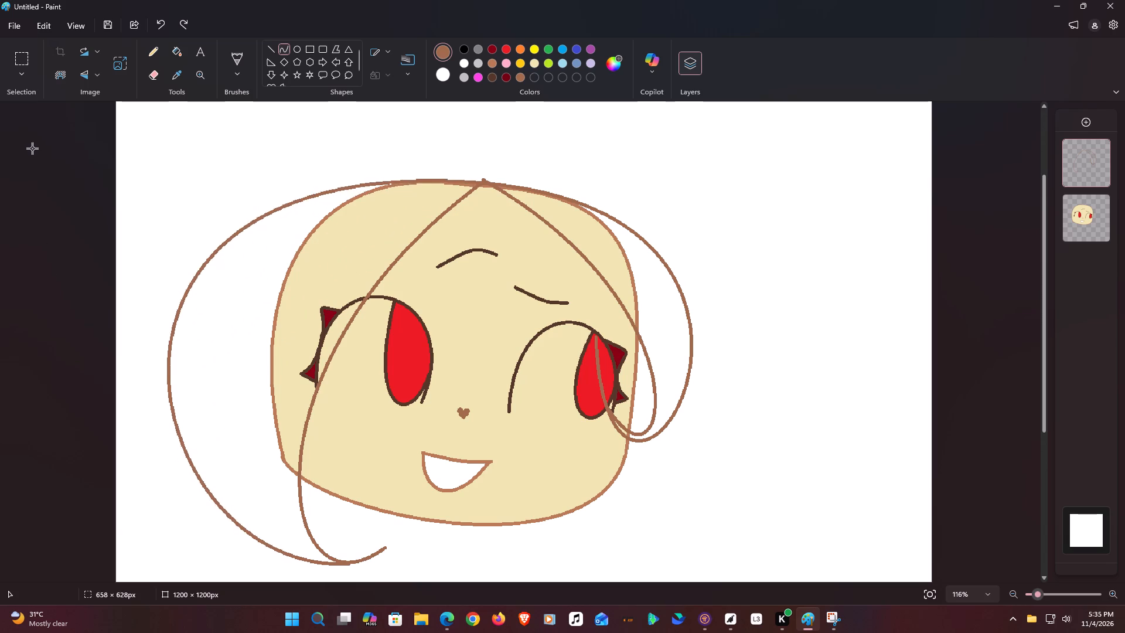
{"action": "left_click_drag", "start_coordinate": [32, 148], "coordinate": [51, 408]}
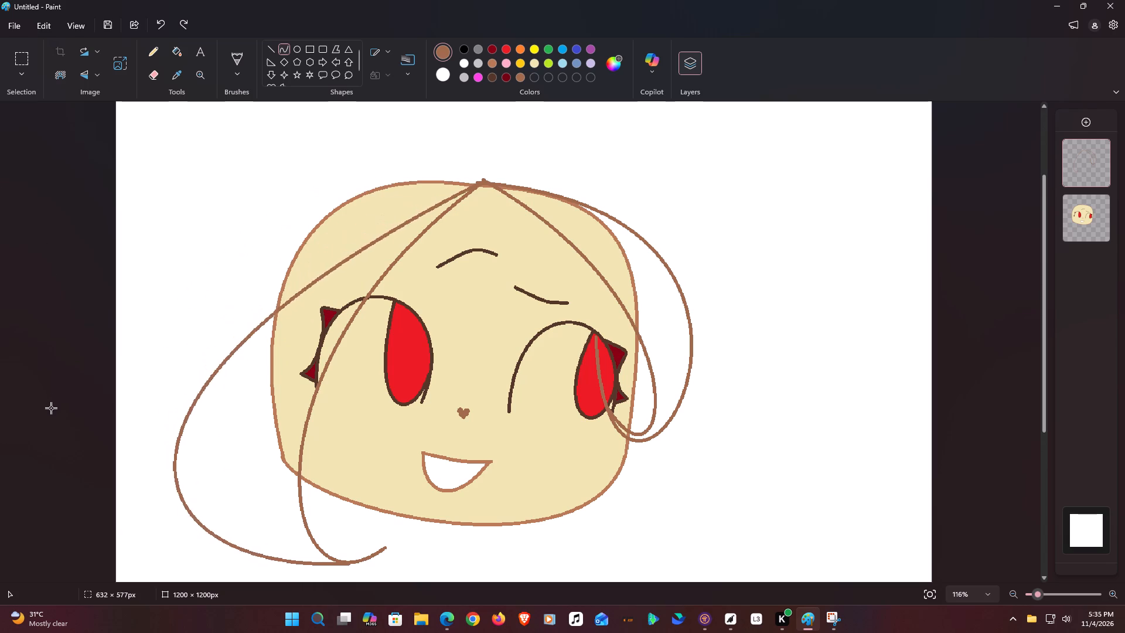
{"action": "left_click_drag", "start_coordinate": [51, 408], "coordinate": [73, 464]}
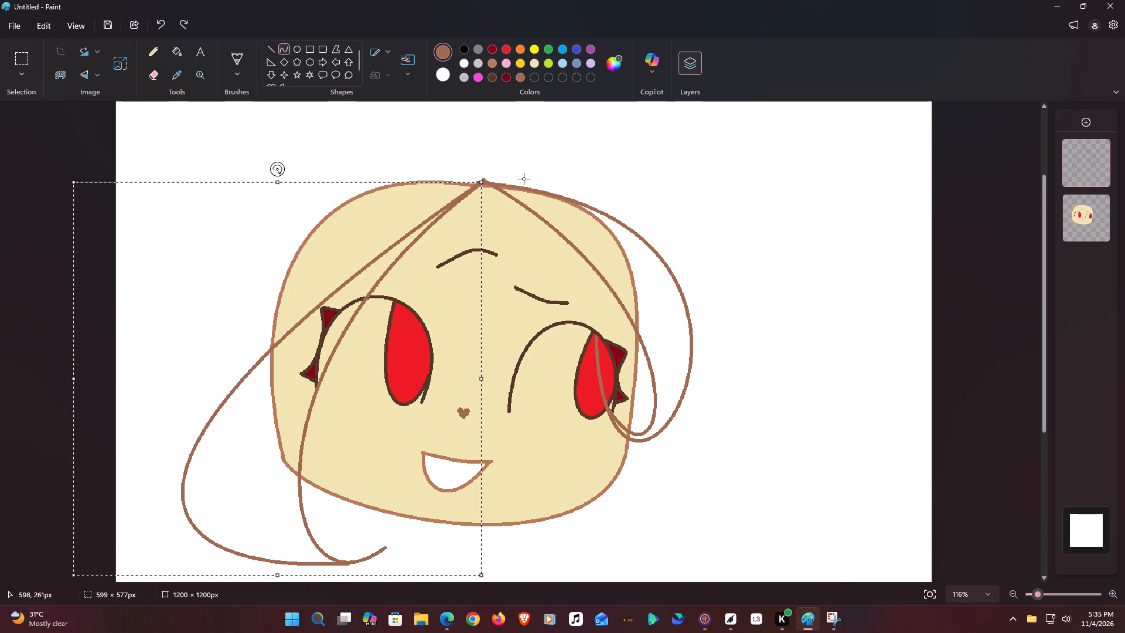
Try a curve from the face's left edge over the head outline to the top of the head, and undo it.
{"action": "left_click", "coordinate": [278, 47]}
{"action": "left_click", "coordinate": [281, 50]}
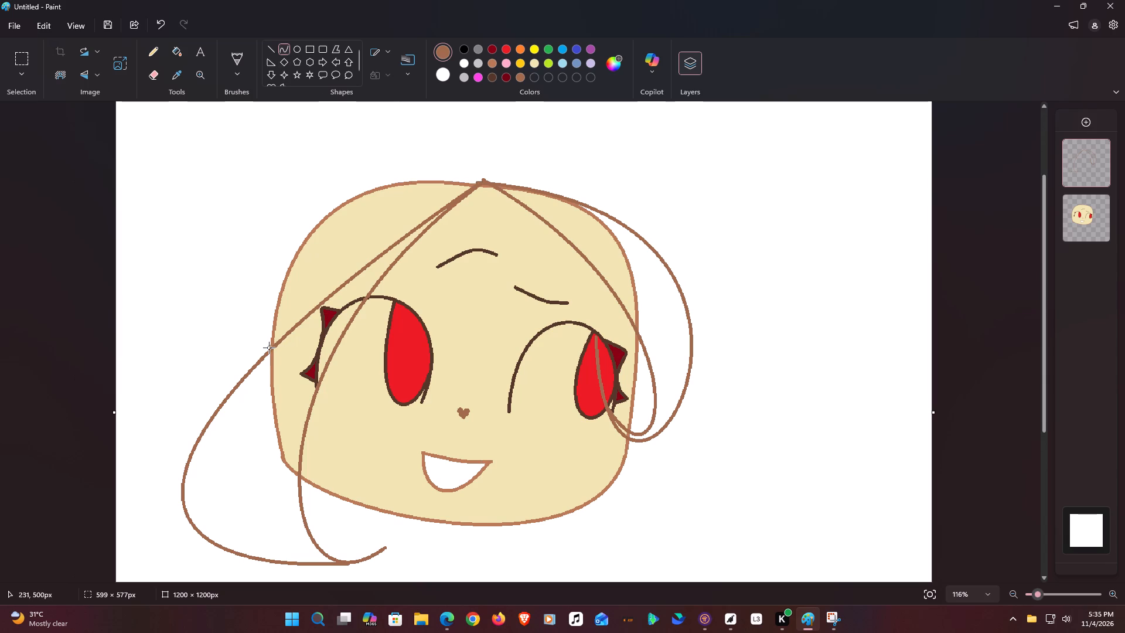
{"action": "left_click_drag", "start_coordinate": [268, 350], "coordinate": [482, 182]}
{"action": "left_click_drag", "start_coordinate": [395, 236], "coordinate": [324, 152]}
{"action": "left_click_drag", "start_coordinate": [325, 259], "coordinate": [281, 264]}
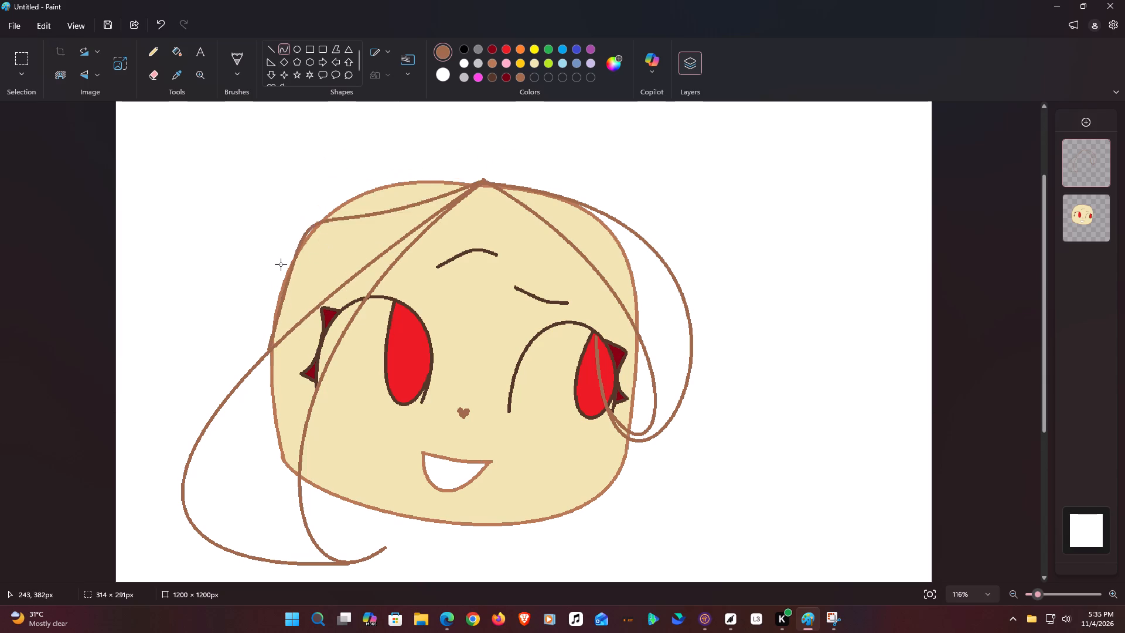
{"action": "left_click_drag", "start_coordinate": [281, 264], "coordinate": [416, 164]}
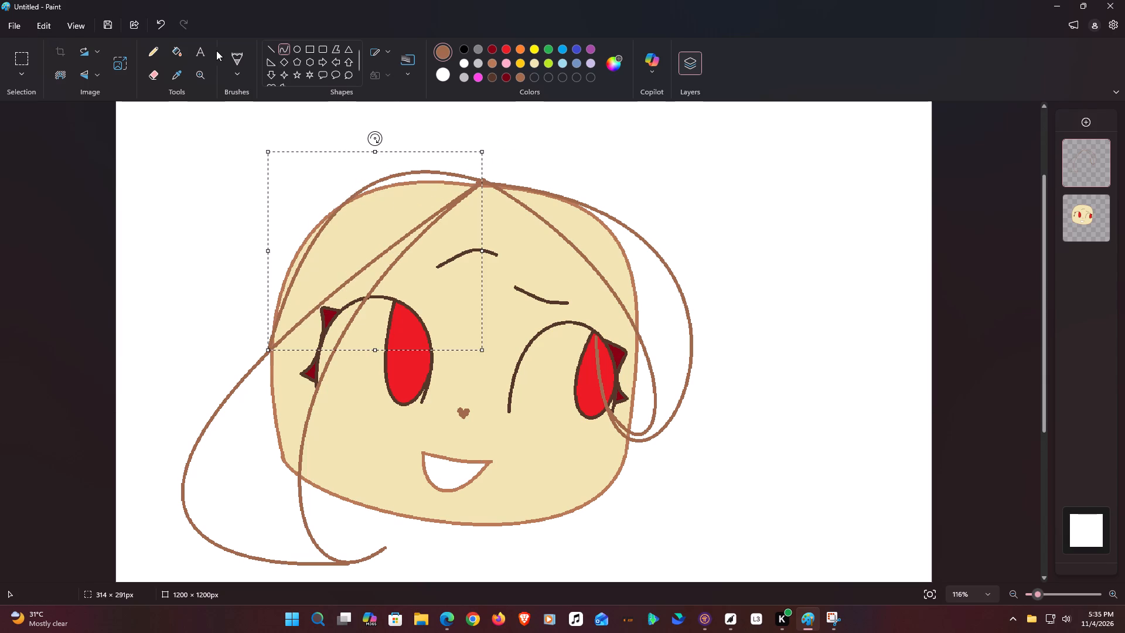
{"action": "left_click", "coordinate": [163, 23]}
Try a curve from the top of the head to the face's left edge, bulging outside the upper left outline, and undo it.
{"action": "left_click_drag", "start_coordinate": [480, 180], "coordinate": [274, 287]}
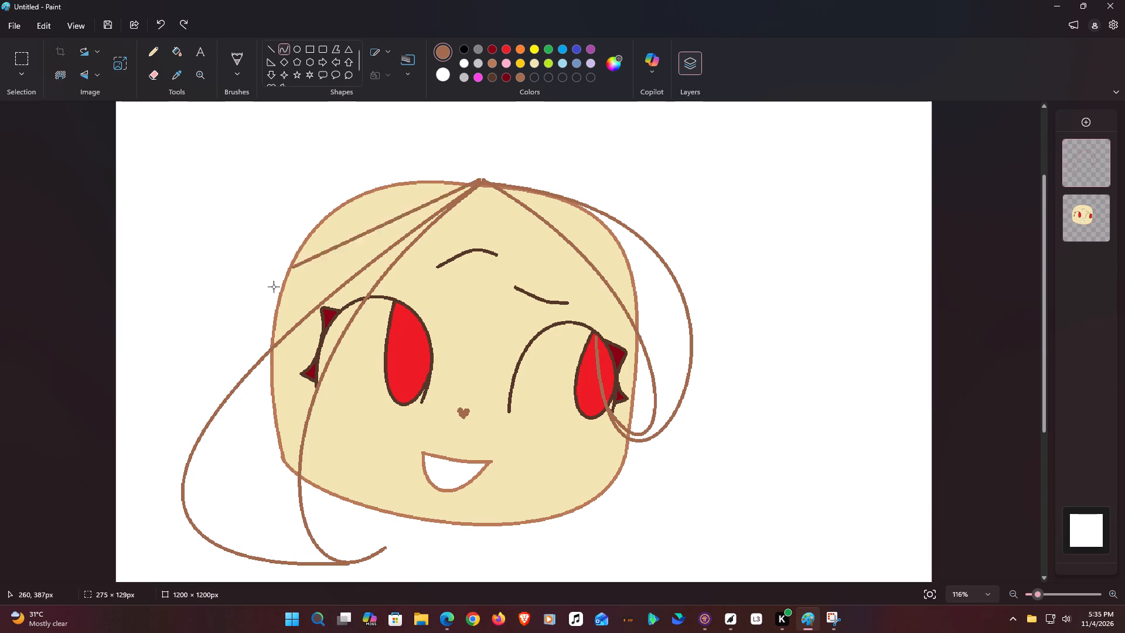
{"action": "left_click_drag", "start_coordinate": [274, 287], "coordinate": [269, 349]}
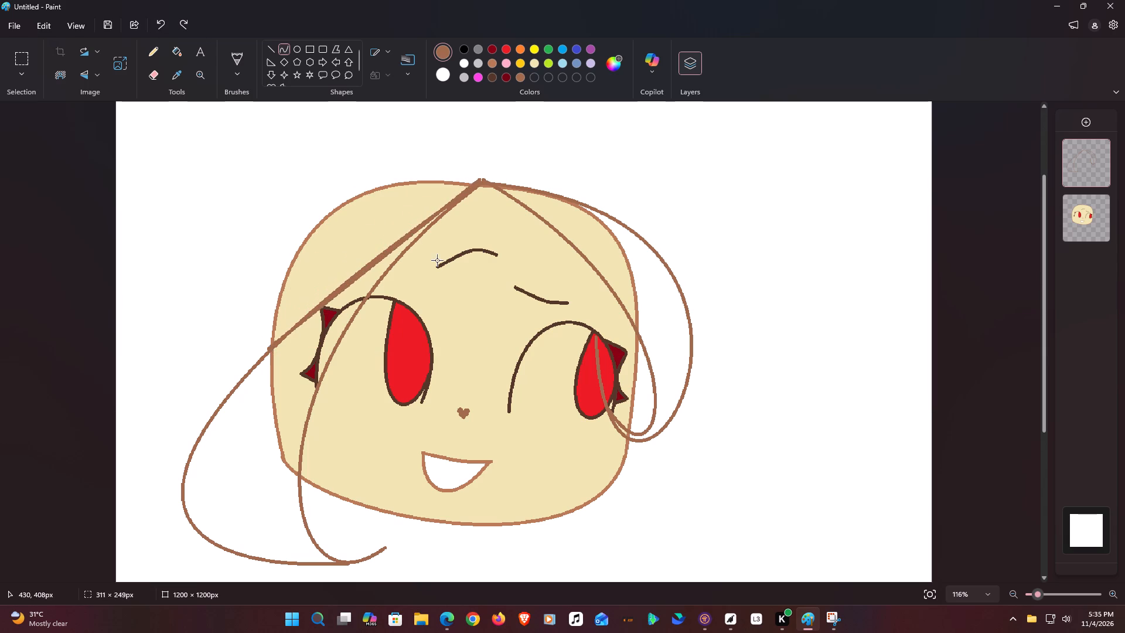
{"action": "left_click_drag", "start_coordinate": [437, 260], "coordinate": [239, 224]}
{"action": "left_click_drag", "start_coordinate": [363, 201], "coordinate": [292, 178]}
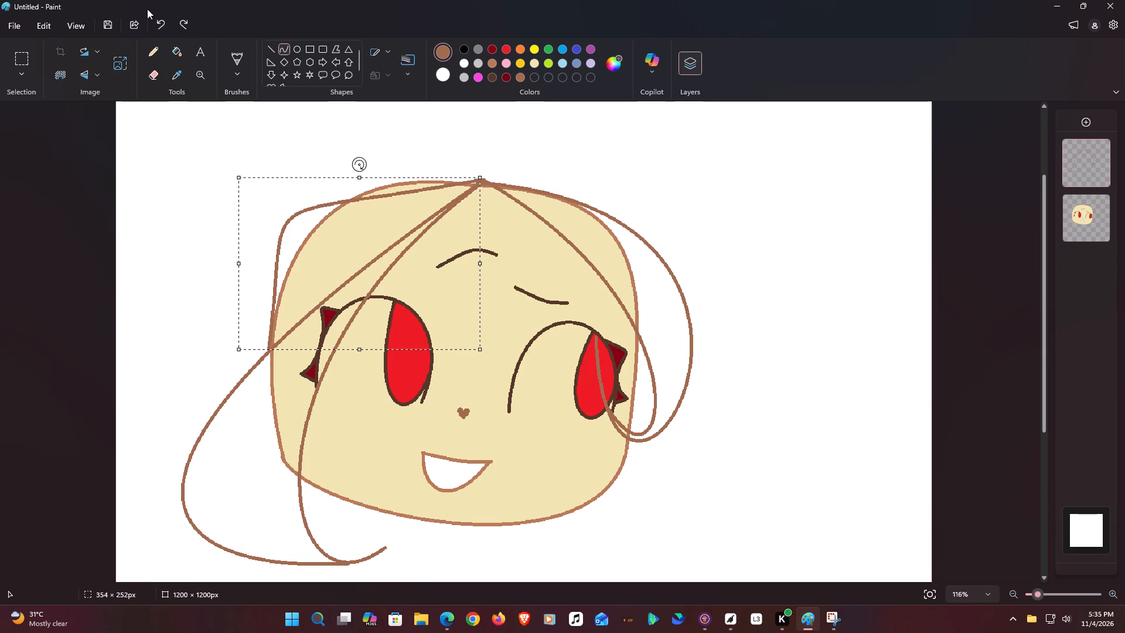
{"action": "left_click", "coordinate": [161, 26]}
Draw a brown curve from the top of the head to the face's left edge, bulging outside the upper left outline.
{"action": "left_click_drag", "start_coordinate": [479, 183], "coordinate": [339, 265]}
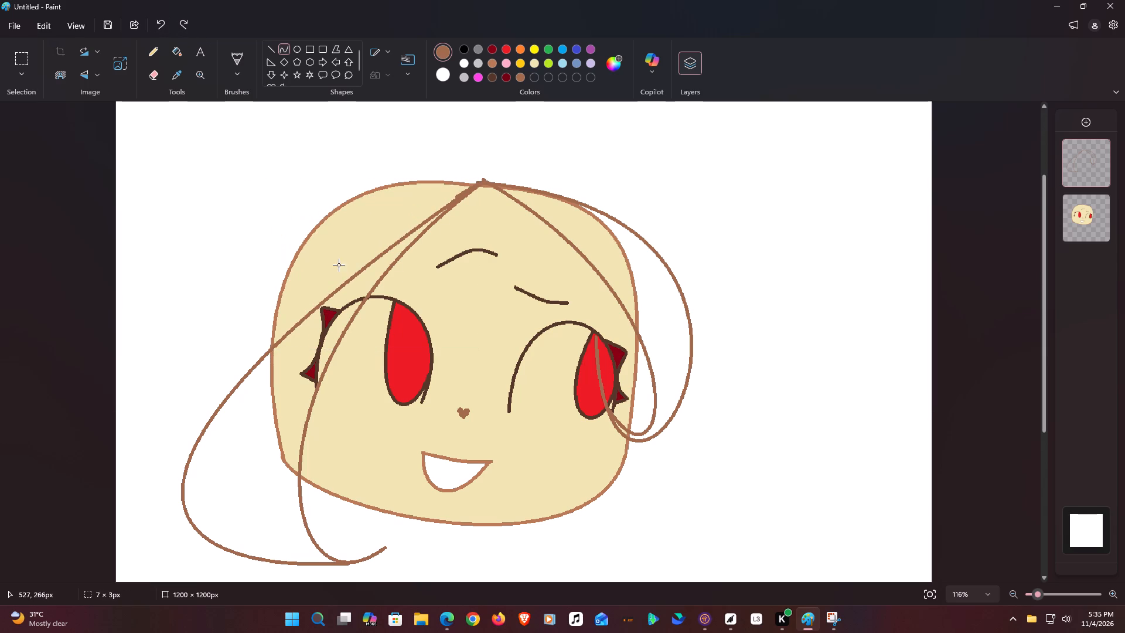
{"action": "left_click_drag", "start_coordinate": [339, 265], "coordinate": [267, 352]}
{"action": "left_click_drag", "start_coordinate": [445, 244], "coordinate": [417, 154]}
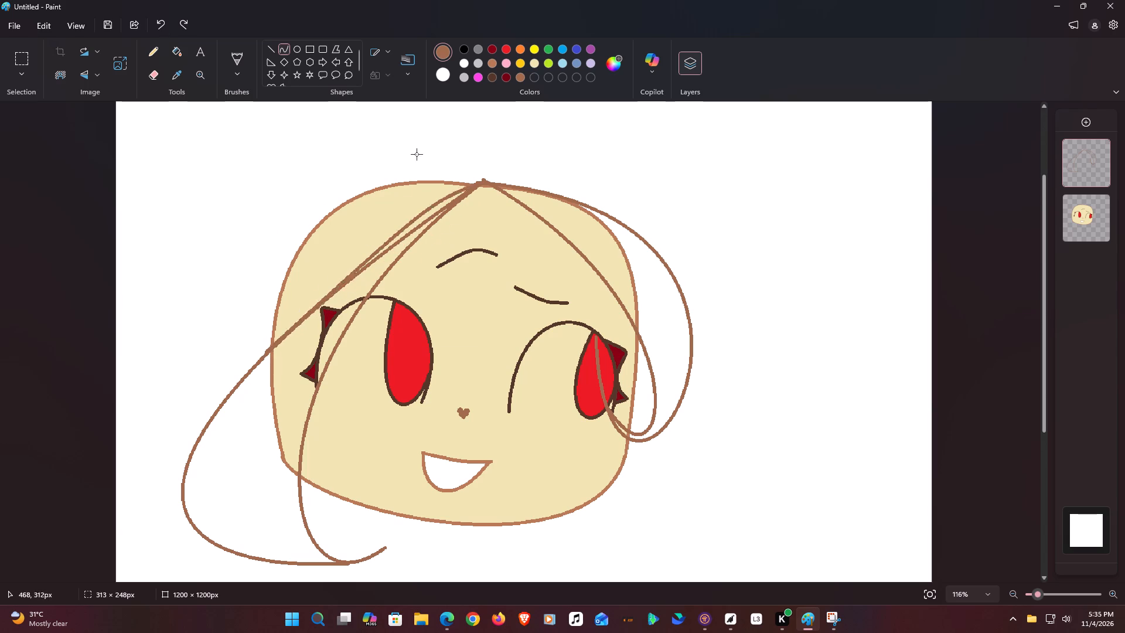
{"action": "left_click_drag", "start_coordinate": [417, 154], "coordinate": [420, 120]}
{"action": "left_click_drag", "start_coordinate": [356, 248], "coordinate": [231, 247]}
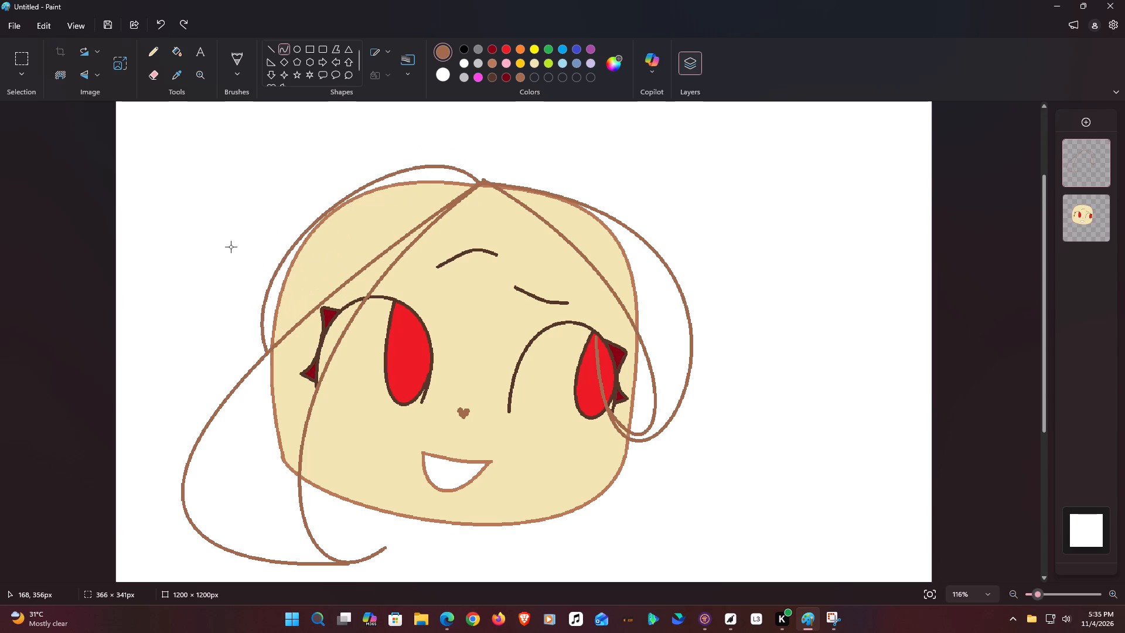
{"action": "left_click_drag", "start_coordinate": [231, 247], "coordinate": [225, 222]}
{"action": "left_click", "coordinate": [279, 43]}
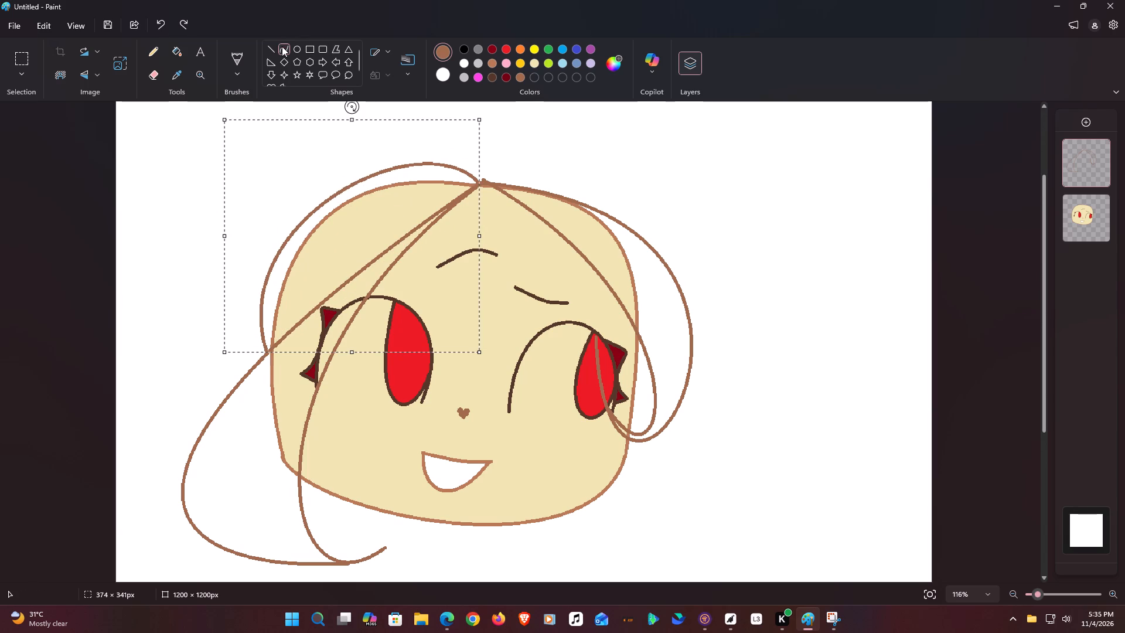
{"action": "left_click", "coordinate": [291, 46]}
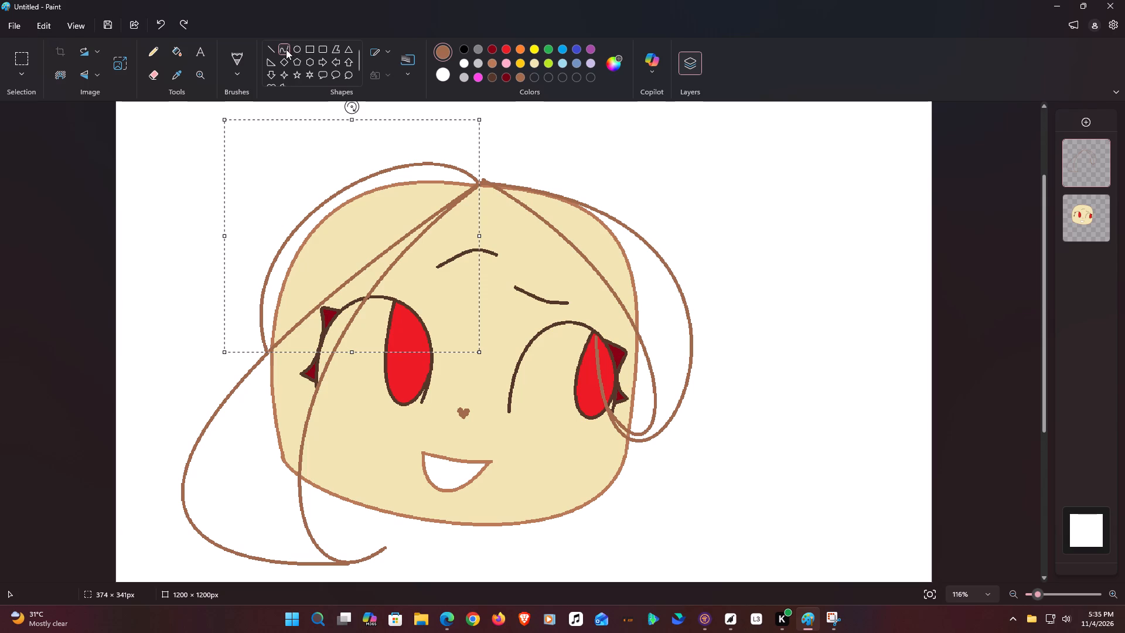
{"action": "left_click", "coordinate": [285, 50]}
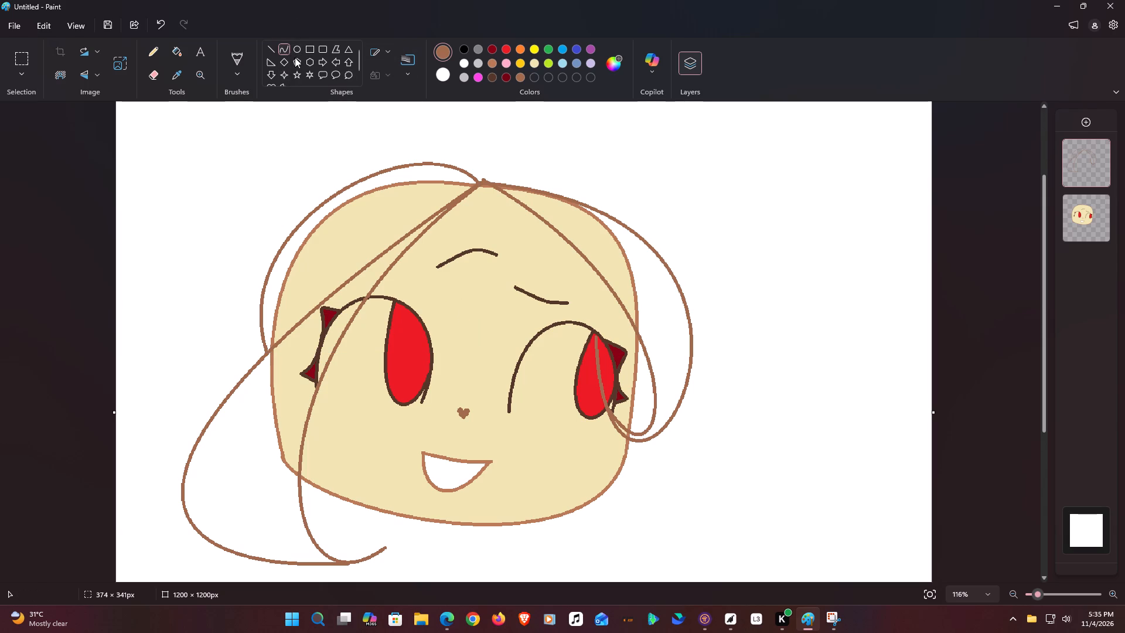
Change the drawing colour to a lighter shade of the current brown.
{"action": "left_click", "coordinate": [612, 67]}
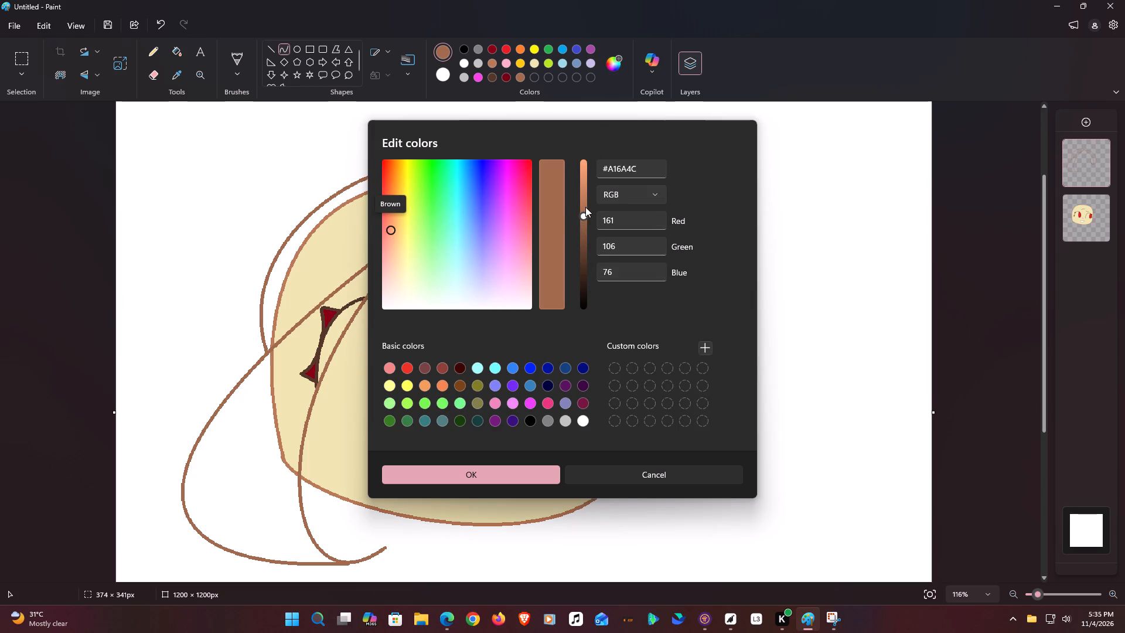
{"action": "left_click_drag", "start_coordinate": [585, 207], "coordinate": [584, 193]}
{"action": "left_click", "coordinate": [531, 482]}
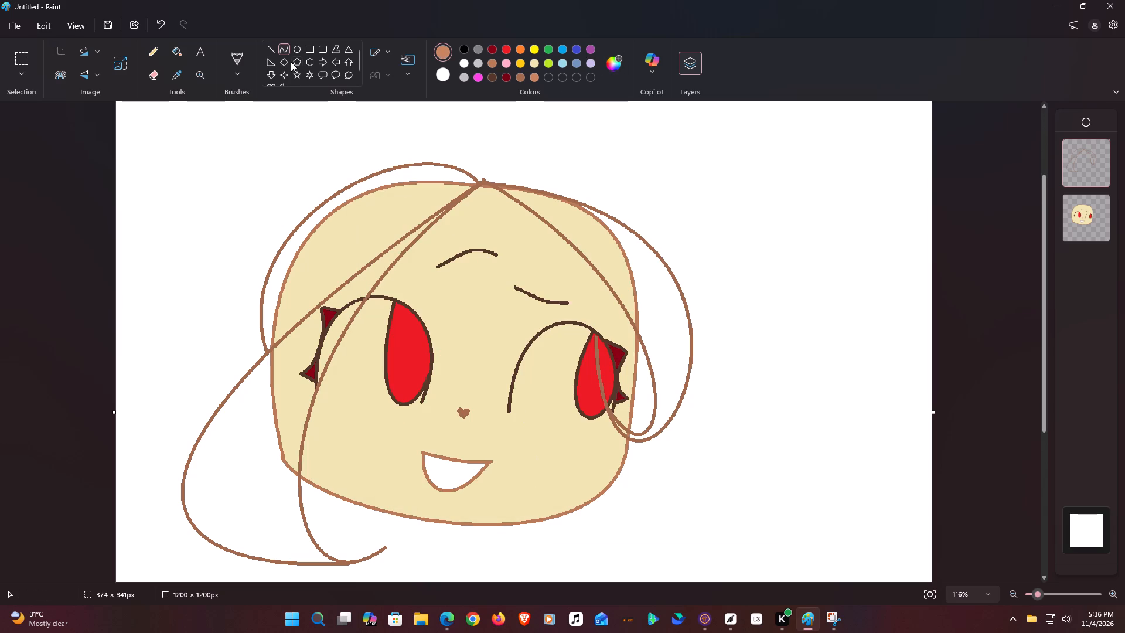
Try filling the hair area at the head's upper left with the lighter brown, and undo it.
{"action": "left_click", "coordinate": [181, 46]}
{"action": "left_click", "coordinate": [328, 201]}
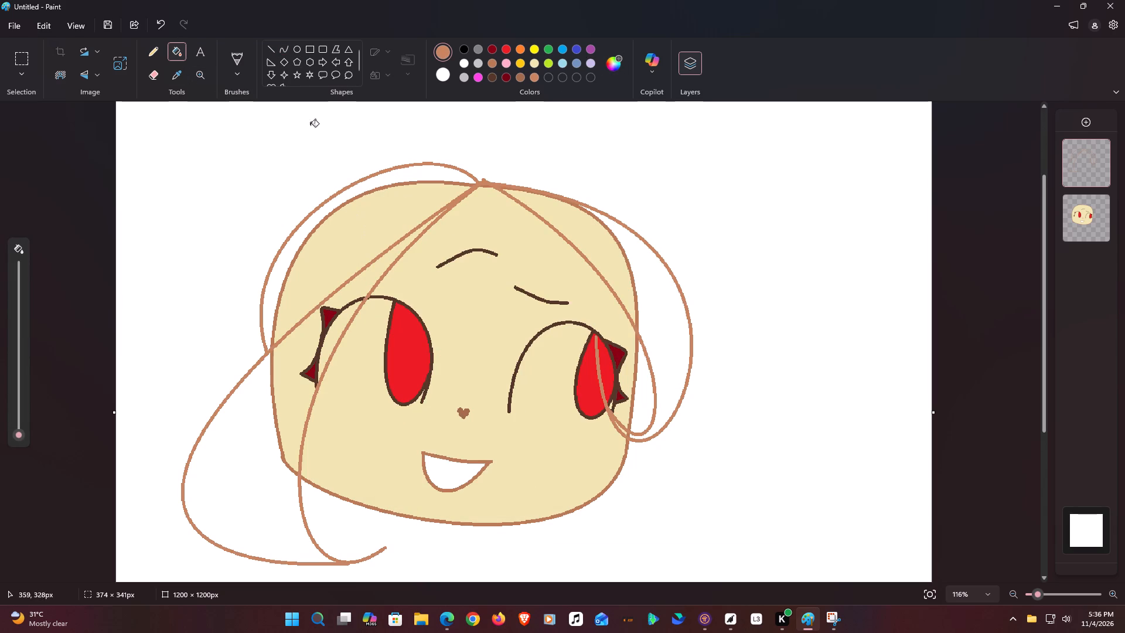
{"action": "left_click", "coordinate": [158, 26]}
Fill the upper left hair section, the long left strand and the right strand with the lighter brown.
{"action": "left_click", "coordinate": [388, 212]}
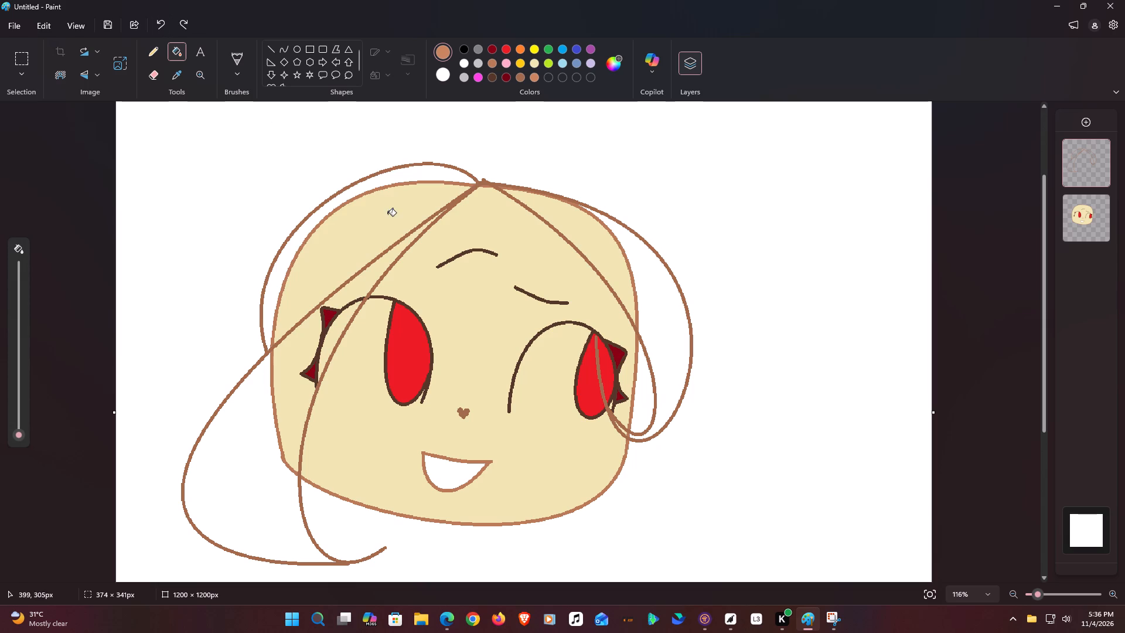
{"action": "left_click", "coordinate": [250, 470]}
{"action": "left_click", "coordinate": [593, 238]}
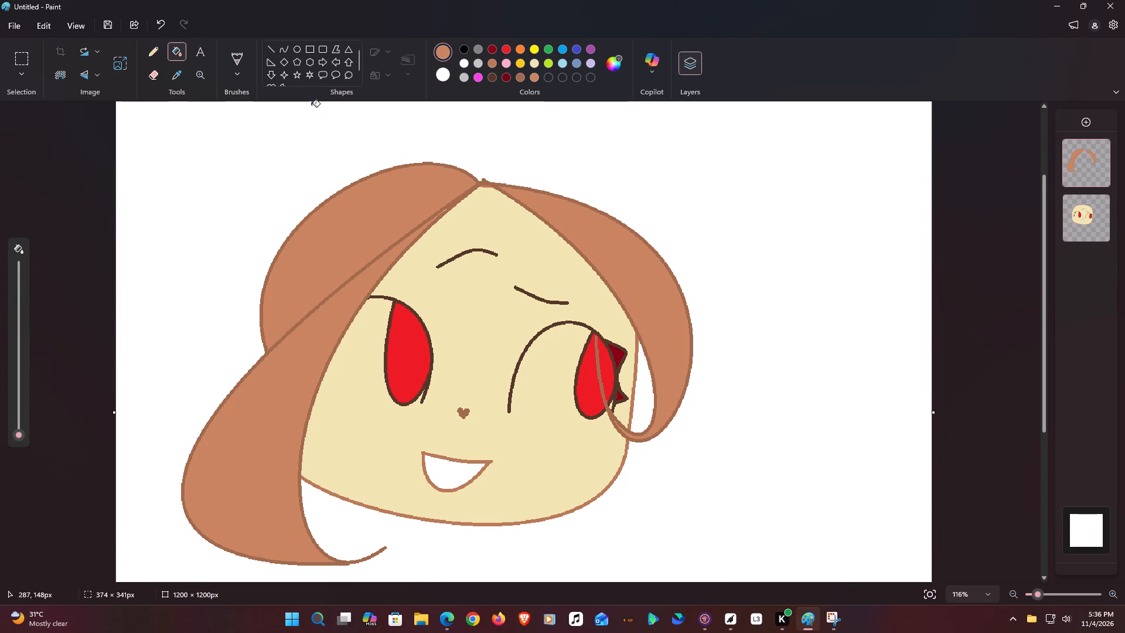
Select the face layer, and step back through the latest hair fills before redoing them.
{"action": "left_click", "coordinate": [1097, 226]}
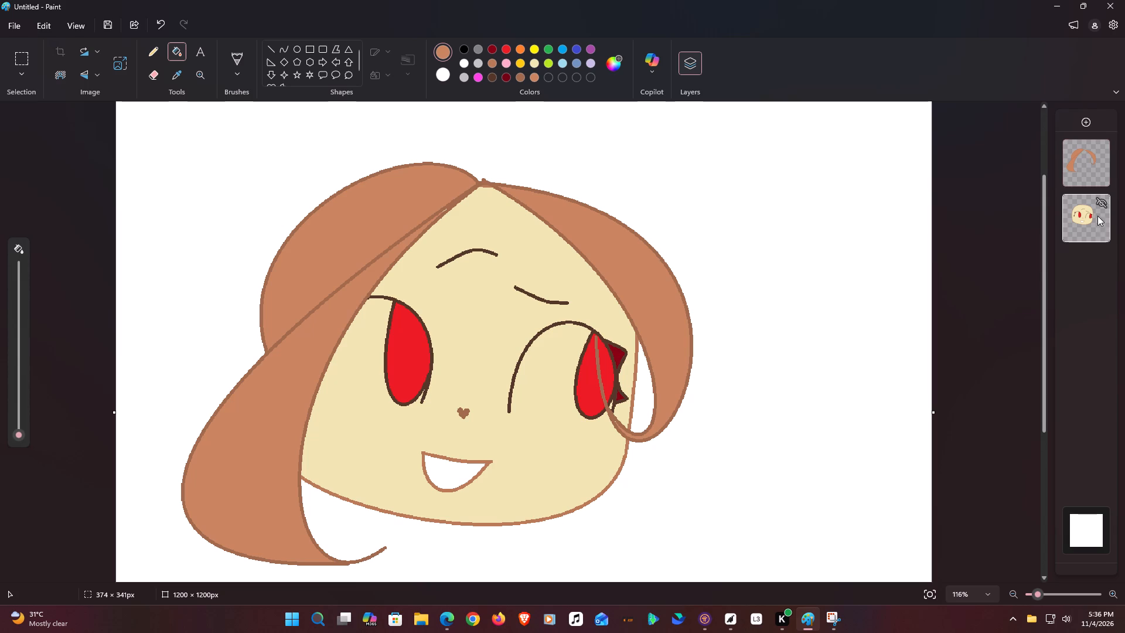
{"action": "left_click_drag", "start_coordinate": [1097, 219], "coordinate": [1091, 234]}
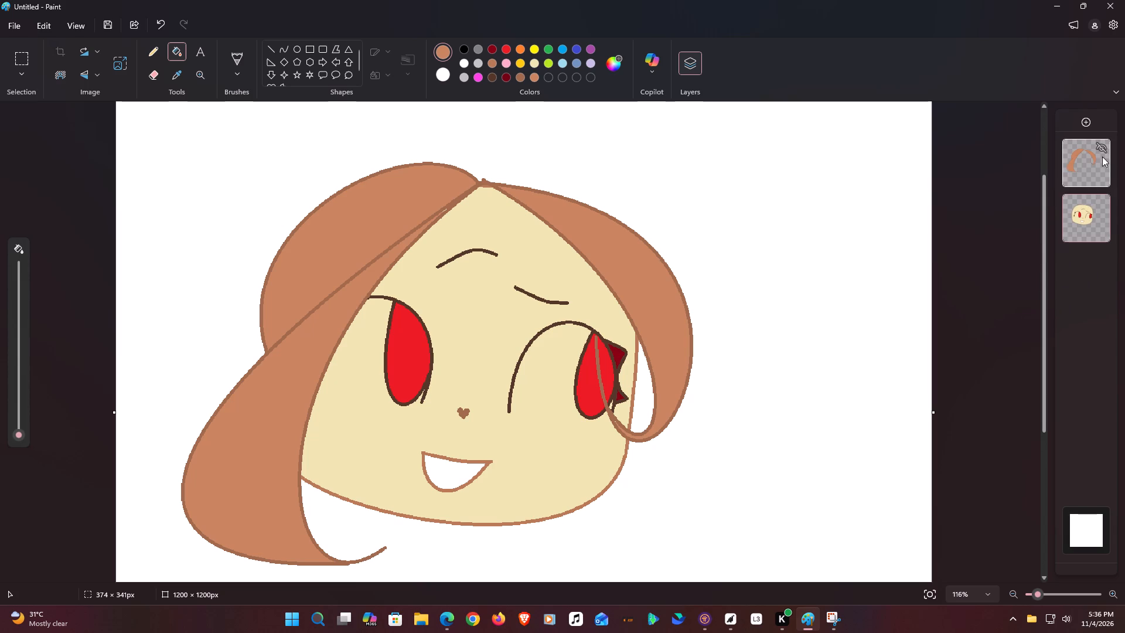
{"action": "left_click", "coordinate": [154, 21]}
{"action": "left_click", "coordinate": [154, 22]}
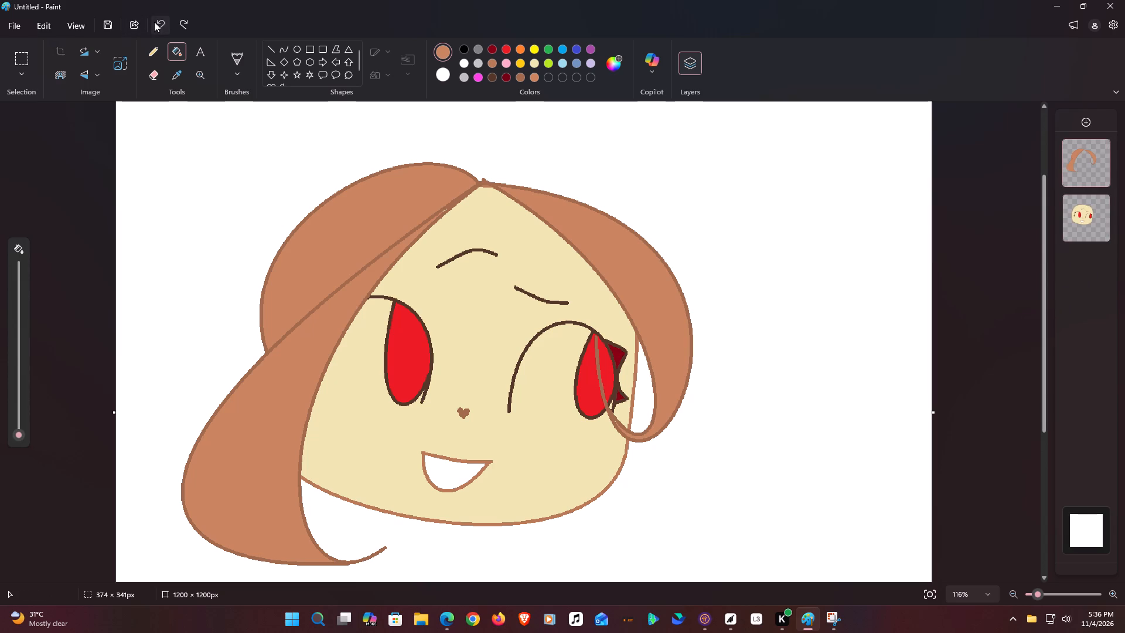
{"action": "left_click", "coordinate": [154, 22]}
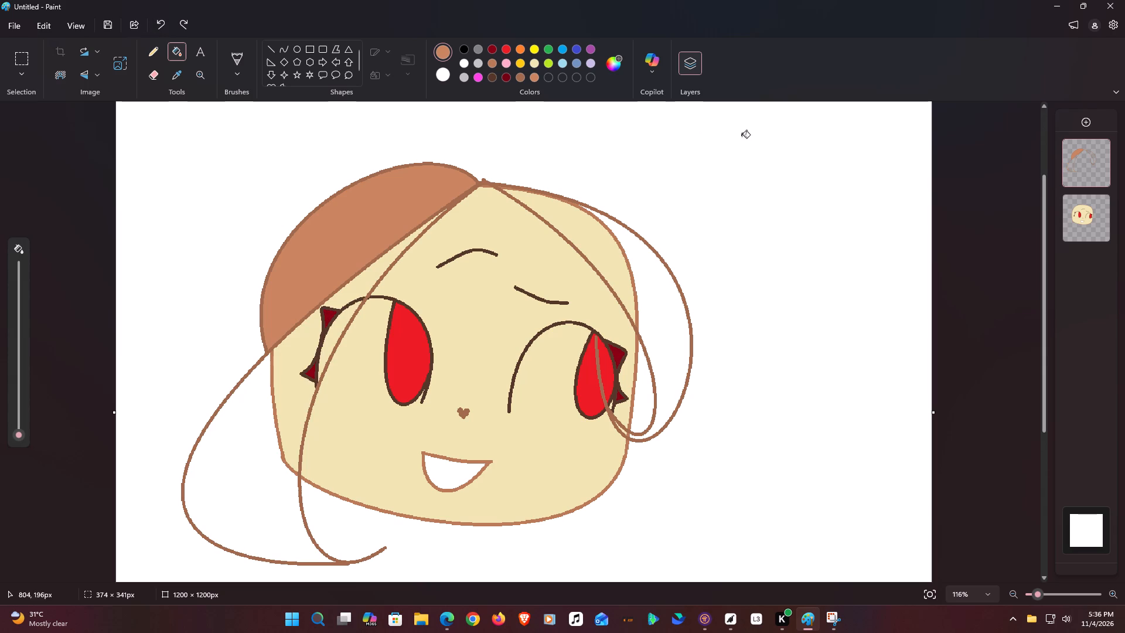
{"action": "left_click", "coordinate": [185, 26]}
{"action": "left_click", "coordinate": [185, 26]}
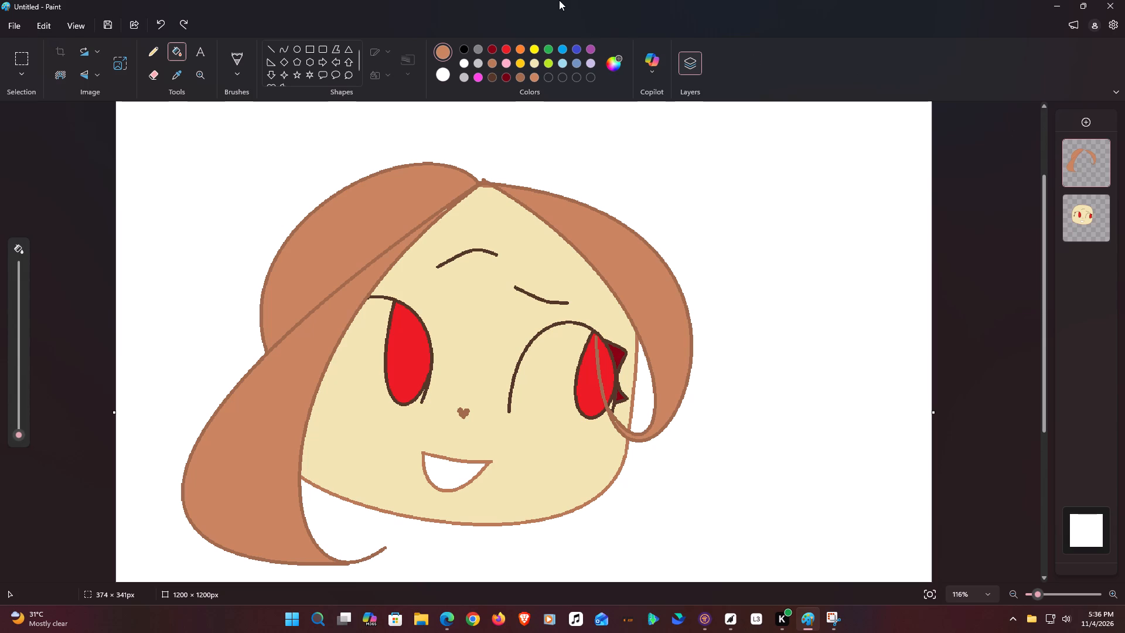
Switch back to the darker brown and add a new layer placed beneath the face layer.
{"action": "left_click", "coordinate": [518, 74]}
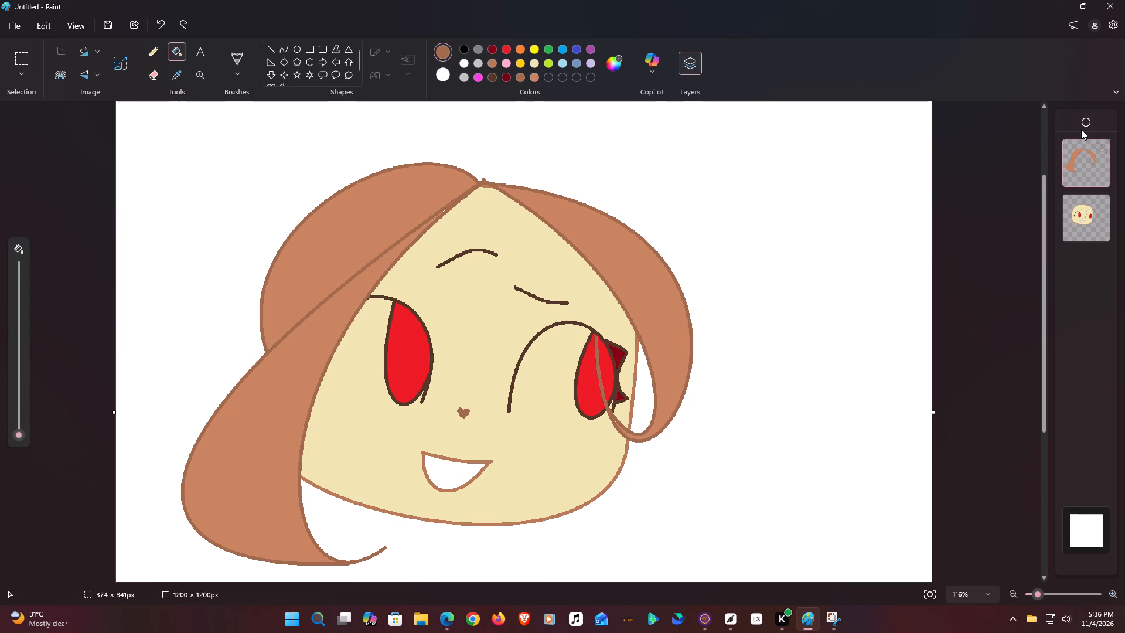
{"action": "left_click", "coordinate": [1081, 127]}
{"action": "left_click_drag", "start_coordinate": [1086, 170], "coordinate": [1095, 290]}
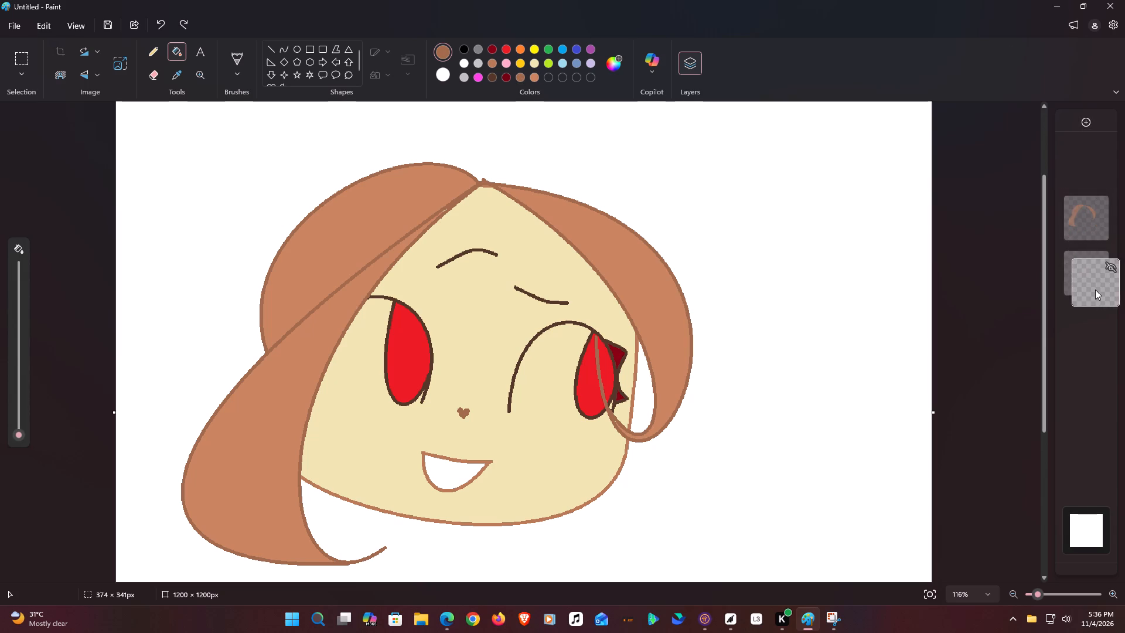
{"action": "left_click_drag", "start_coordinate": [1095, 290], "coordinate": [1095, 288]}
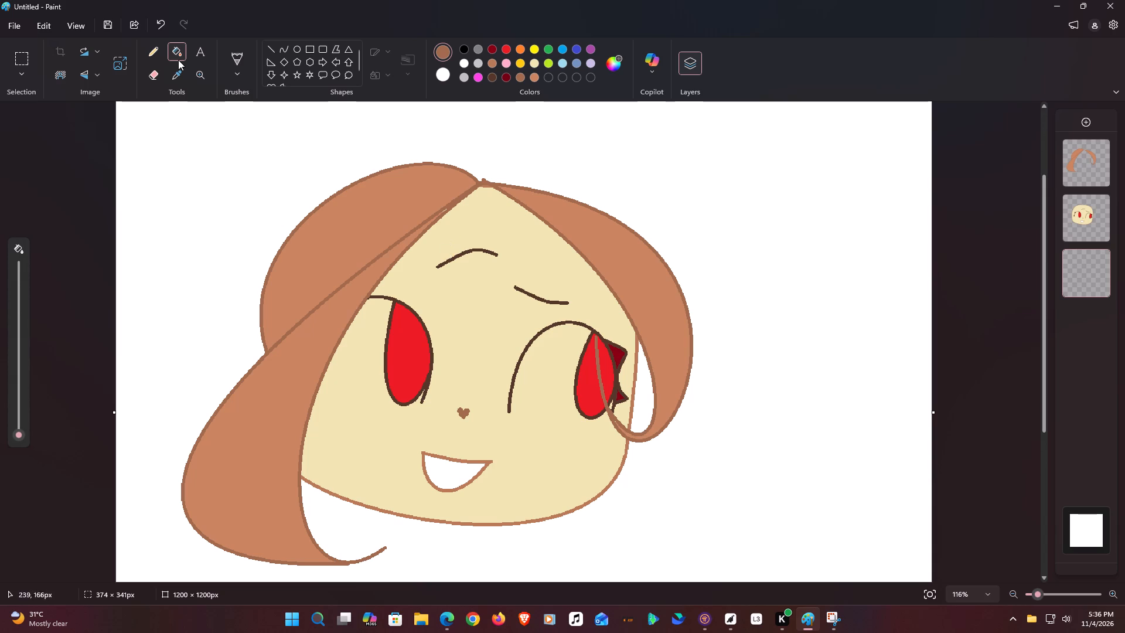
With the face layer hidden, draw an S-shaped brown curve on the bottom layer from right of the head's top to the canvas's lower right.
{"action": "left_click", "coordinate": [285, 47]}
{"action": "scroll", "coordinate": [476, 196], "scroll_direction": "down", "scroll_amount": 1}
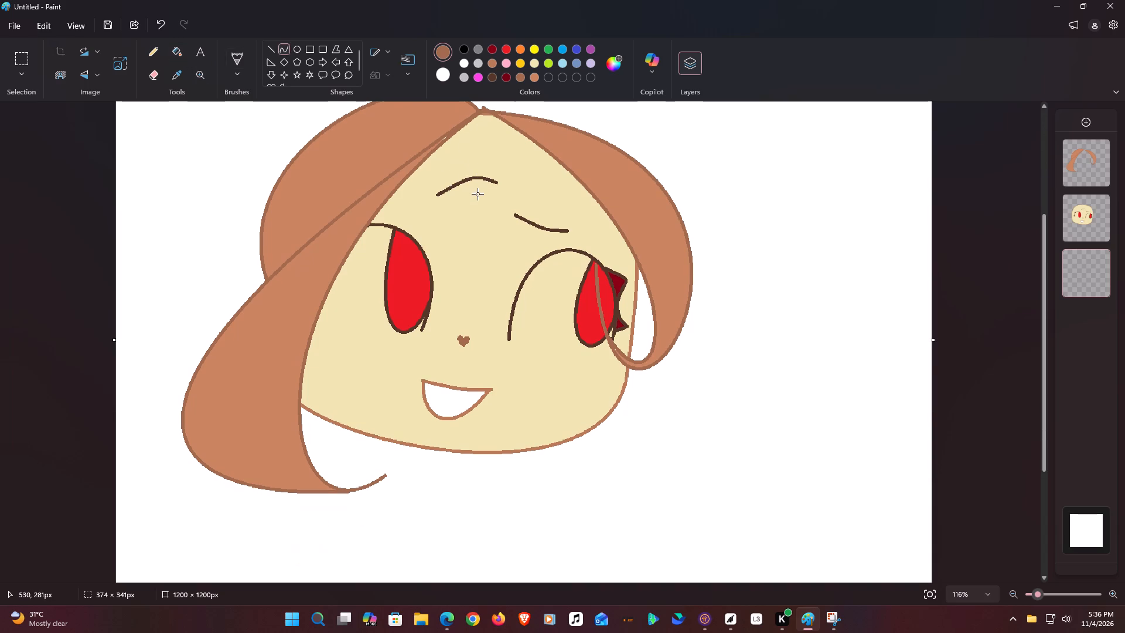
{"action": "left_click_drag", "start_coordinate": [520, 140], "coordinate": [787, 559]}
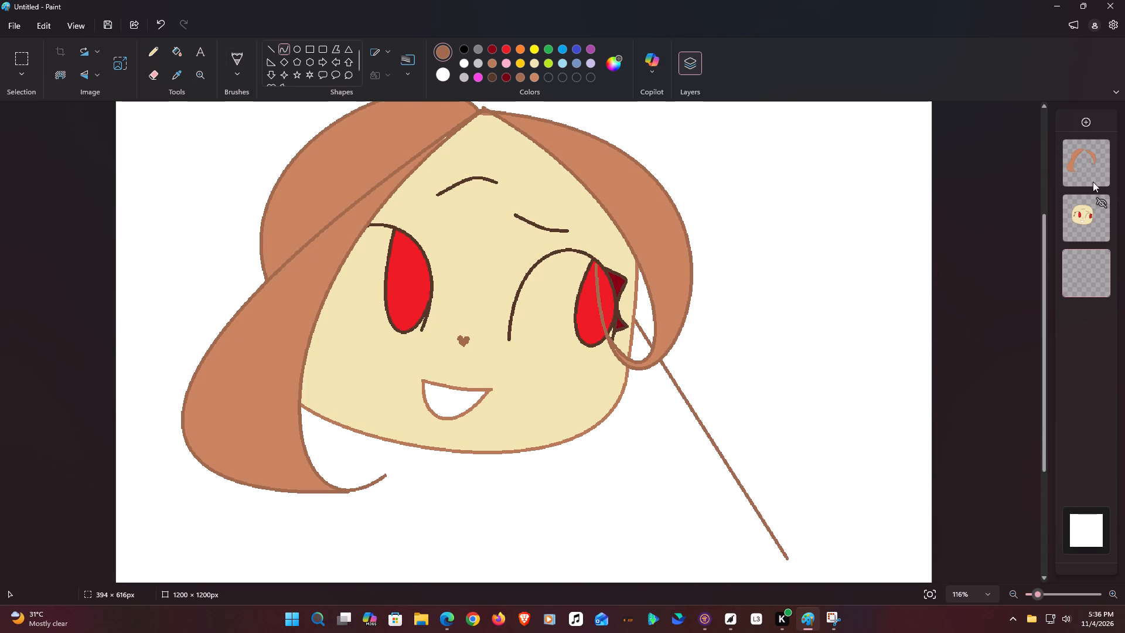
{"action": "left_click", "coordinate": [1105, 202]}
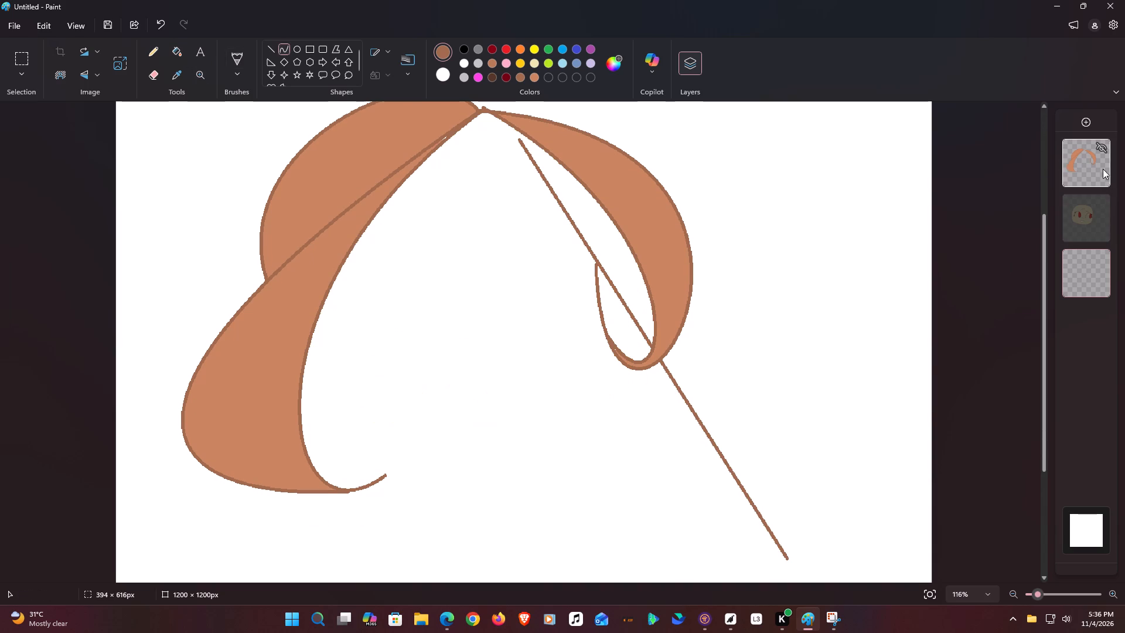
{"action": "left_click_drag", "start_coordinate": [790, 305], "coordinate": [598, 382]}
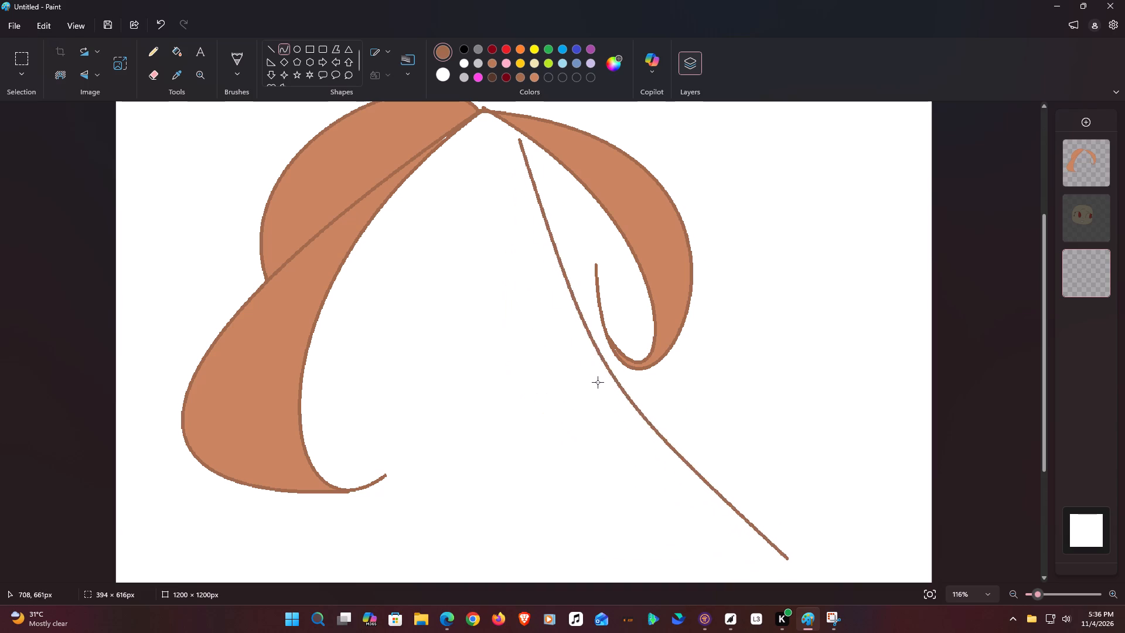
{"action": "left_click_drag", "start_coordinate": [598, 382], "coordinate": [540, 416]}
{"action": "left_click_drag", "start_coordinate": [765, 411], "coordinate": [820, 258]}
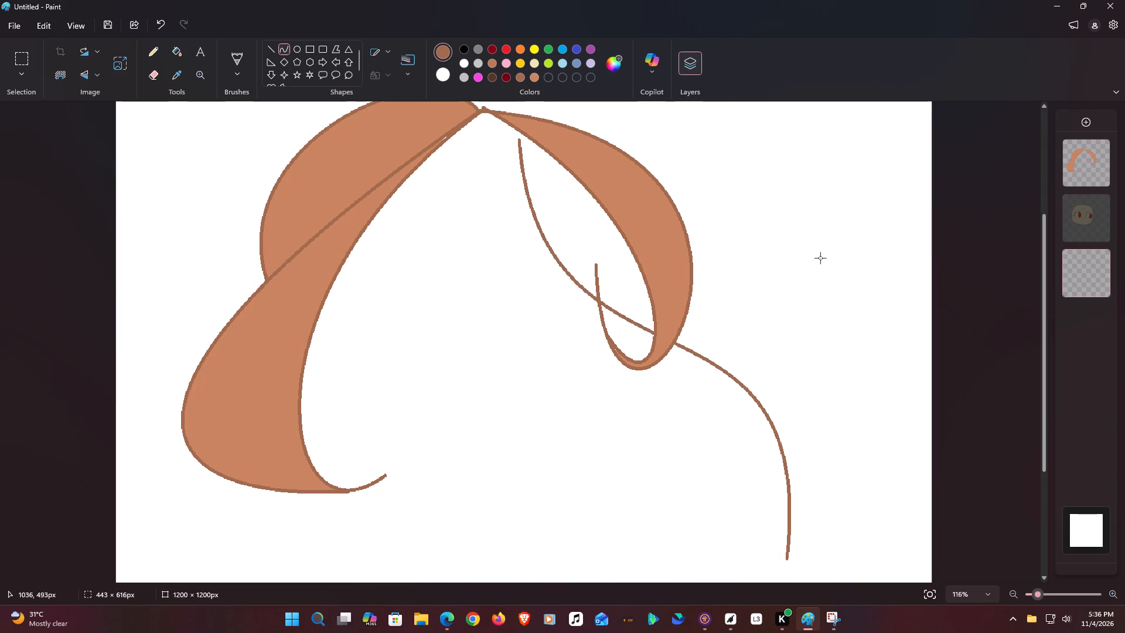
{"action": "left_click_drag", "start_coordinate": [820, 258], "coordinate": [820, 257]}
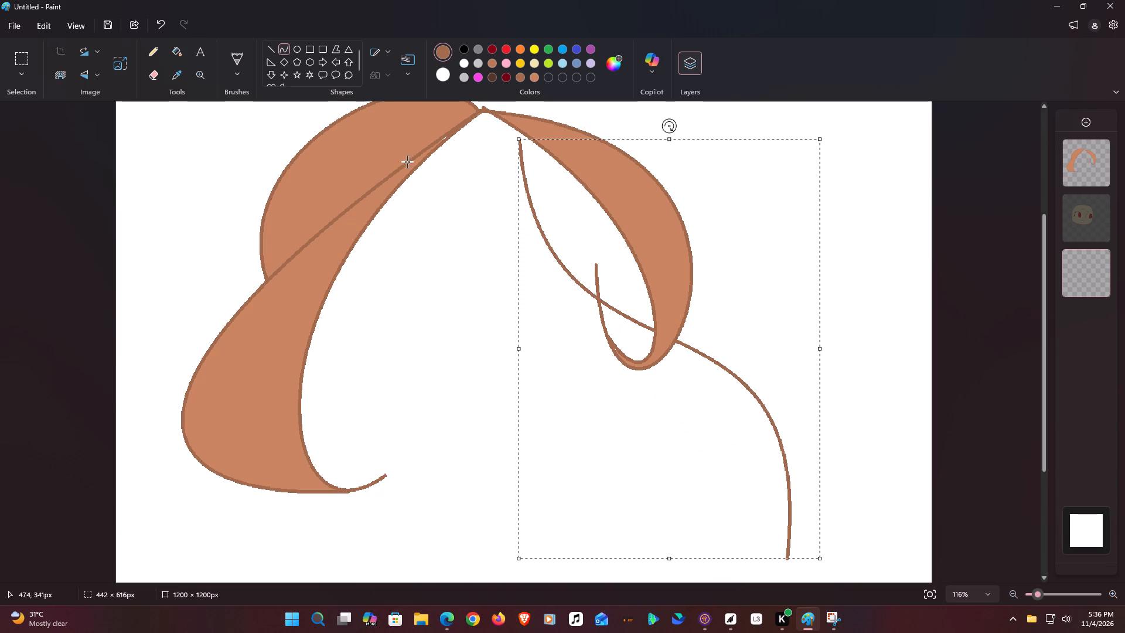
Hide the hair layer and draw a second S-shaped curve down the left side, checking it briefly against the face.
{"action": "left_click", "coordinate": [1102, 147]}
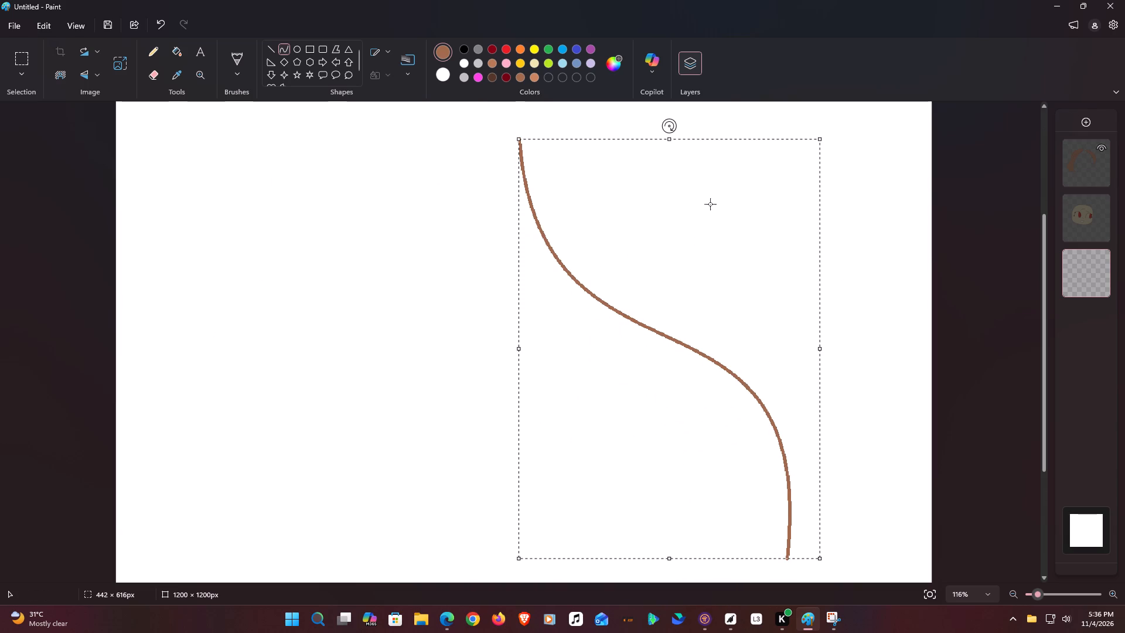
{"action": "left_click_drag", "start_coordinate": [390, 144], "coordinate": [350, 375]}
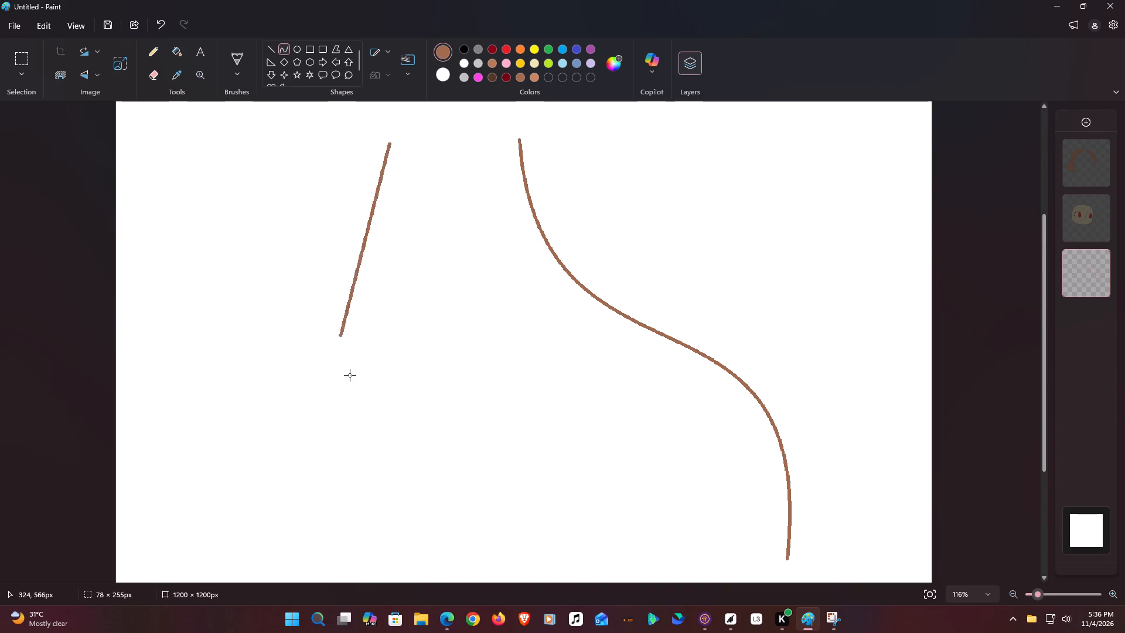
{"action": "left_click_drag", "start_coordinate": [350, 375], "coordinate": [523, 581]}
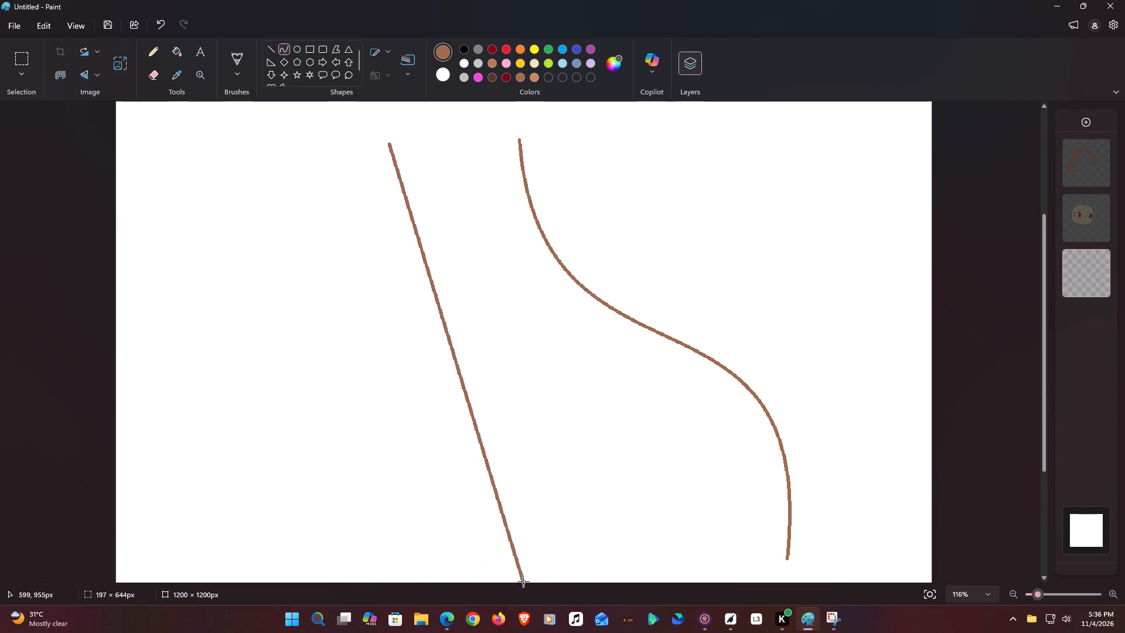
{"action": "left_click_drag", "start_coordinate": [523, 581], "coordinate": [458, 576]}
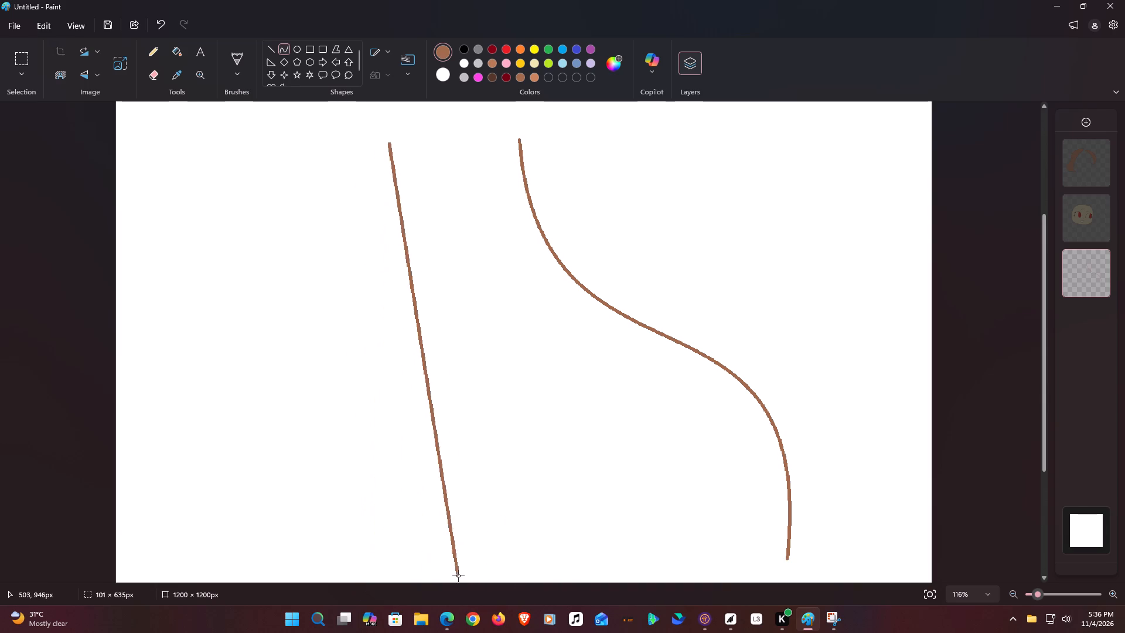
{"action": "left_click_drag", "start_coordinate": [458, 576], "coordinate": [316, 564]}
{"action": "left_click_drag", "start_coordinate": [315, 354], "coordinate": [219, 133]}
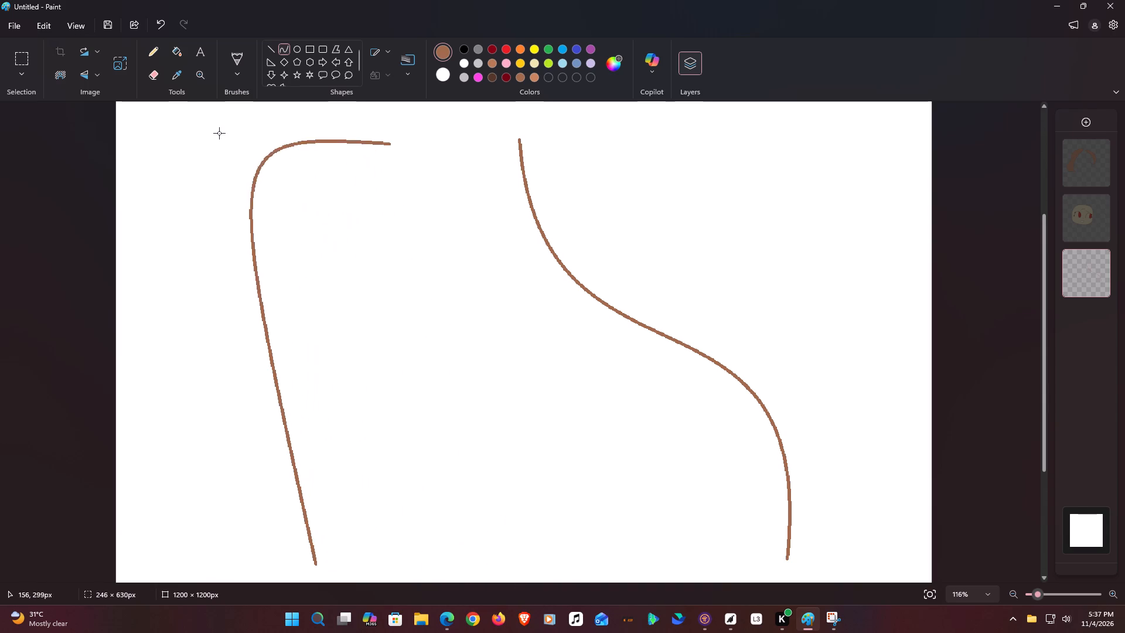
{"action": "left_click_drag", "start_coordinate": [219, 133], "coordinate": [237, 264]}
{"action": "left_click_drag", "start_coordinate": [237, 264], "coordinate": [356, 397]}
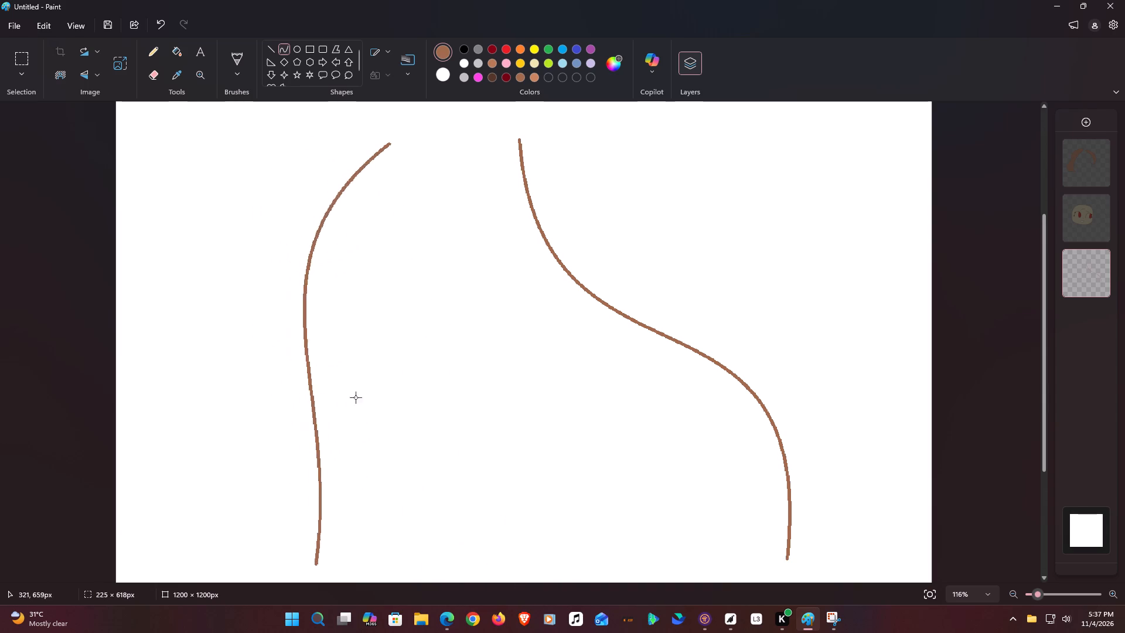
{"action": "left_click_drag", "start_coordinate": [356, 397], "coordinate": [621, 532]}
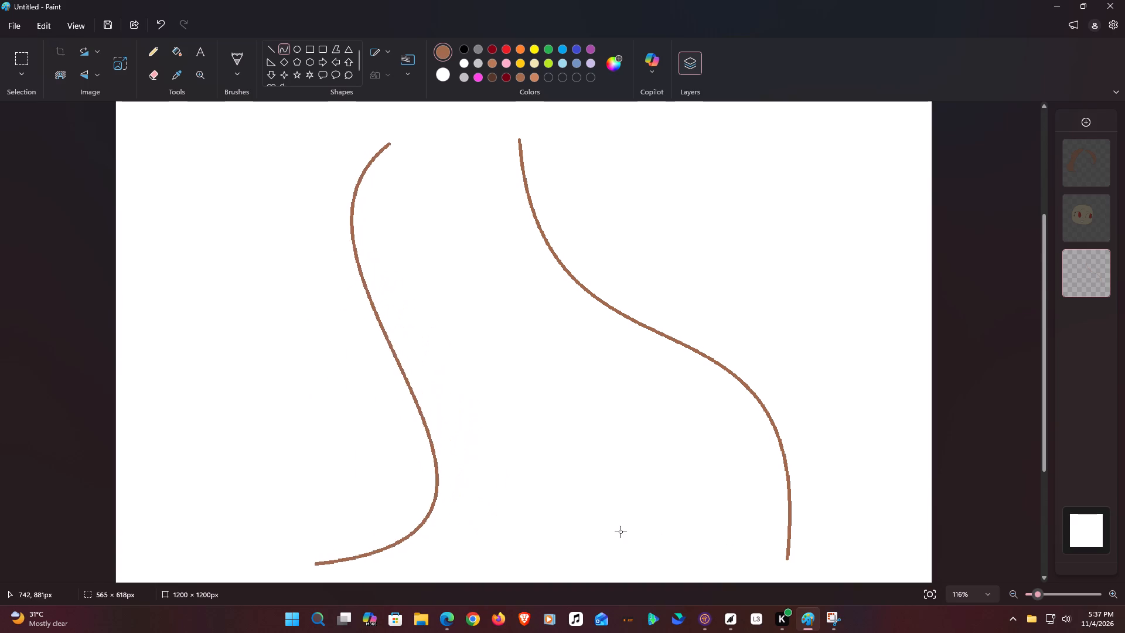
{"action": "left_click_drag", "start_coordinate": [621, 532], "coordinate": [621, 537]}
{"action": "left_click", "coordinate": [1103, 203]}
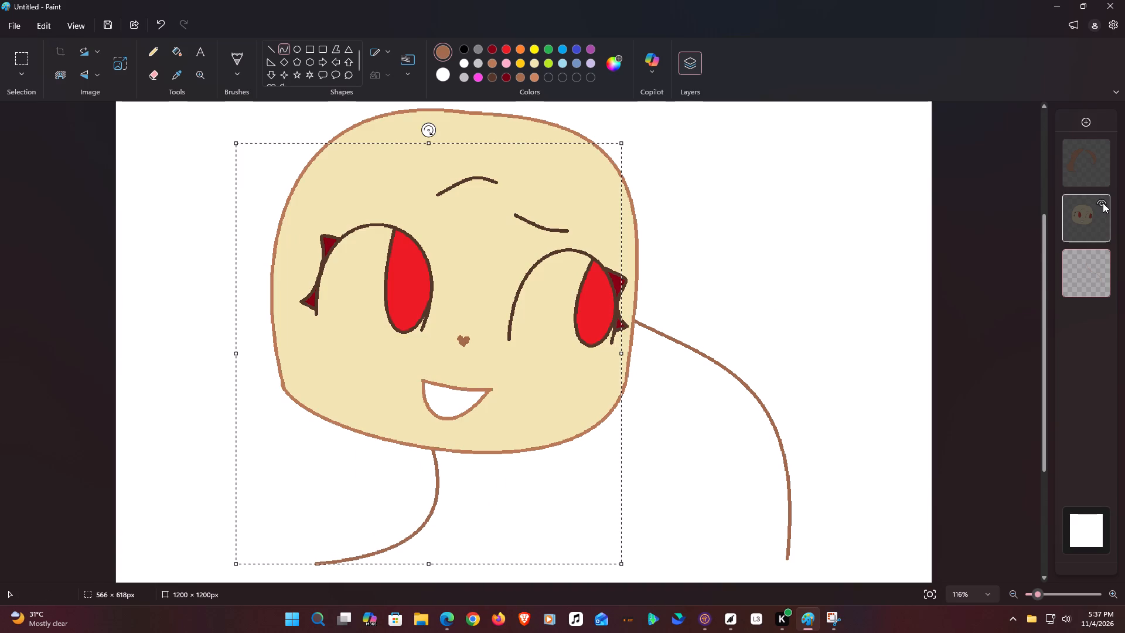
{"action": "left_click", "coordinate": [1103, 203]}
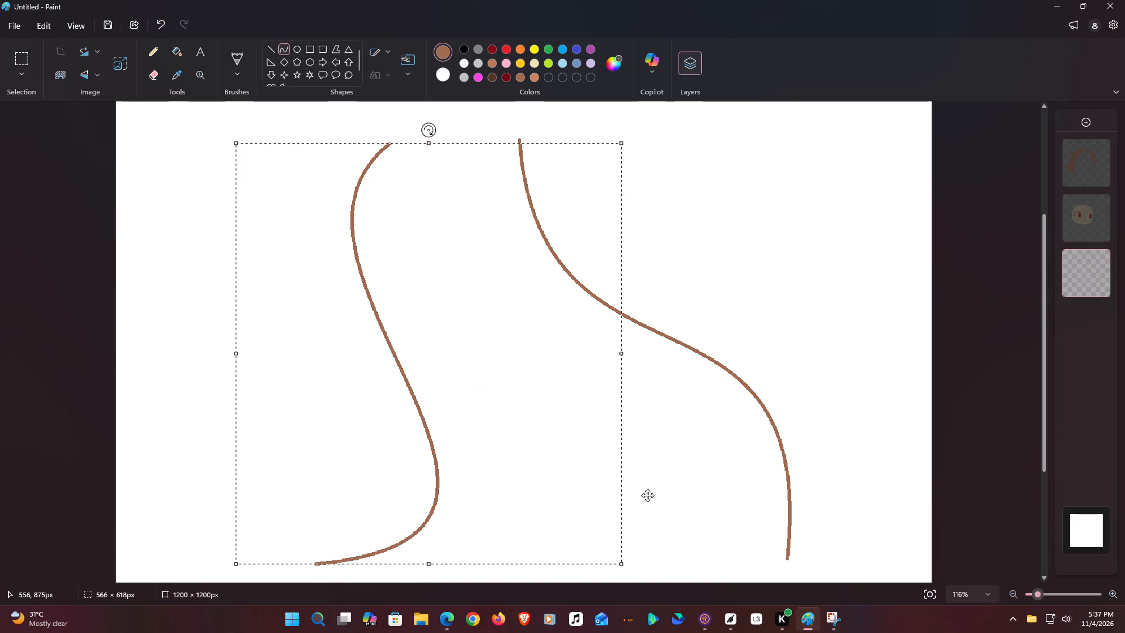
Draw a wavy brown curve joining the lower ends of the two S-shaped curves to form the back hair's bottom edge.
{"action": "left_click_drag", "start_coordinate": [785, 559], "coordinate": [602, 489]}
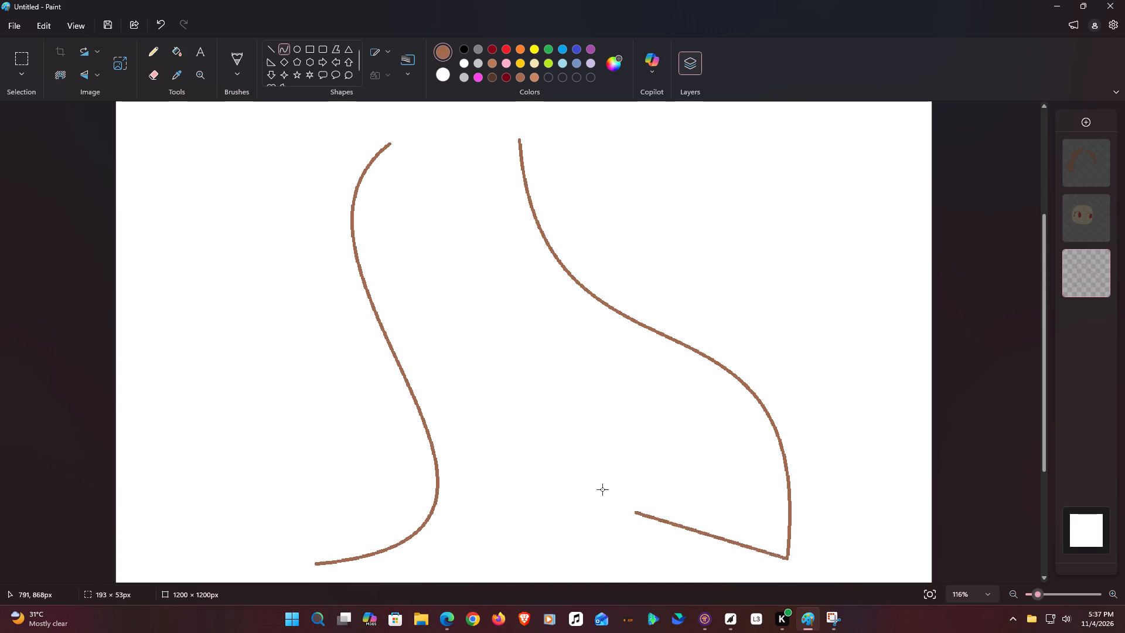
{"action": "left_click_drag", "start_coordinate": [602, 489], "coordinate": [440, 530]}
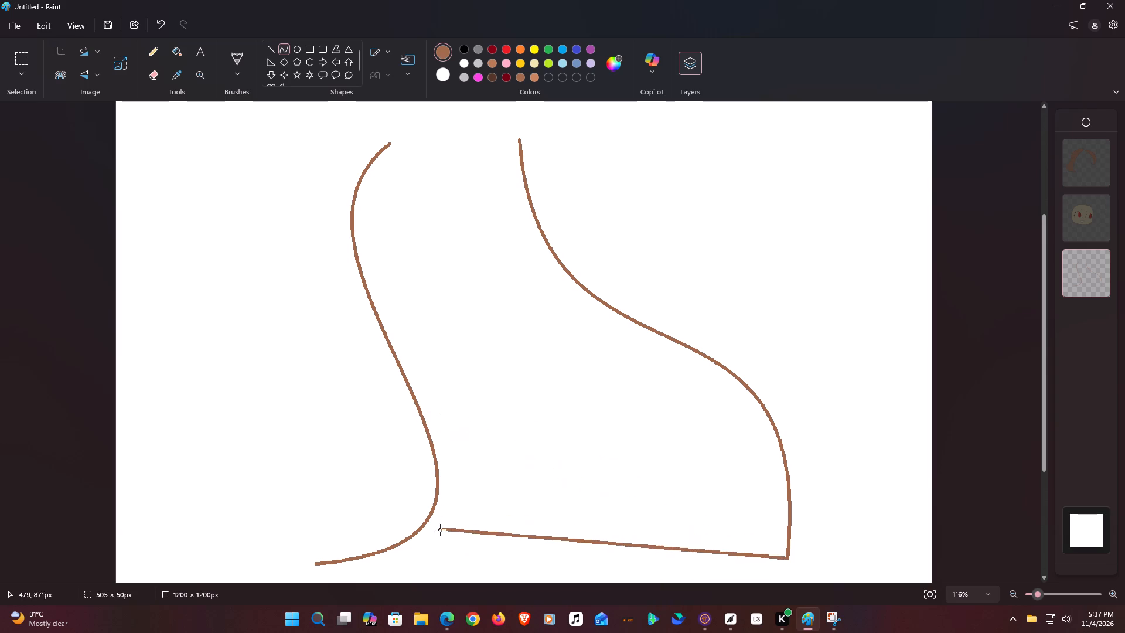
{"action": "left_click_drag", "start_coordinate": [440, 530], "coordinate": [326, 565]}
{"action": "left_click_drag", "start_coordinate": [520, 535], "coordinate": [640, 427]}
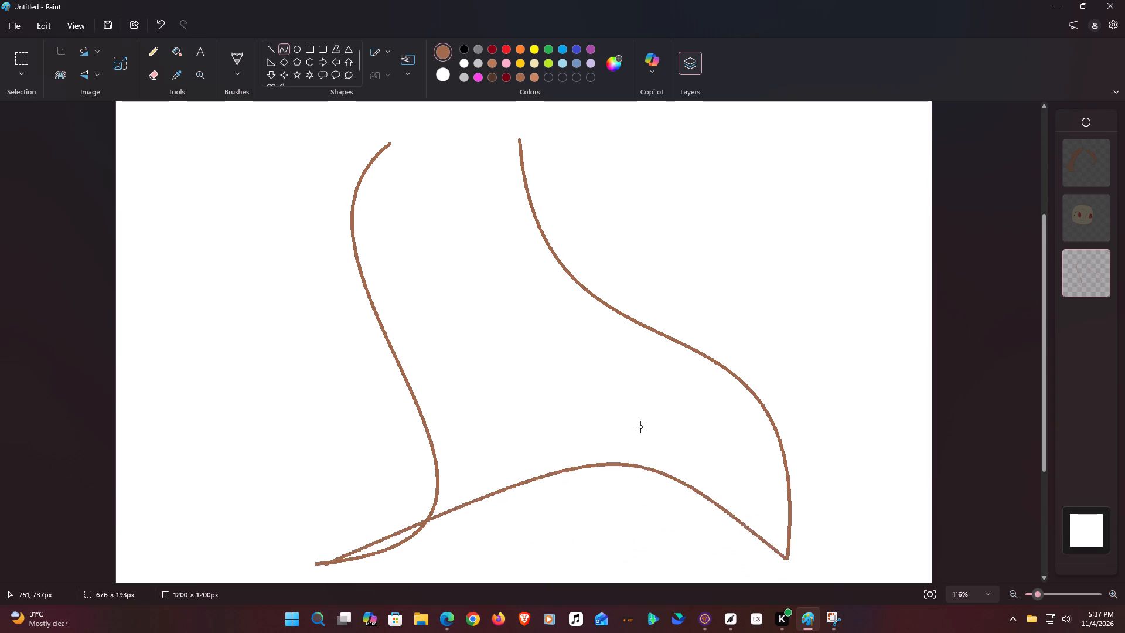
{"action": "left_click_drag", "start_coordinate": [640, 427], "coordinate": [766, 400]}
{"action": "left_click_drag", "start_coordinate": [423, 542], "coordinate": [485, 574]}
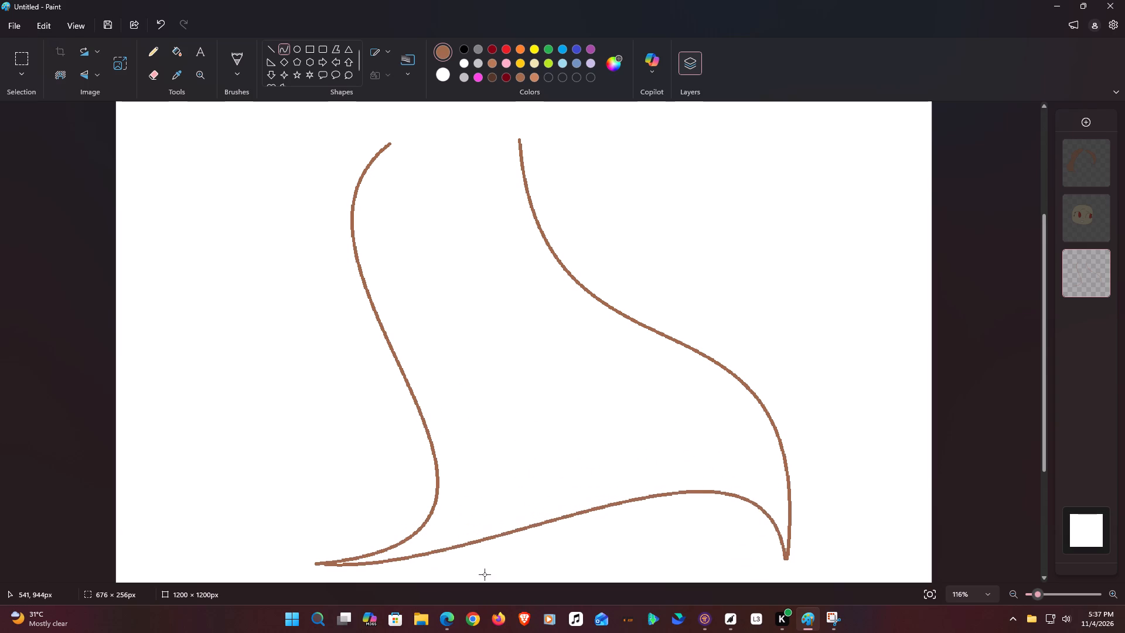
{"action": "left_click_drag", "start_coordinate": [485, 574], "coordinate": [708, 560]}
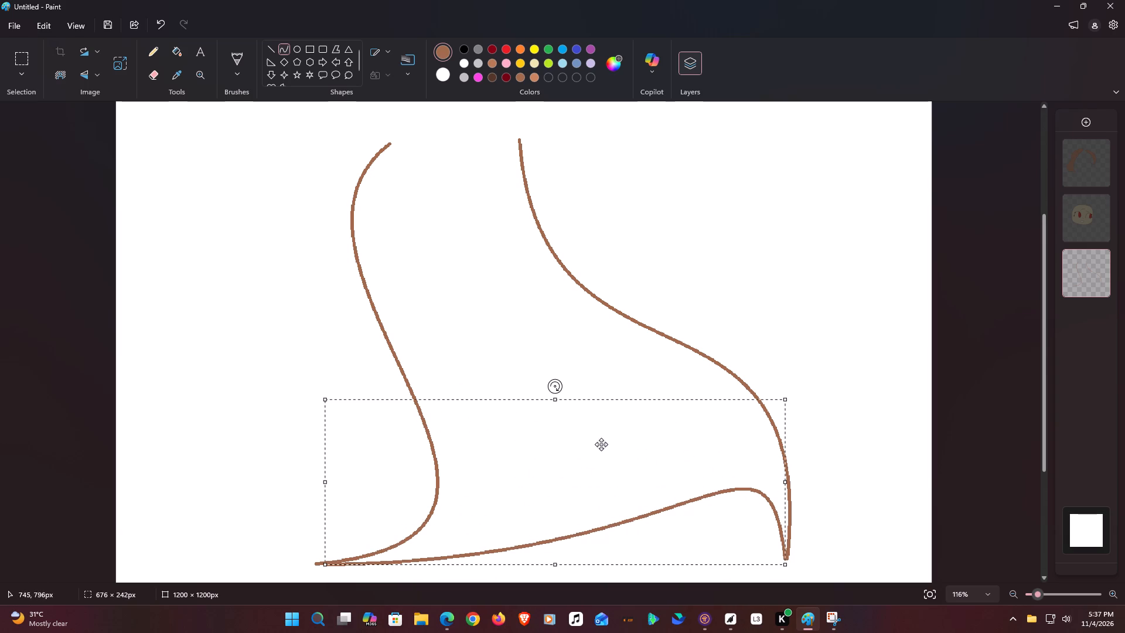
Close the back-hair outline with a short arched curve joining the upper ends of the two S-shaped curves.
{"action": "left_click_drag", "start_coordinate": [386, 145], "coordinate": [397, 141]}
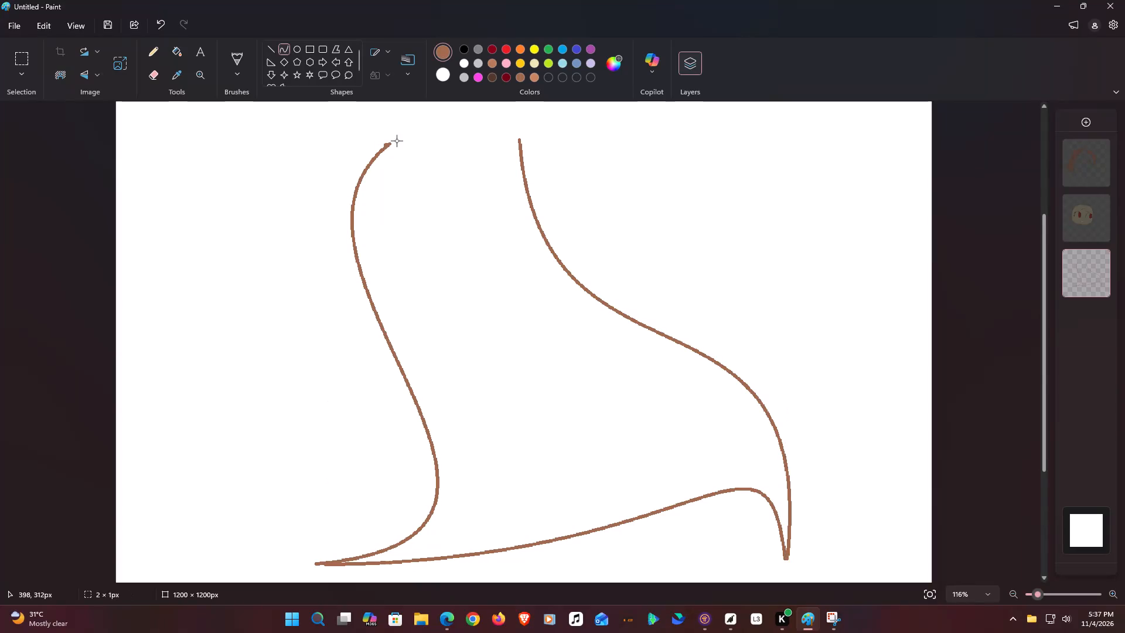
{"action": "left_click_drag", "start_coordinate": [397, 141], "coordinate": [519, 140]}
{"action": "left_click_drag", "start_coordinate": [446, 163], "coordinate": [490, 107]}
{"action": "left_click_drag", "start_coordinate": [438, 151], "coordinate": [434, 126]}
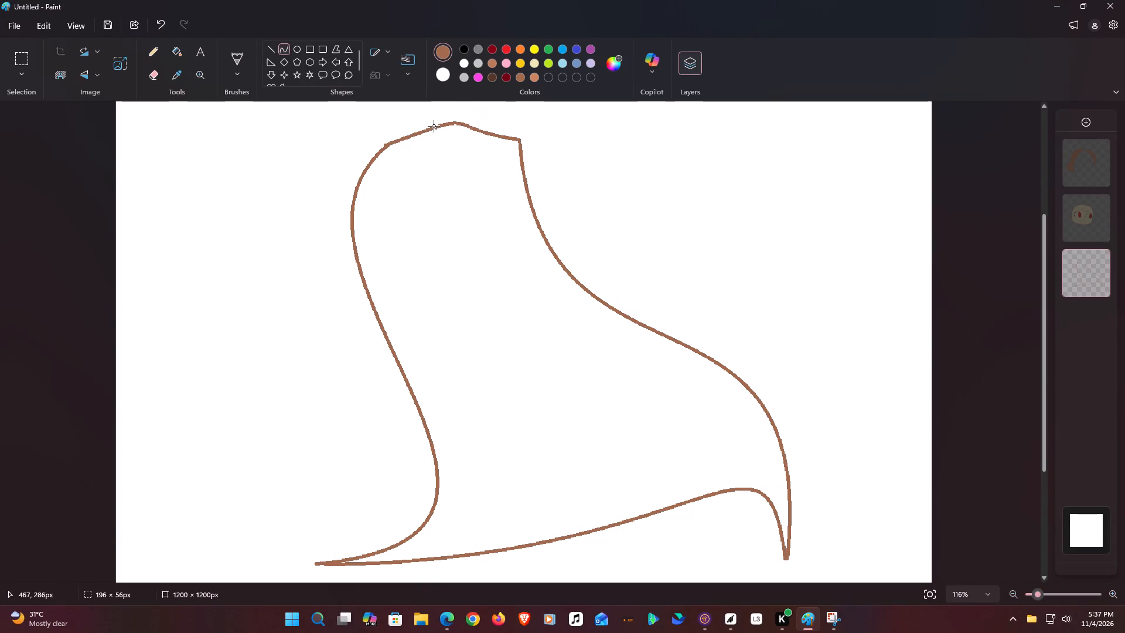
{"action": "left_click_drag", "start_coordinate": [434, 126], "coordinate": [520, 131]}
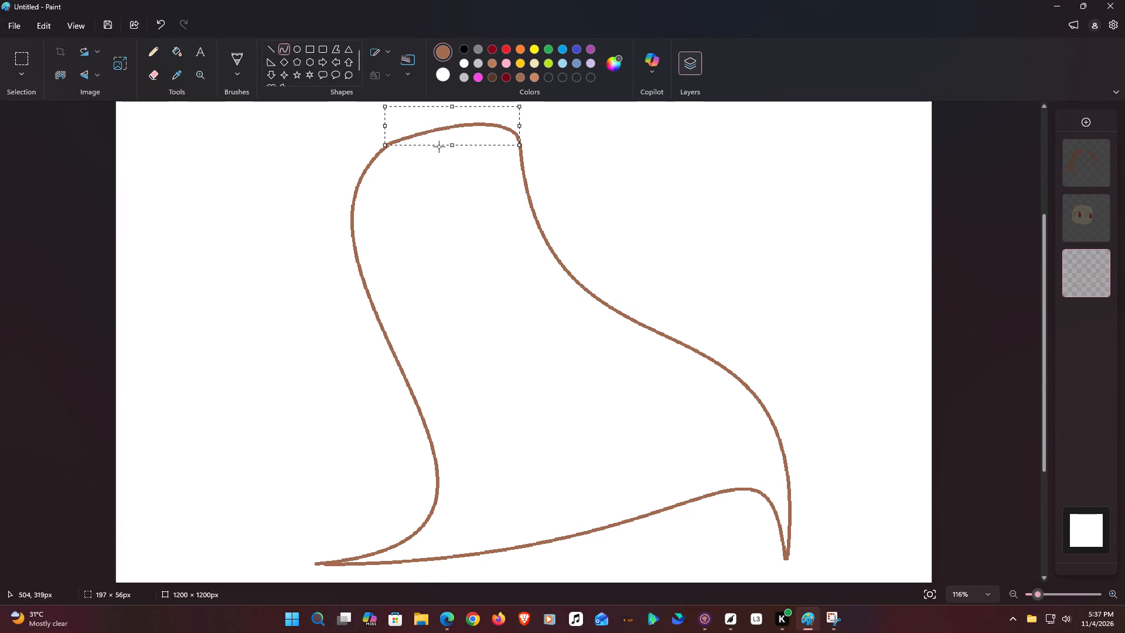
Fill the closed back-hair shape with the lighter brown and show the face and front-hair layers again.
{"action": "left_click", "coordinate": [172, 50]}
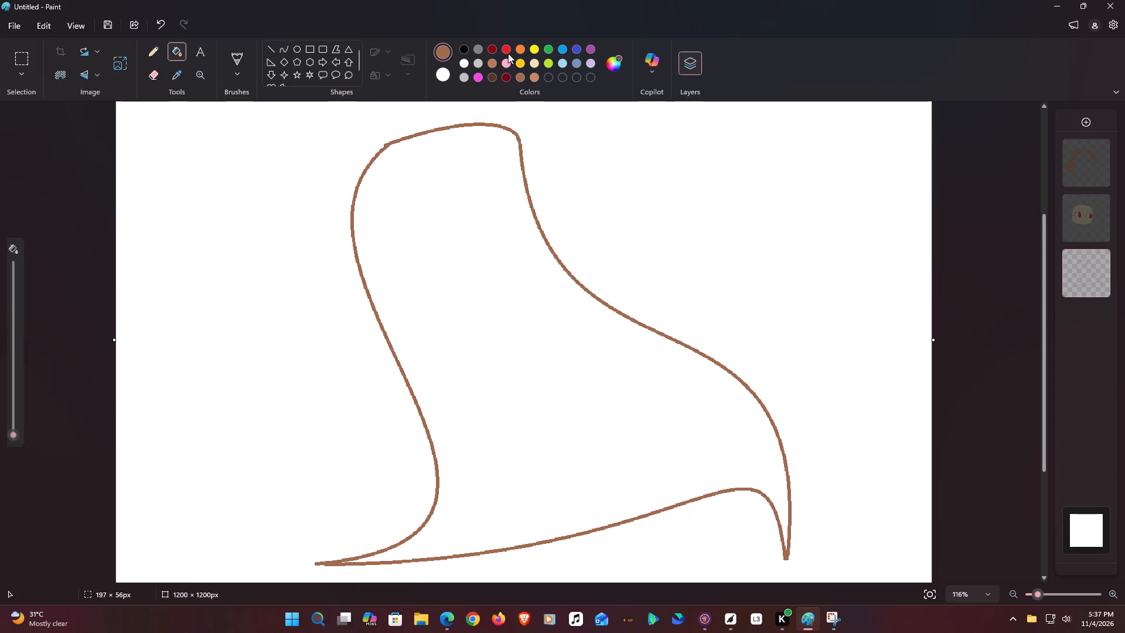
{"action": "left_click", "coordinate": [532, 77]}
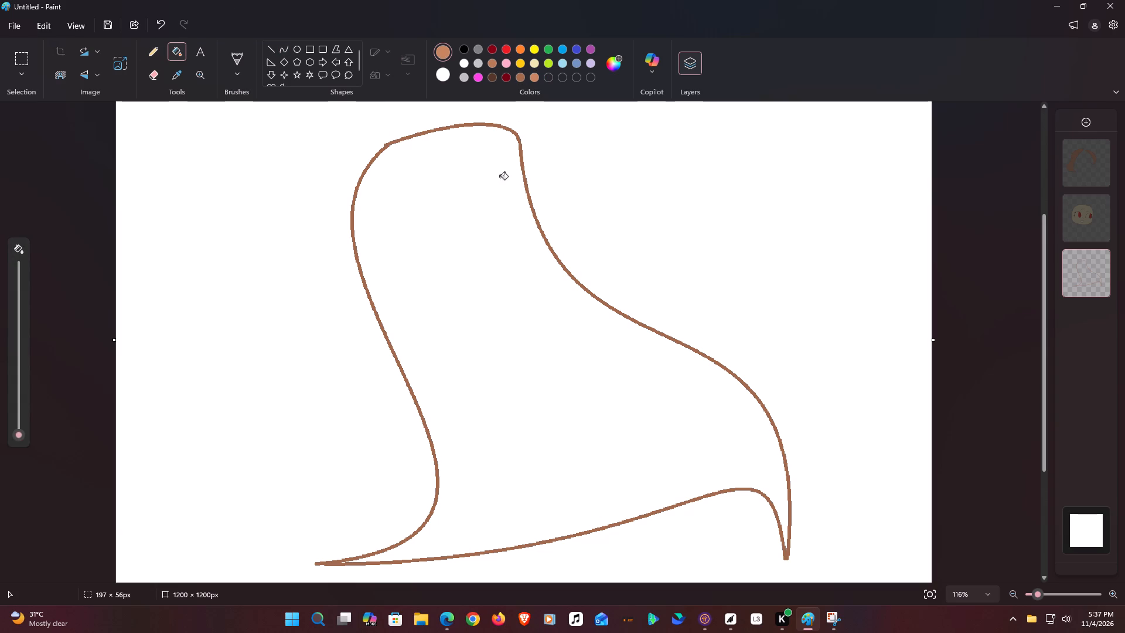
{"action": "left_click", "coordinate": [492, 198]}
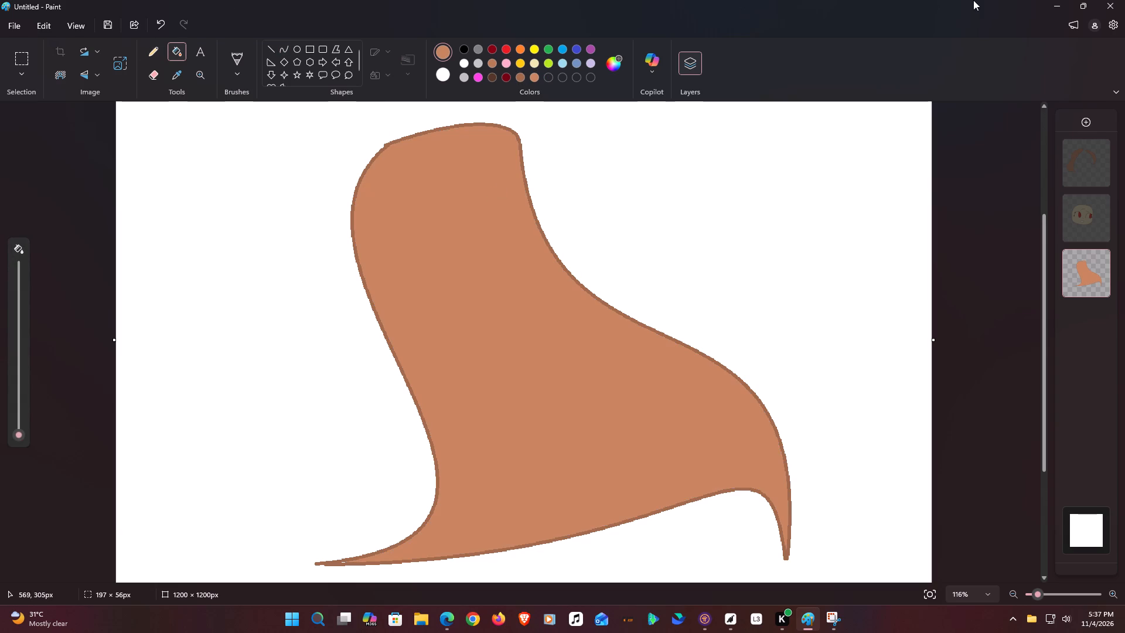
{"action": "left_click", "coordinate": [1102, 208]}
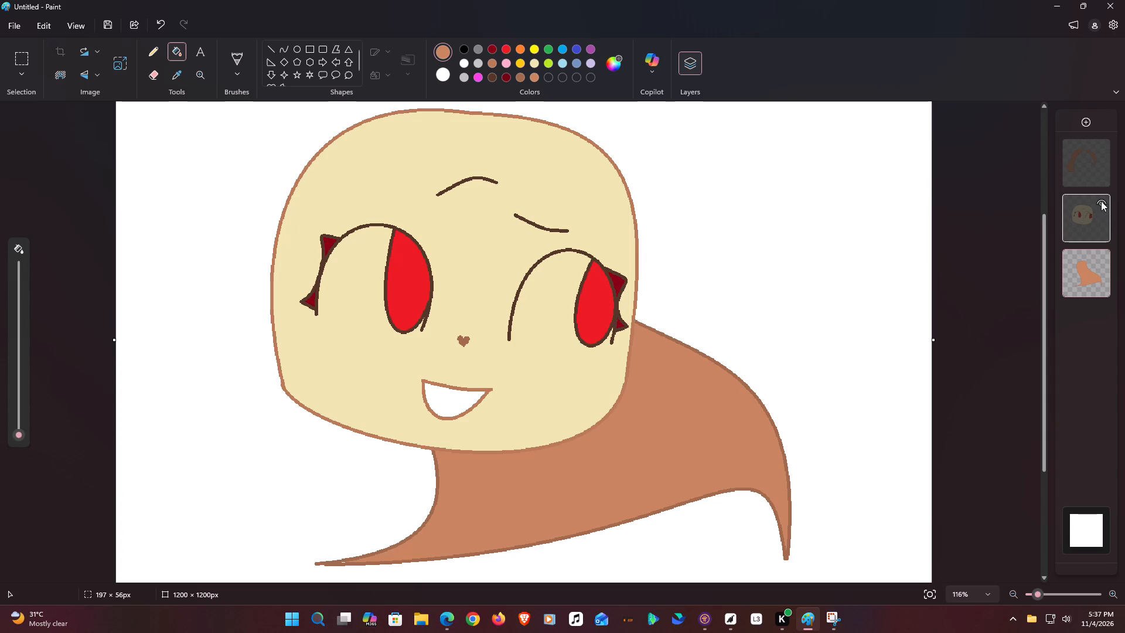
{"action": "left_click", "coordinate": [1105, 147]}
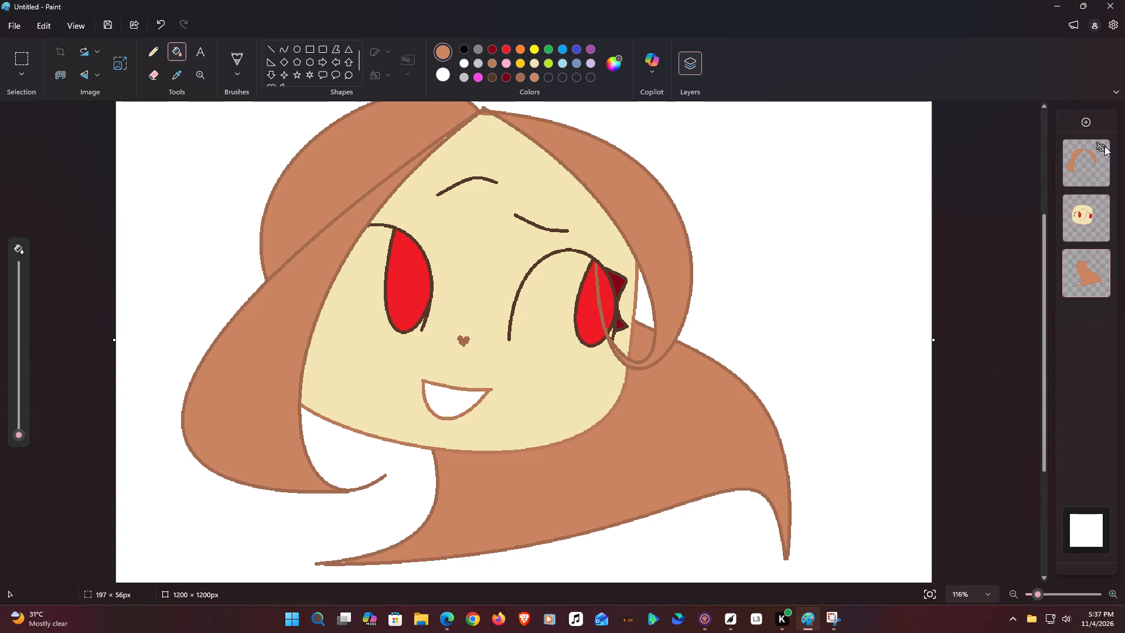
Select the whole back-hair shape on the bottom layer and flip it horizontally.
{"action": "left_click", "coordinate": [1077, 272]}
{"action": "left_click", "coordinate": [15, 59]}
{"action": "scroll", "coordinate": [531, 189], "scroll_direction": "up", "scroll_amount": 2}
{"action": "left_click_drag", "start_coordinate": [743, 138], "coordinate": [691, 450]}
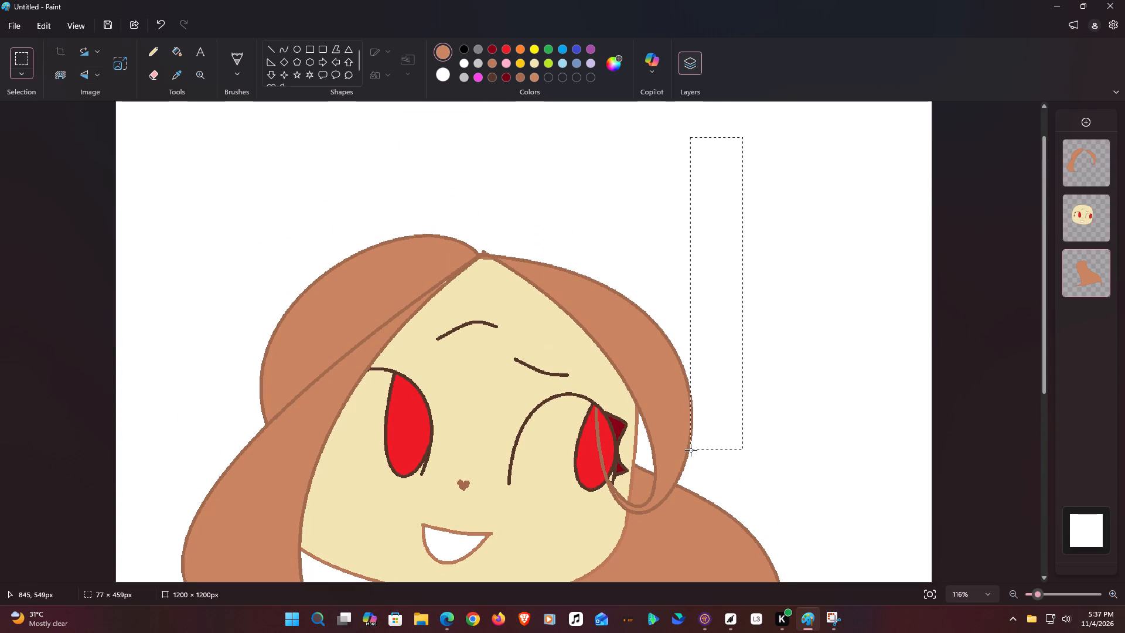
{"action": "left_click_drag", "start_coordinate": [691, 450], "coordinate": [811, 318]}
{"action": "left_click", "coordinate": [895, 179]}
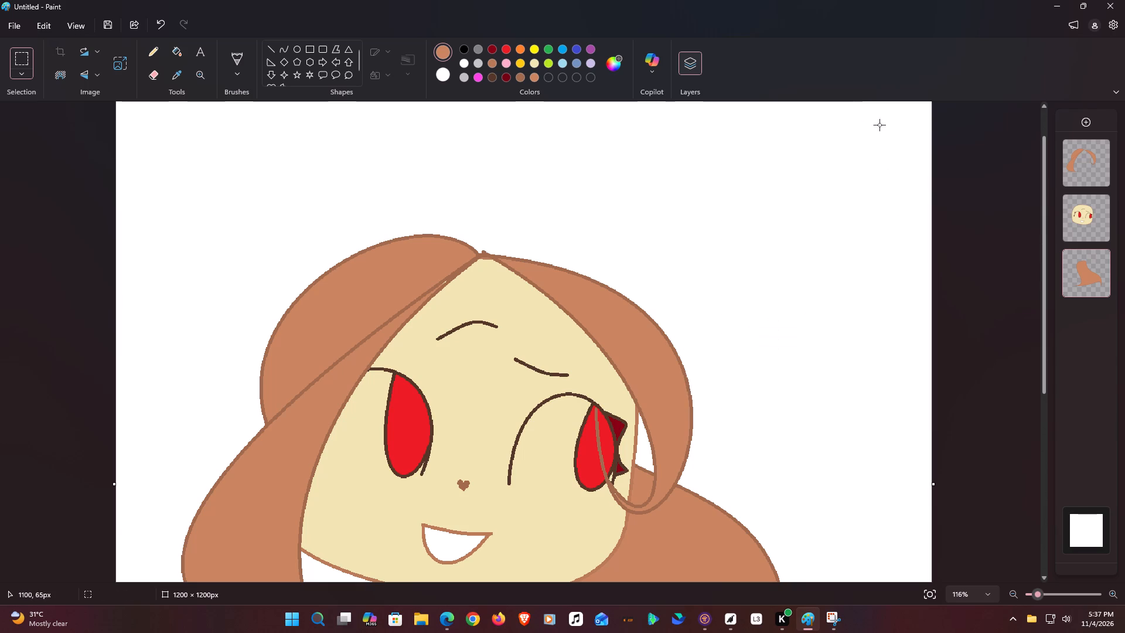
{"action": "left_click_drag", "start_coordinate": [920, 128], "coordinate": [122, 506]}
{"action": "scroll", "coordinate": [769, 435], "scroll_direction": "down", "scroll_amount": 3}
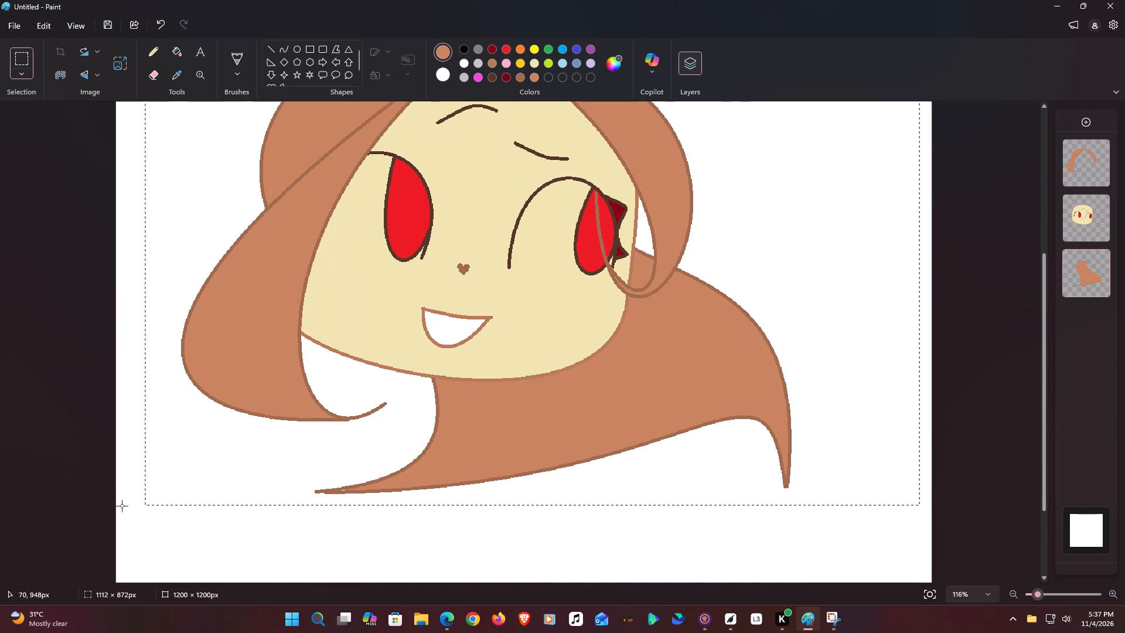
{"action": "left_click_drag", "start_coordinate": [122, 506], "coordinate": [146, 555]}
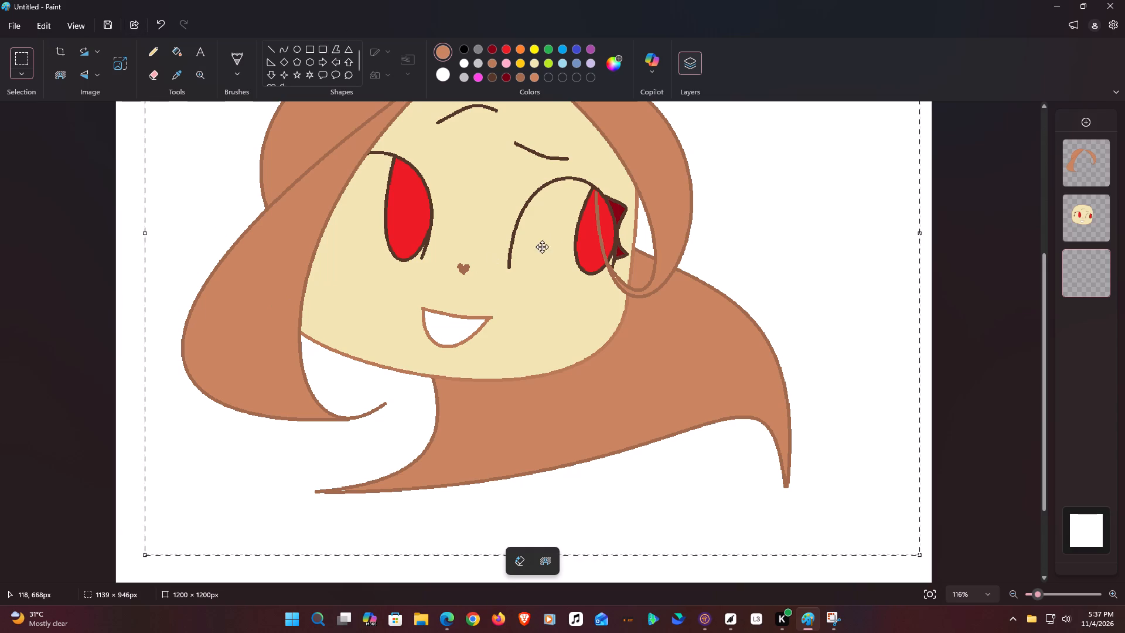
{"action": "scroll", "coordinate": [538, 291], "scroll_direction": "up", "scroll_amount": 4}
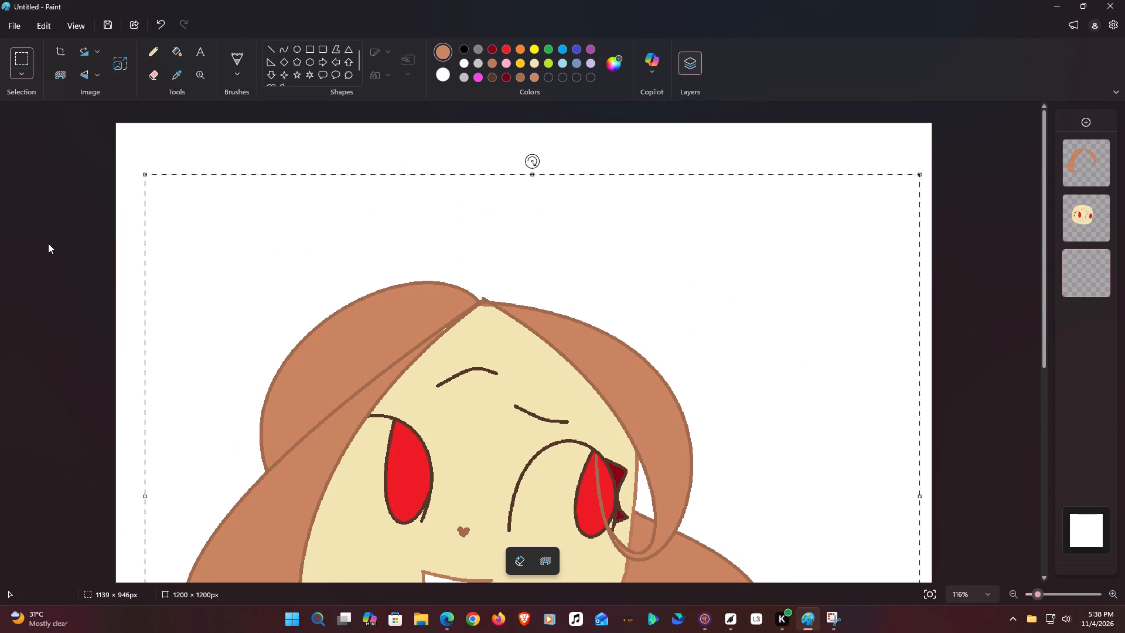
{"action": "left_click", "coordinate": [95, 74]}
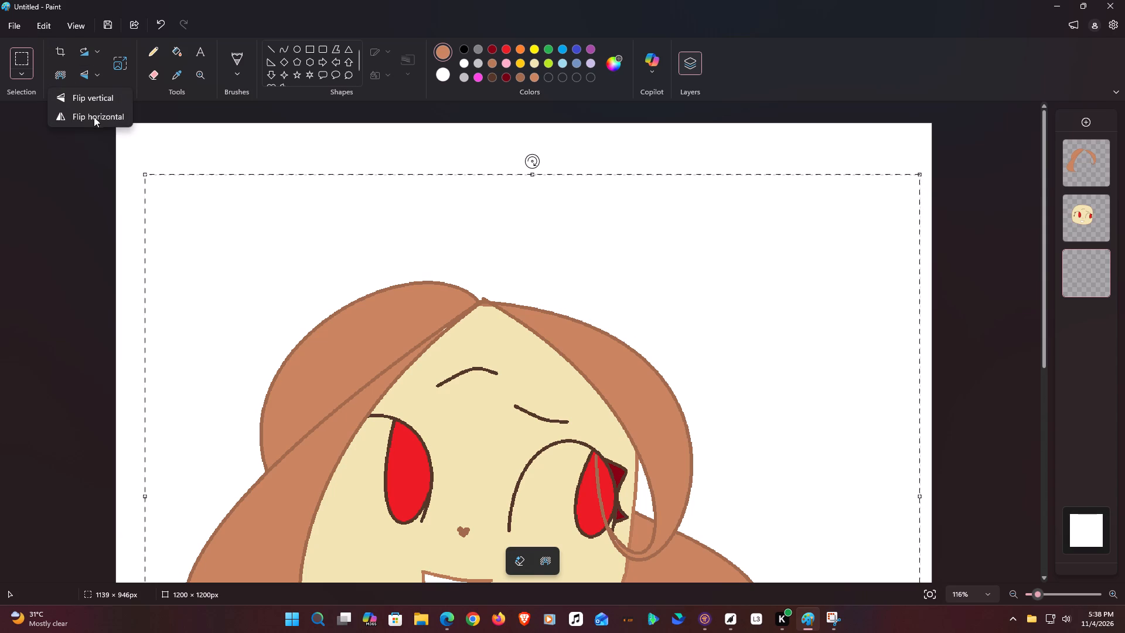
{"action": "left_click", "coordinate": [94, 115]}
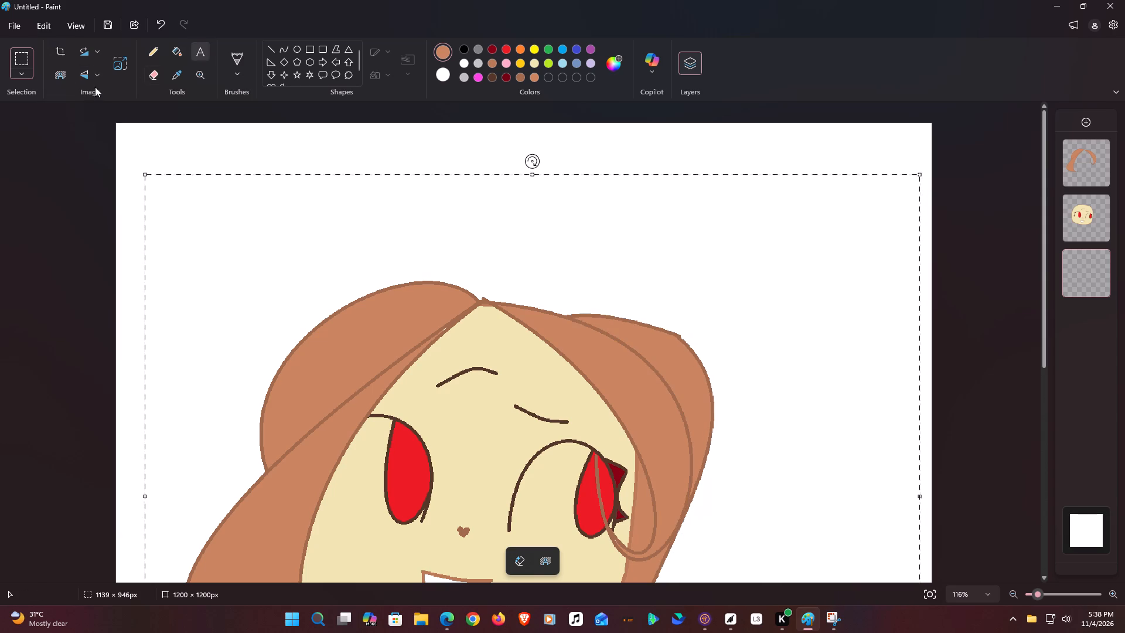
{"action": "left_click", "coordinate": [111, 72]}
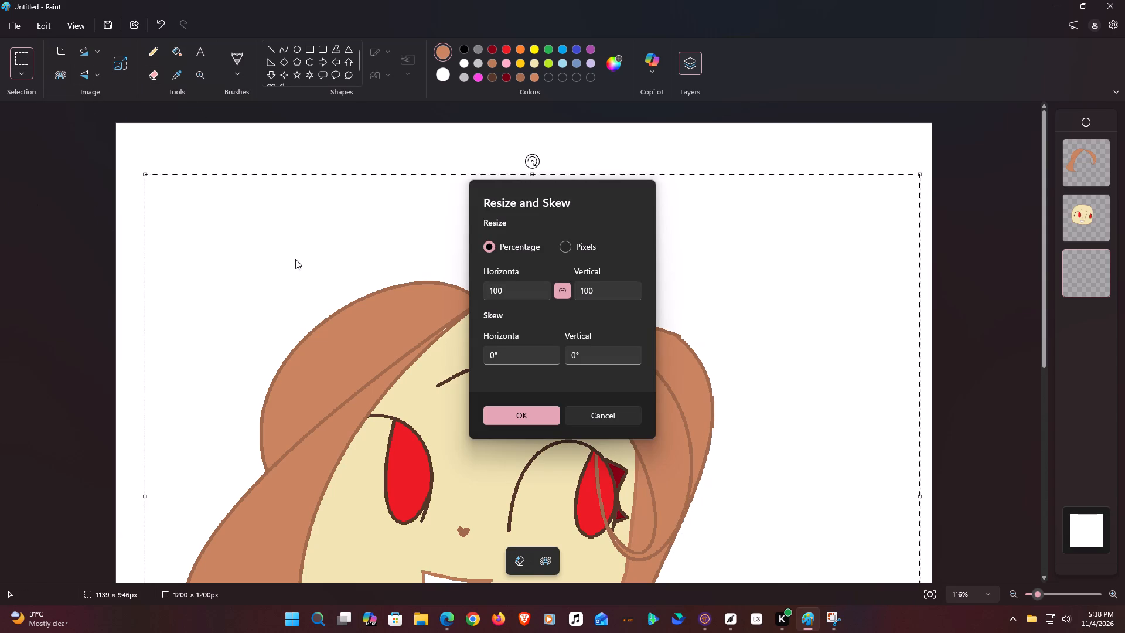
{"action": "left_click", "coordinate": [609, 420]}
Move the flipped back hair left and slightly down so it sits behind the head, and deselect it.
{"action": "scroll", "coordinate": [721, 402], "scroll_direction": "down", "scroll_amount": 2}
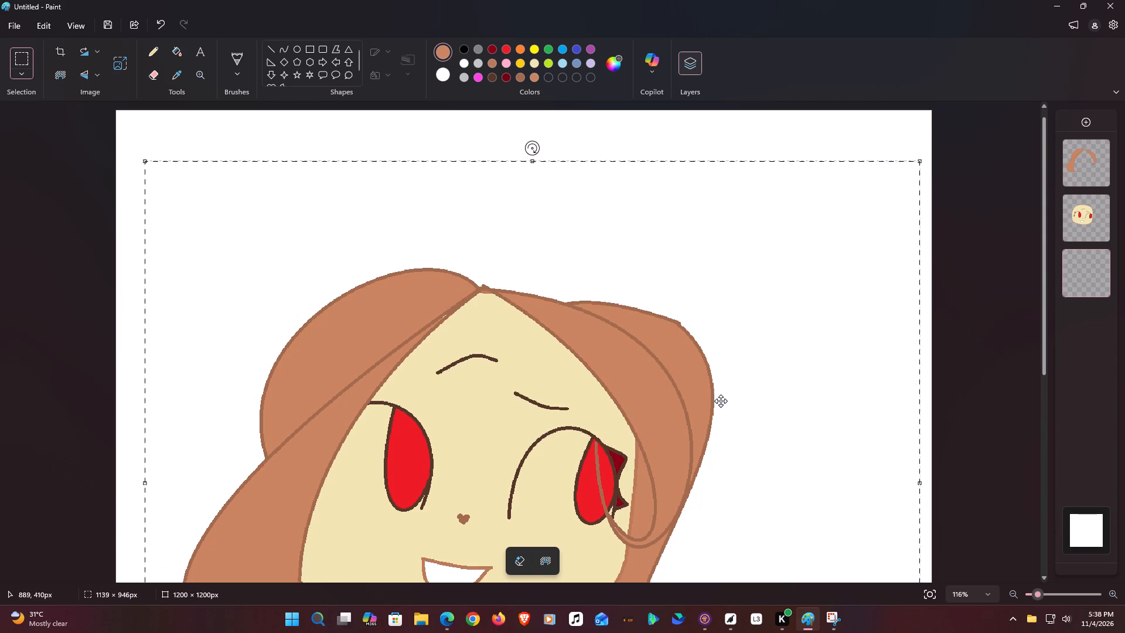
{"action": "scroll", "coordinate": [721, 401], "scroll_direction": "down", "scroll_amount": 2}
{"action": "left_click_drag", "start_coordinate": [725, 396], "coordinate": [591, 473]}
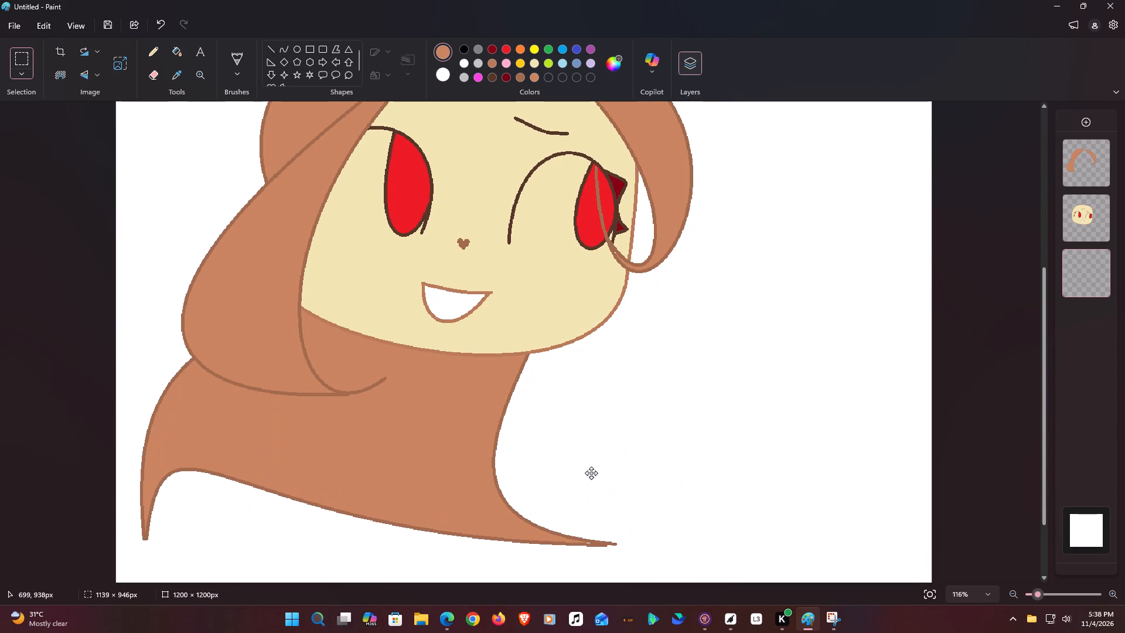
{"action": "left_click_drag", "start_coordinate": [591, 473], "coordinate": [571, 467]}
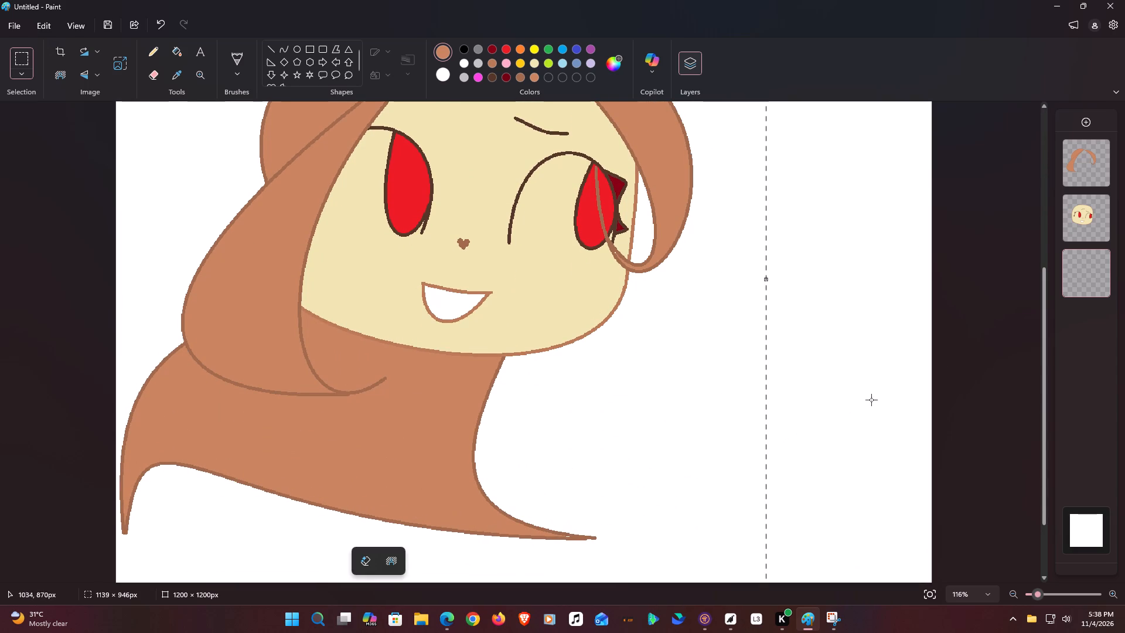
{"action": "left_click", "coordinate": [987, 331]}
Extend the canvas on its left side to a width of 1370 px.
{"action": "scroll", "coordinate": [986, 332], "scroll_direction": "down", "scroll_amount": 2}
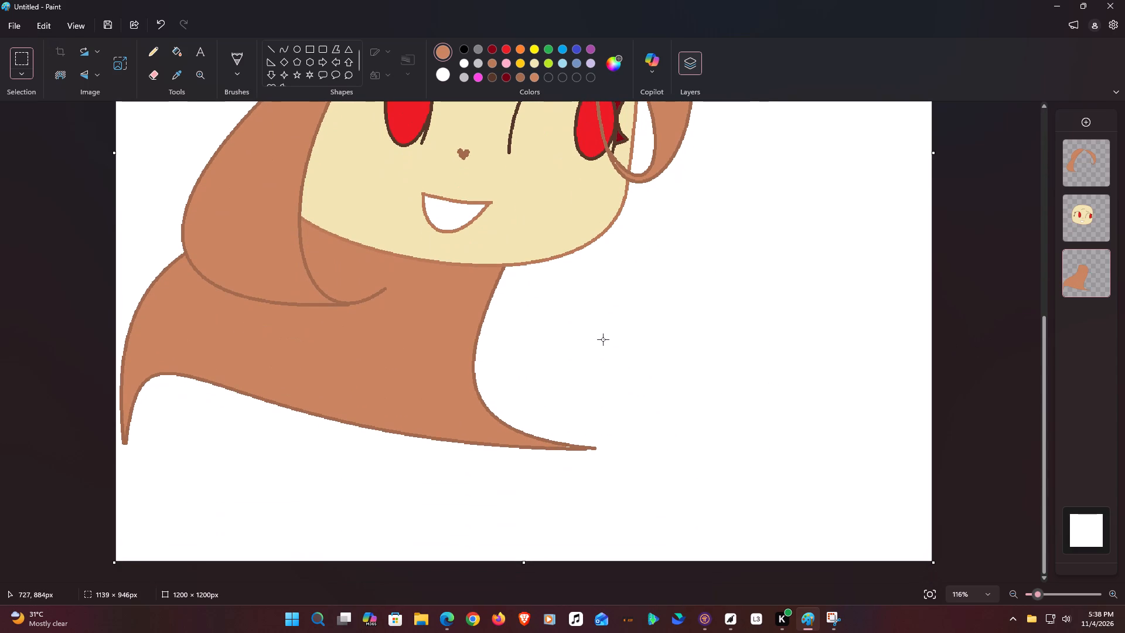
{"action": "left_click_drag", "start_coordinate": [120, 156], "coordinate": [6, 122]}
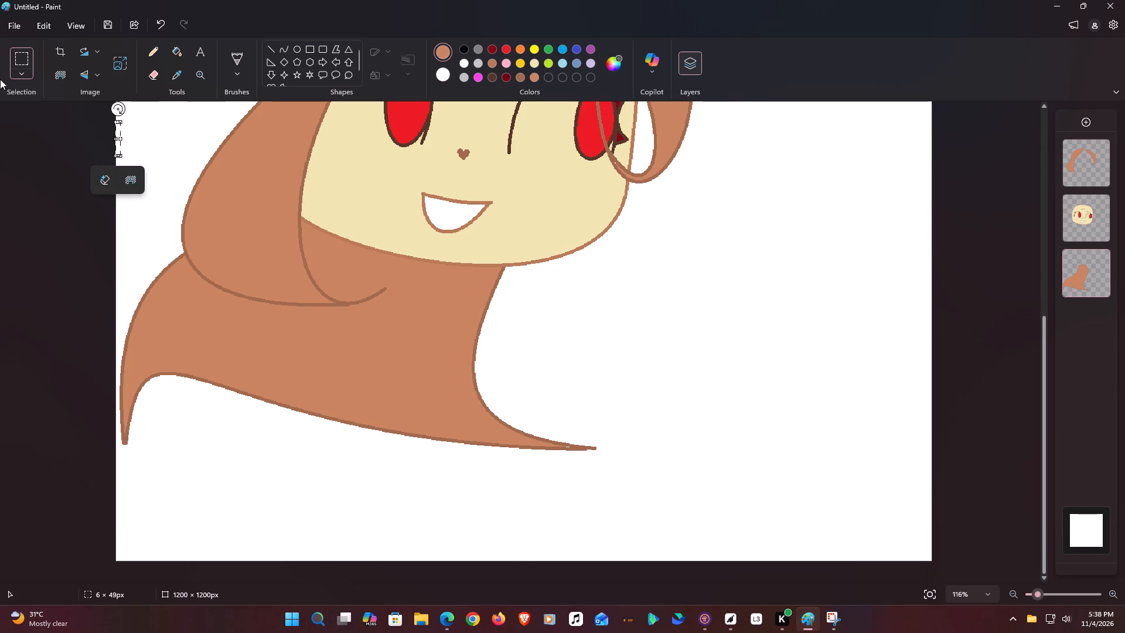
{"action": "left_click", "coordinate": [42, 133]}
{"action": "left_click_drag", "start_coordinate": [115, 153], "coordinate": [11, 162]}
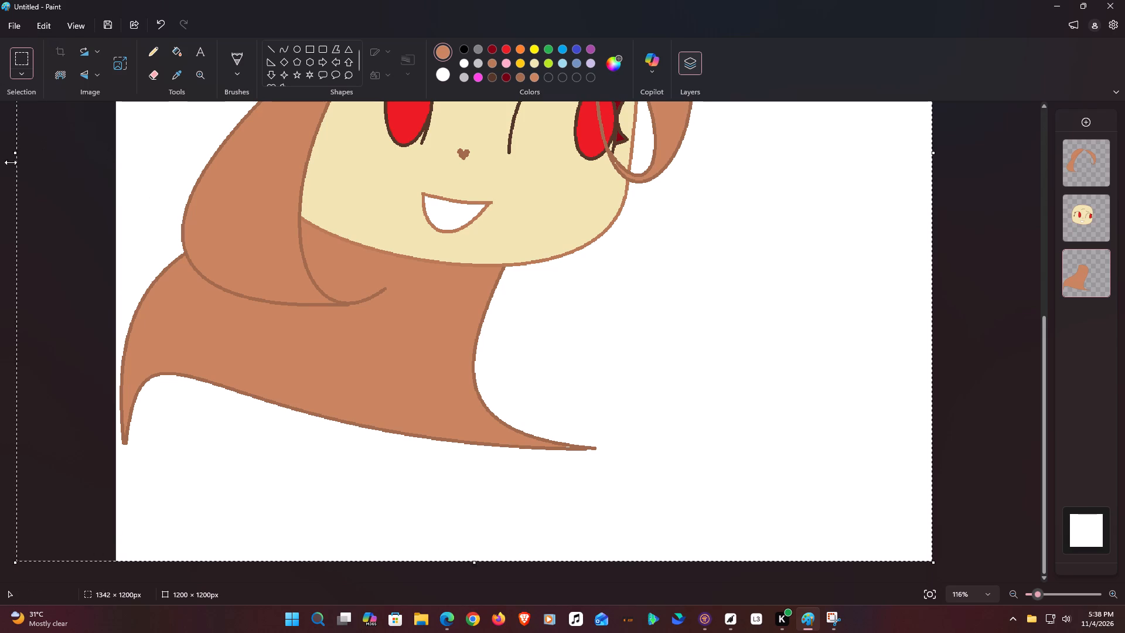
{"action": "left_click_drag", "start_coordinate": [11, 162], "coordinate": [0, 201]}
{"action": "scroll", "coordinate": [347, 269], "scroll_direction": "down", "scroll_amount": 4}
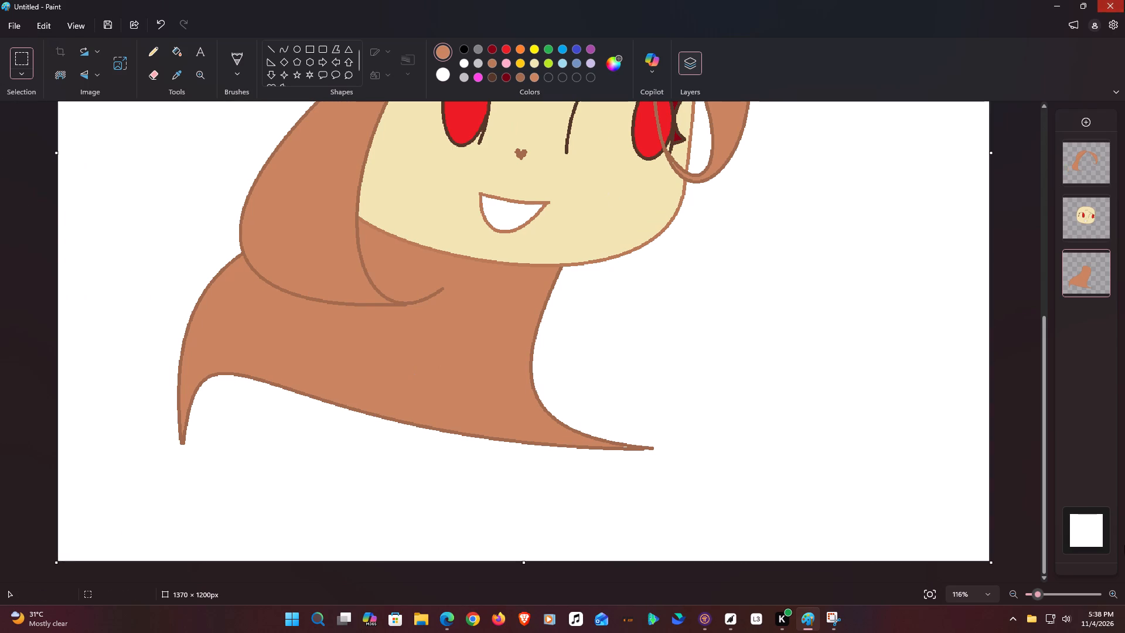
Extend the canvas downward in stages to a height of 1837 px.
{"action": "left_click_drag", "start_coordinate": [1039, 597], "coordinate": [1032, 597]}
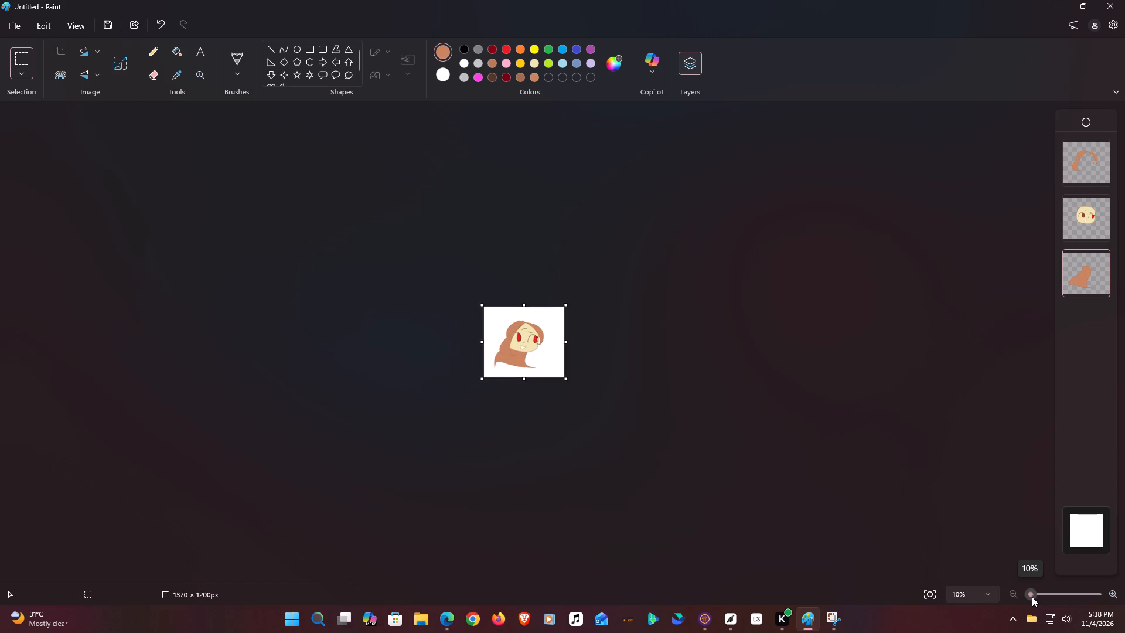
{"action": "left_click_drag", "start_coordinate": [1032, 597], "coordinate": [1036, 585]}
{"action": "left_click_drag", "start_coordinate": [517, 573], "coordinate": [512, 600]}
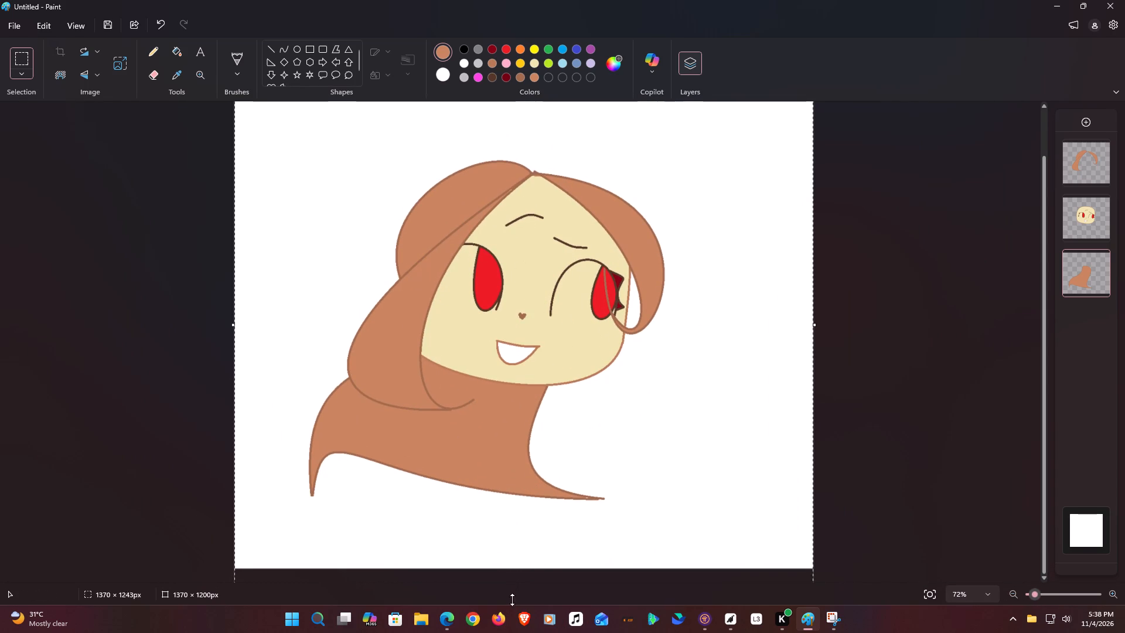
{"action": "left_click_drag", "start_coordinate": [512, 600], "coordinate": [514, 586]}
{"action": "scroll", "coordinate": [497, 628], "scroll_direction": "down", "scroll_amount": 6}
{"action": "scroll", "coordinate": [526, 563], "scroll_direction": "down", "scroll_amount": 8}
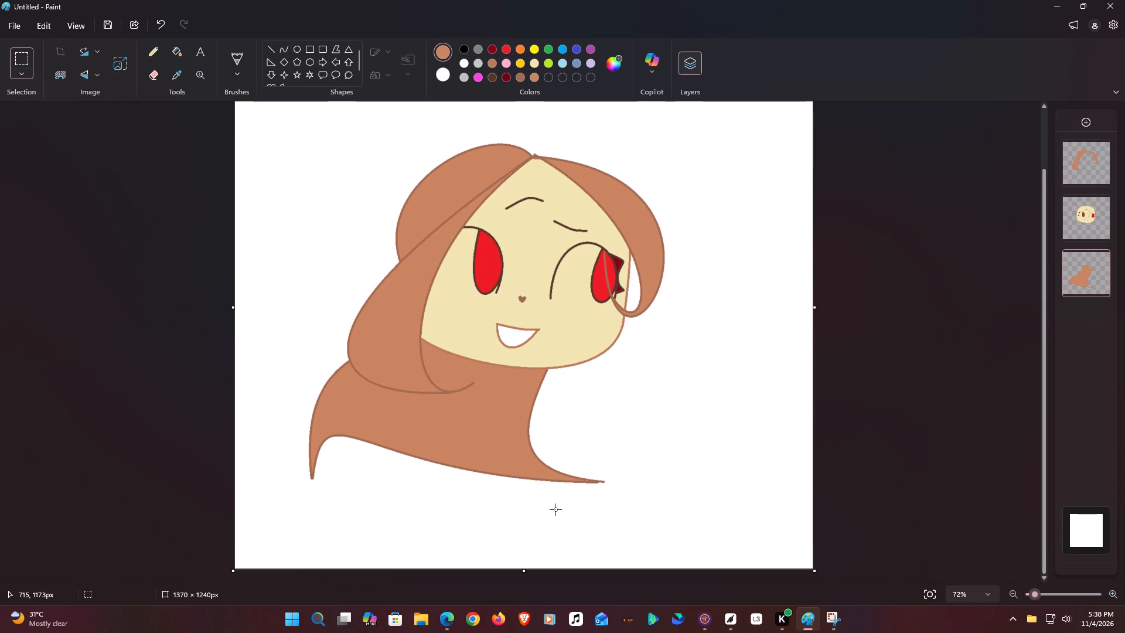
{"action": "scroll", "coordinate": [555, 509], "scroll_direction": "down", "scroll_amount": 2}
{"action": "left_click_drag", "start_coordinate": [515, 574], "coordinate": [594, 631]}
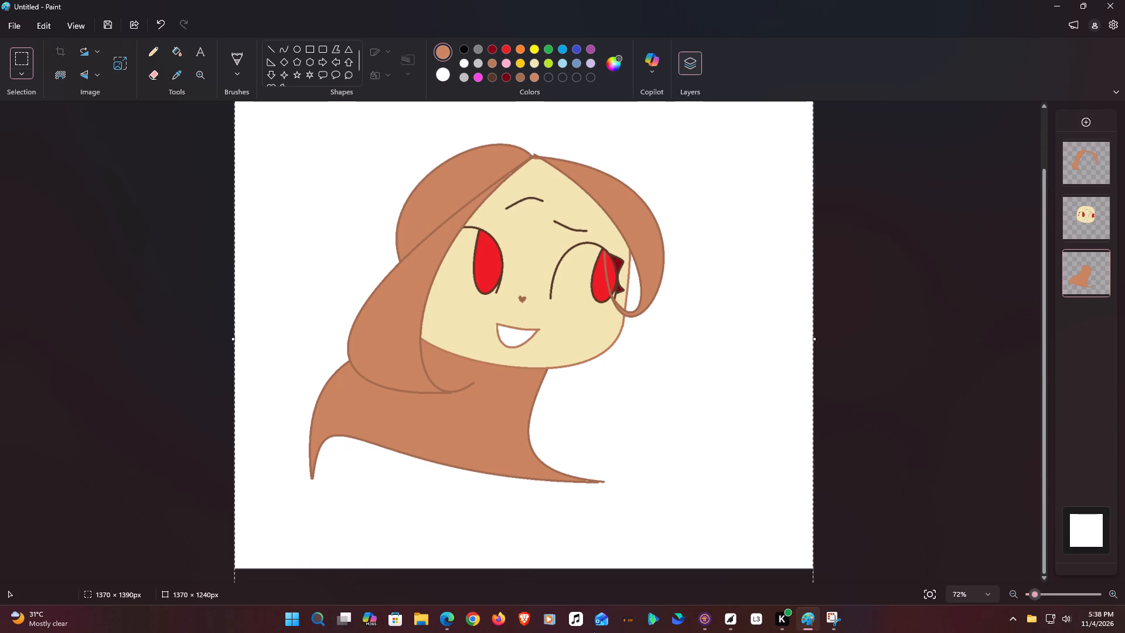
{"action": "left_click_drag", "start_coordinate": [594, 631], "coordinate": [593, 632]}
{"action": "scroll", "coordinate": [575, 450], "scroll_direction": "down", "scroll_amount": 9}
{"action": "left_click_drag", "start_coordinate": [526, 571], "coordinate": [570, 632]}
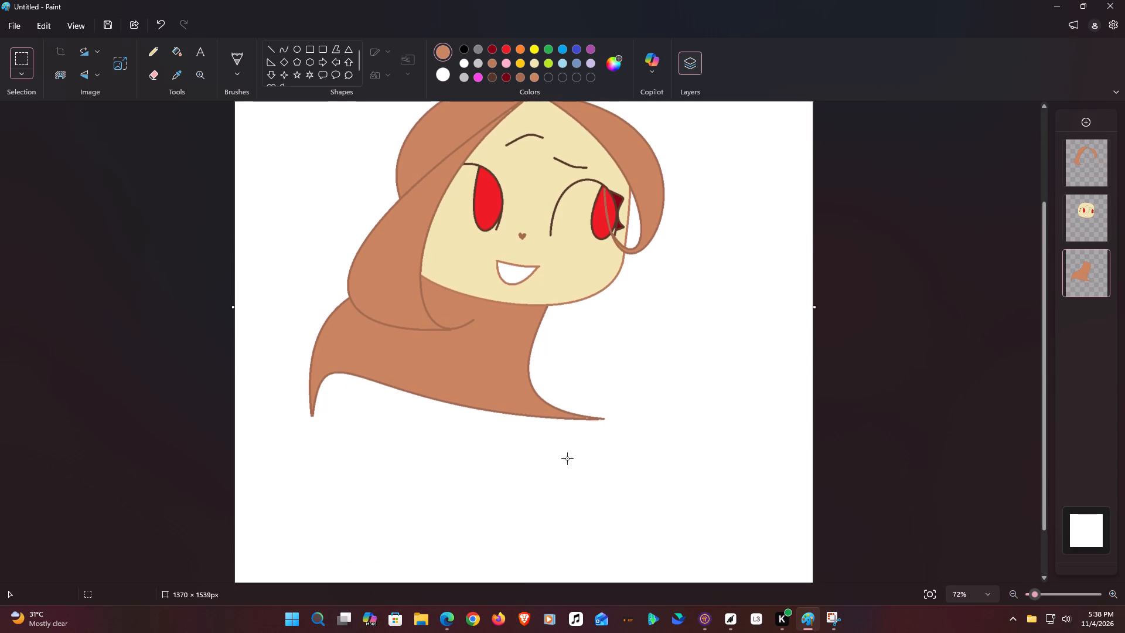
{"action": "scroll", "coordinate": [580, 406], "scroll_direction": "down", "scroll_amount": 9}
{"action": "left_click_drag", "start_coordinate": [522, 572], "coordinate": [560, 632]}
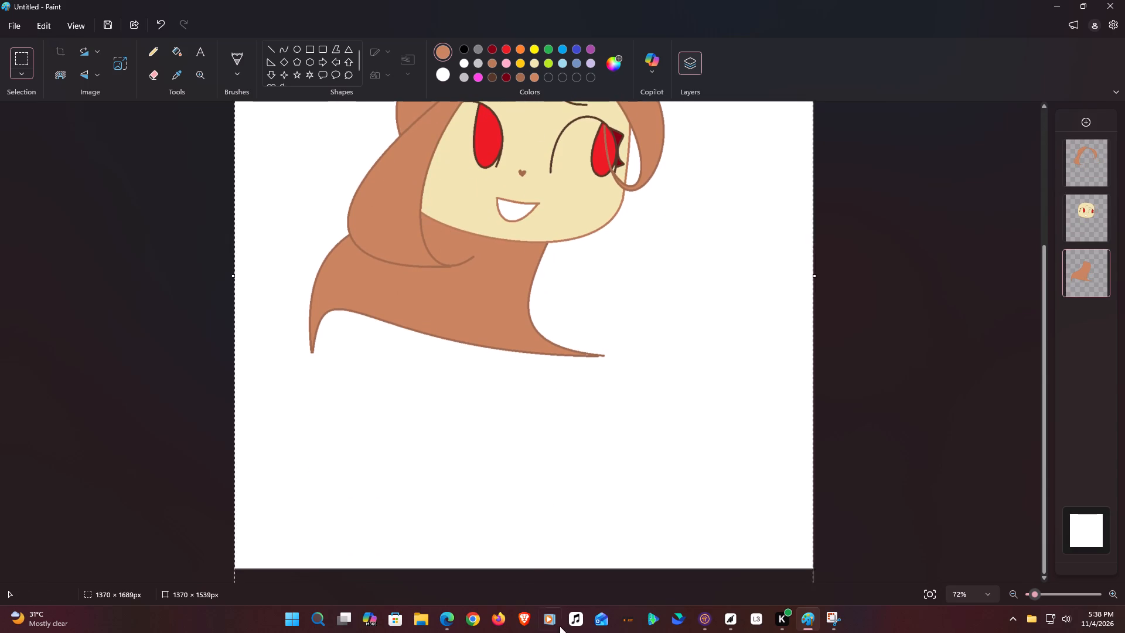
{"action": "scroll", "coordinate": [561, 454], "scroll_direction": "down", "scroll_amount": 11}
{"action": "left_click_drag", "start_coordinate": [527, 571], "coordinate": [548, 632]}
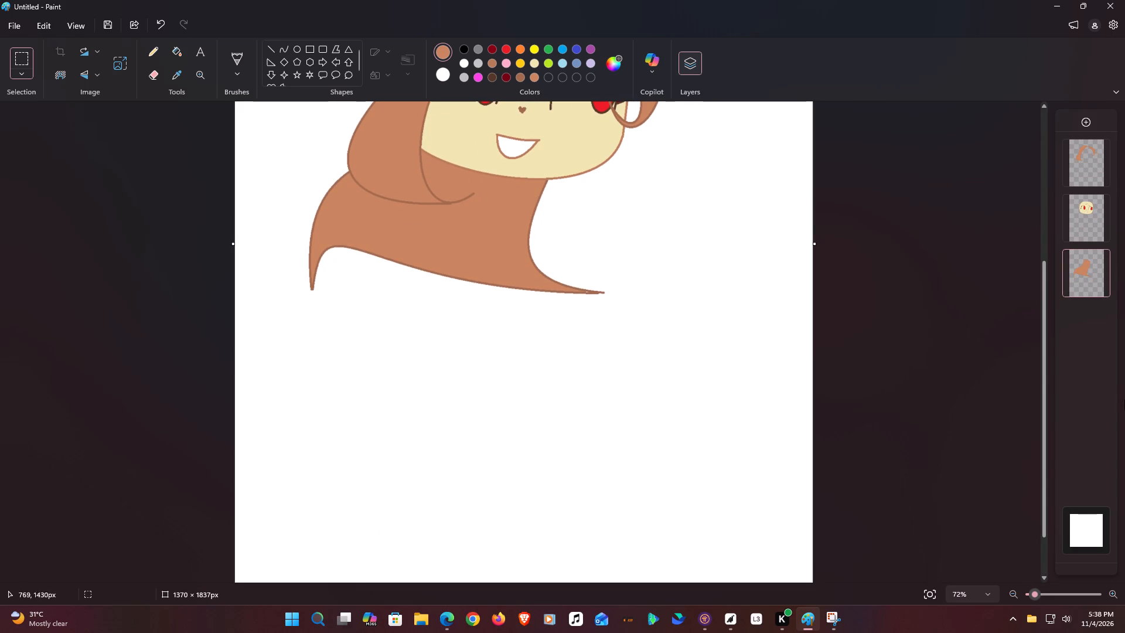
Extend the canvas further at its bottom edge and settle its height at 2406 px.
{"action": "left_click_drag", "start_coordinate": [1045, 593], "coordinate": [1000, 603]}
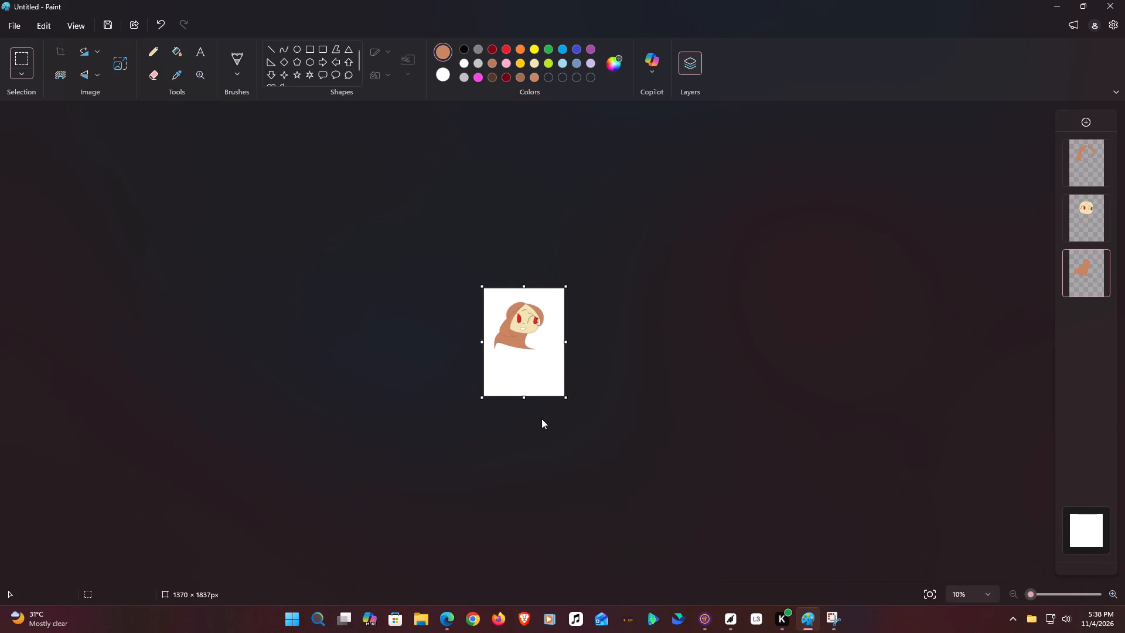
{"action": "left_click_drag", "start_coordinate": [530, 397], "coordinate": [519, 499]}
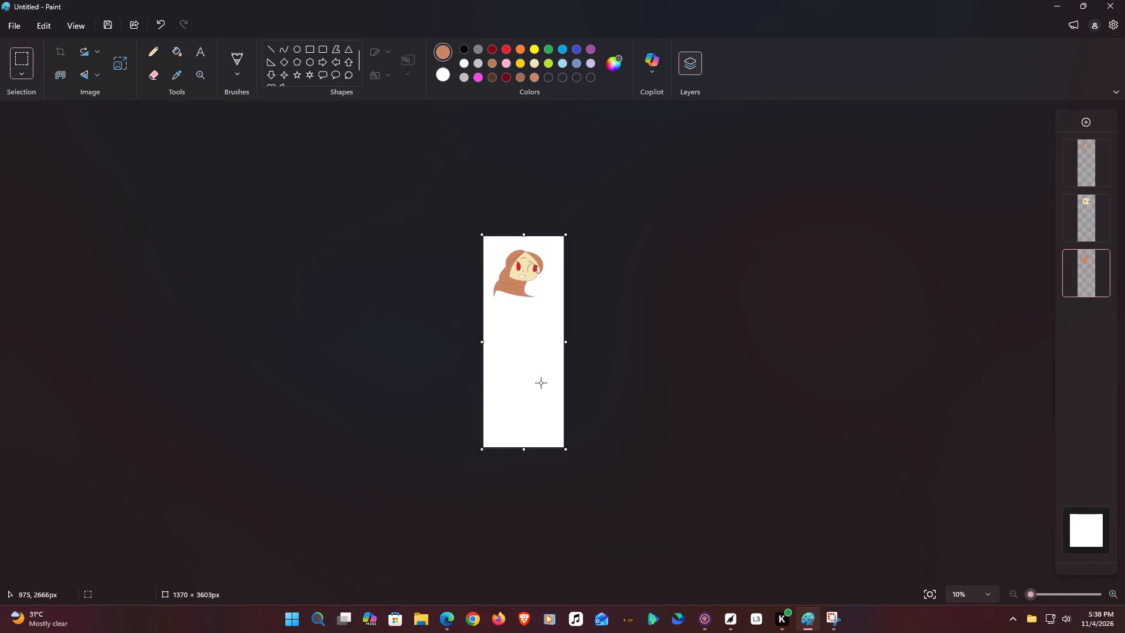
{"action": "left_click_drag", "start_coordinate": [521, 451], "coordinate": [521, 447]}
{"action": "left_click_drag", "start_coordinate": [521, 447], "coordinate": [529, 377]}
Widen the canvas on its left side and settle its width at 1641 px.
{"action": "left_click_drag", "start_coordinate": [487, 344], "coordinate": [458, 343]}
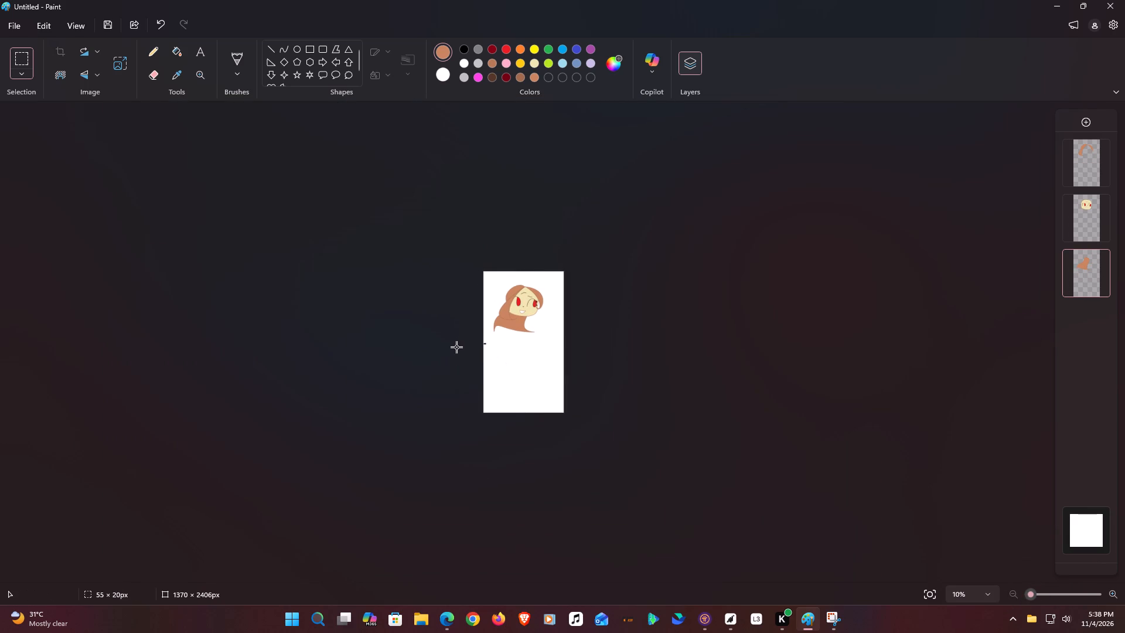
{"action": "left_click", "coordinate": [165, 20]}
{"action": "left_click_drag", "start_coordinate": [485, 343], "coordinate": [465, 343]}
{"action": "left_click_drag", "start_coordinate": [480, 343], "coordinate": [337, 367]}
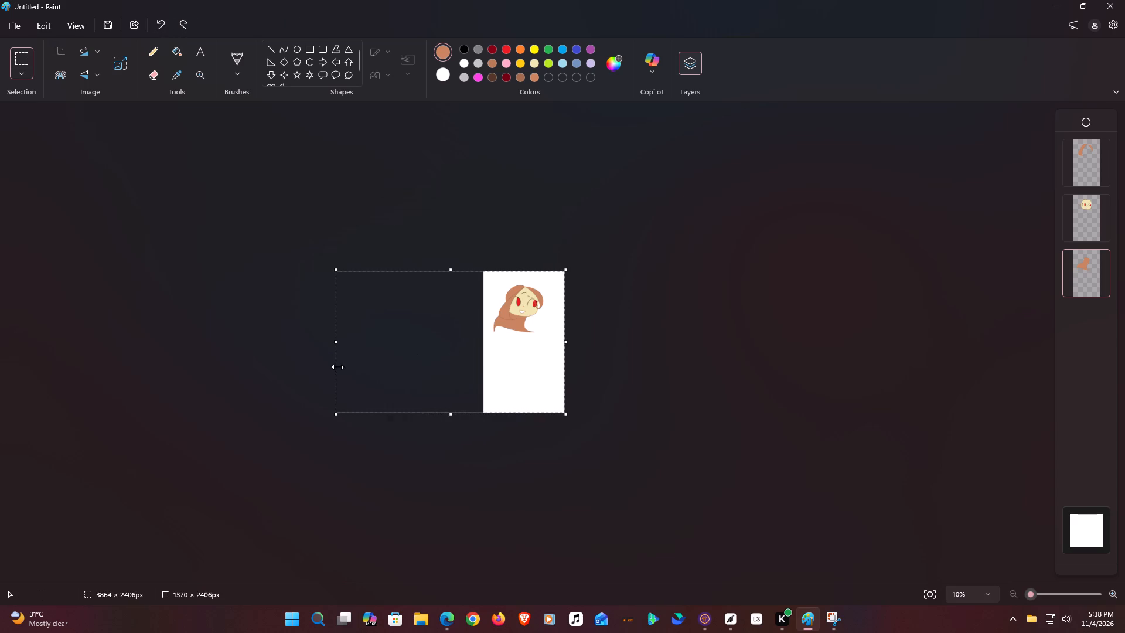
{"action": "left_click_drag", "start_coordinate": [337, 367], "coordinate": [454, 387]}
{"action": "left_click", "coordinate": [459, 492]}
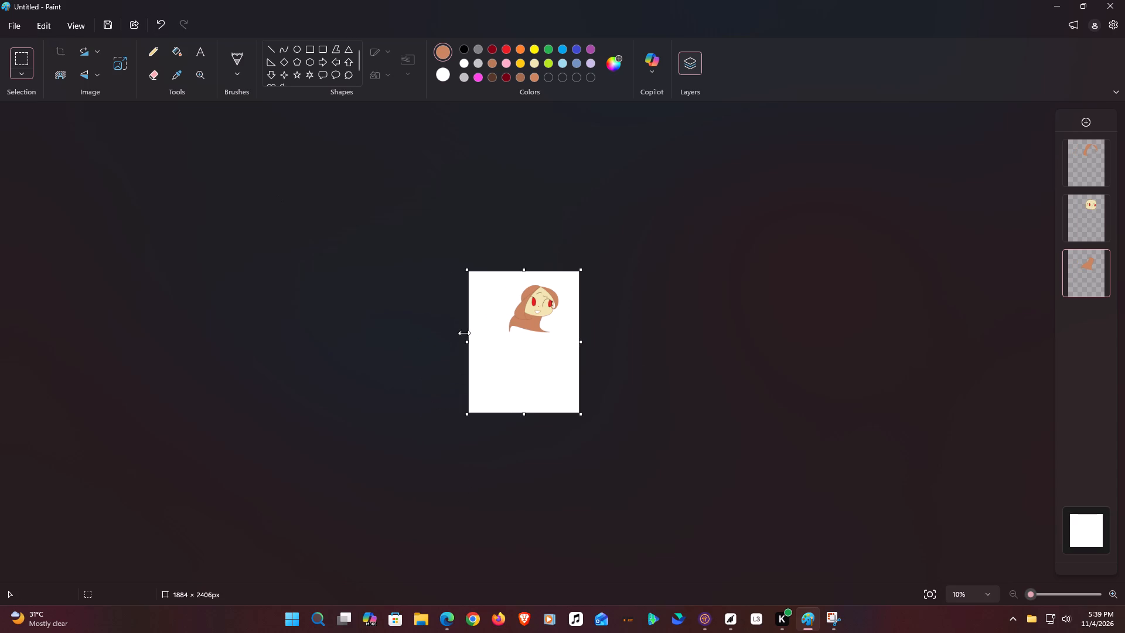
{"action": "left_click_drag", "start_coordinate": [463, 341], "coordinate": [487, 337]}
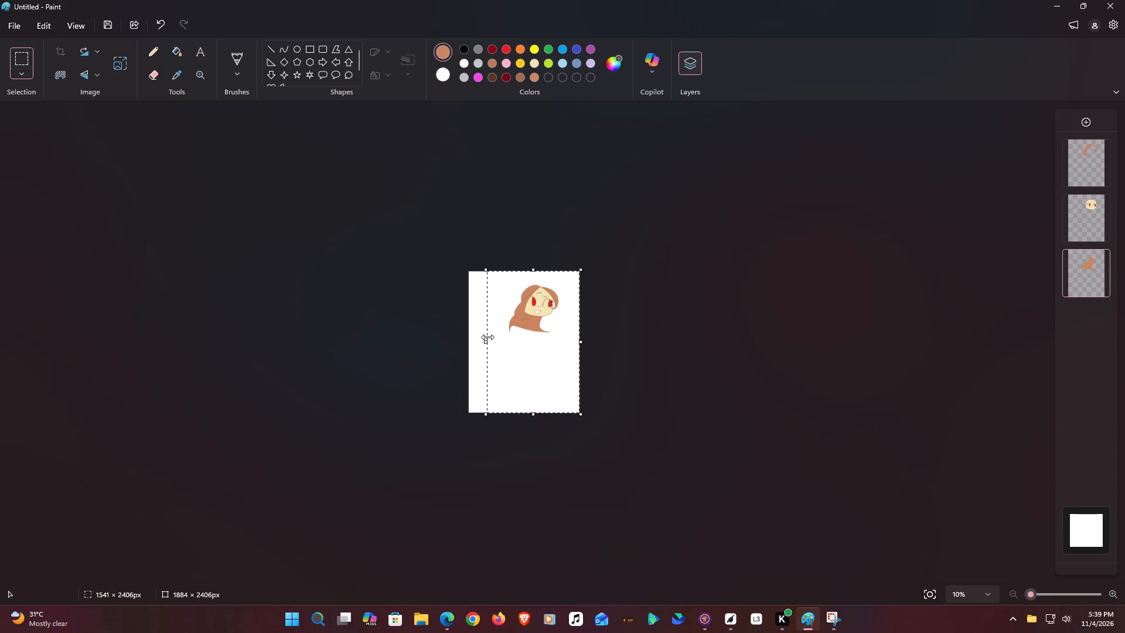
{"action": "left_click_drag", "start_coordinate": [487, 337], "coordinate": [483, 336]}
Add a new empty layer directly above the back-hair layer.
{"action": "scroll", "coordinate": [932, 311], "scroll_direction": "up", "scroll_amount": 2}
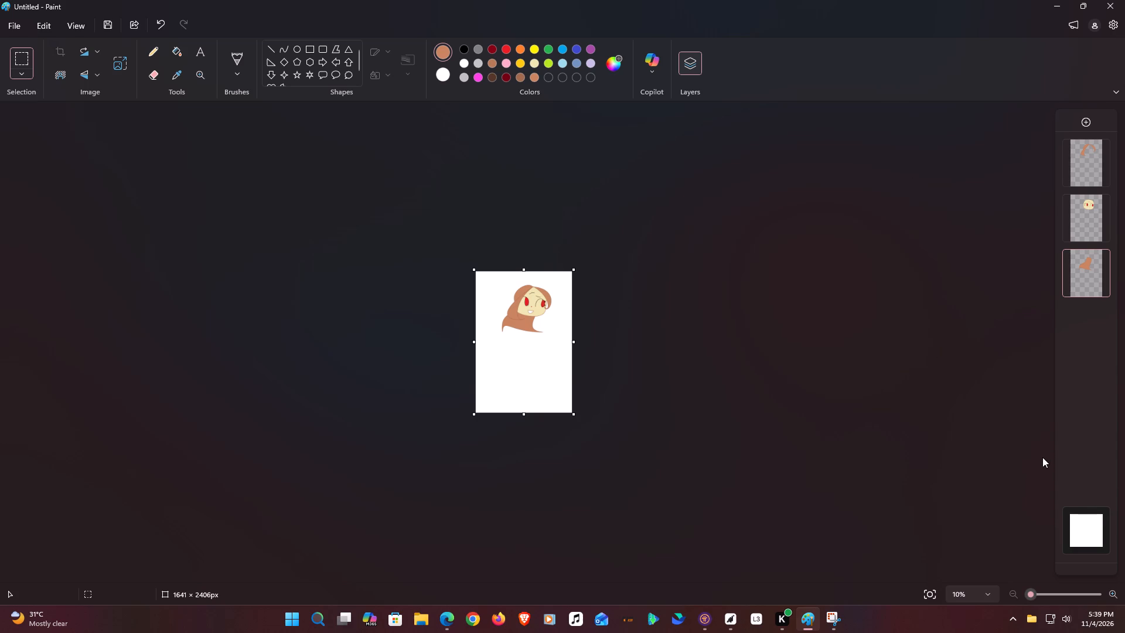
{"action": "left_click_drag", "start_coordinate": [1034, 599], "coordinate": [1044, 600]}
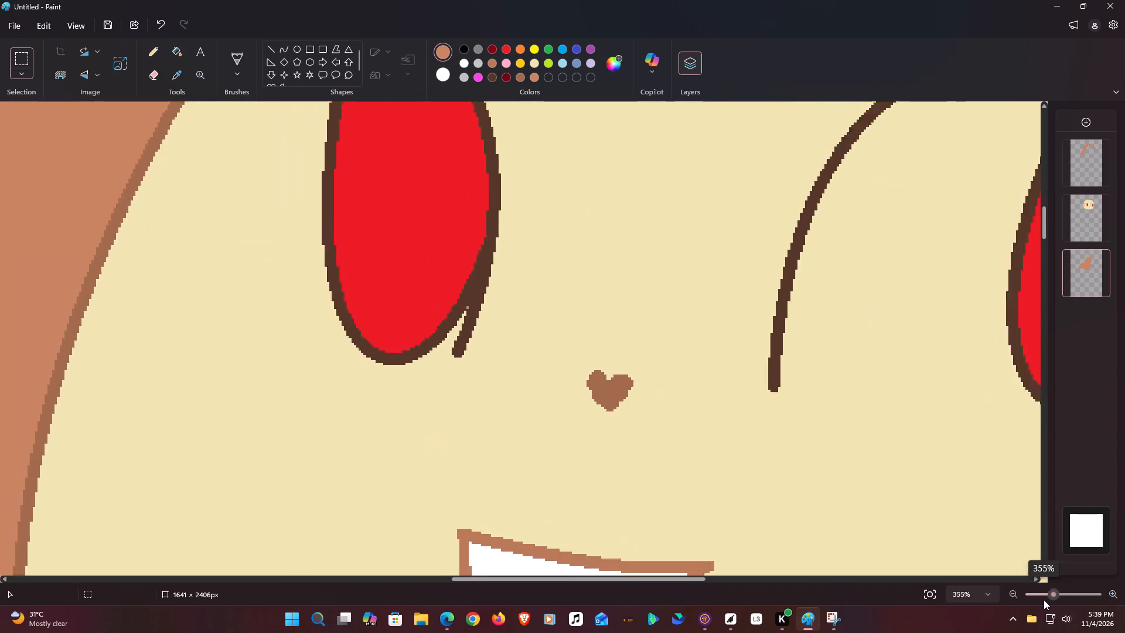
{"action": "left_click_drag", "start_coordinate": [1044, 600], "coordinate": [1040, 592]}
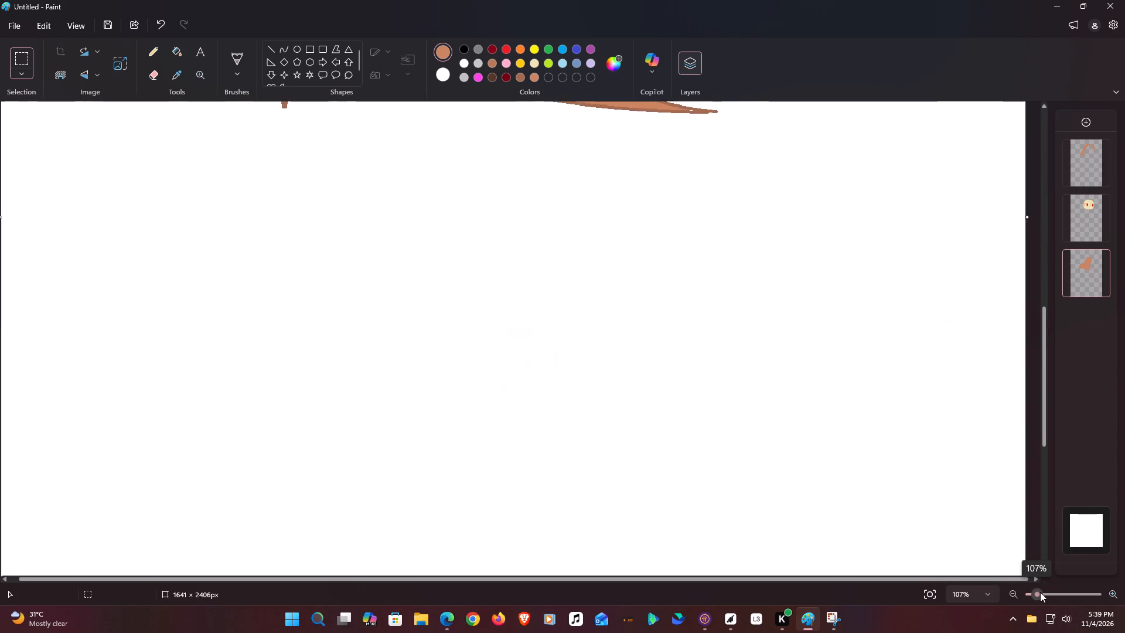
{"action": "left_click_drag", "start_coordinate": [1040, 592], "coordinate": [1035, 590]}
{"action": "scroll", "coordinate": [737, 445], "scroll_direction": "up", "scroll_amount": 4}
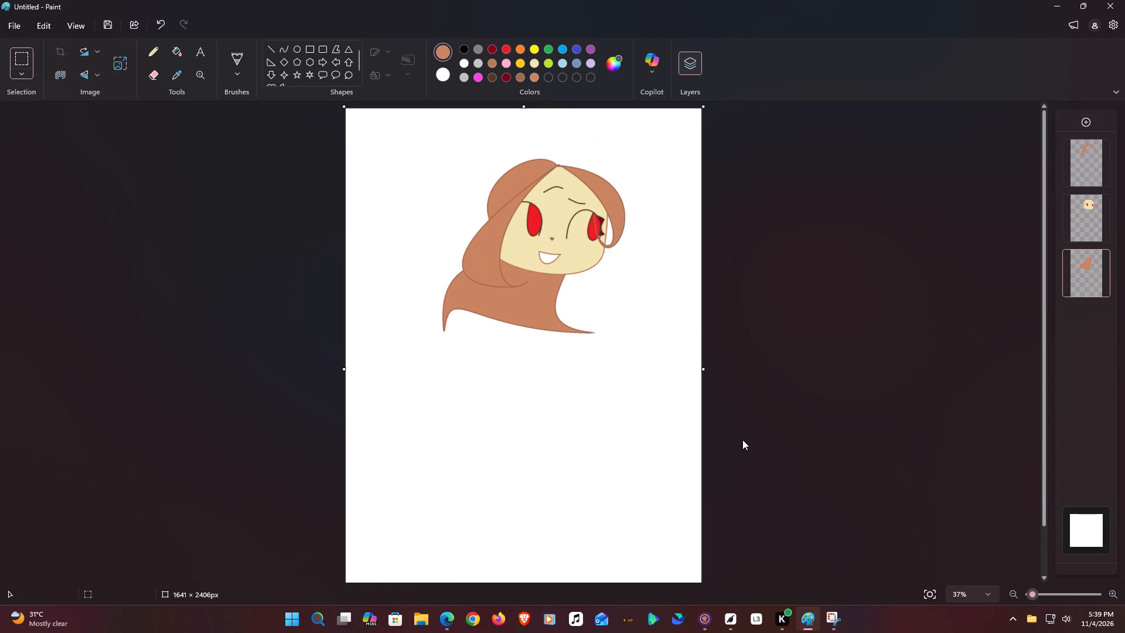
{"action": "scroll", "coordinate": [742, 440], "scroll_direction": "up", "scroll_amount": 2}
{"action": "left_click", "coordinate": [1082, 127]}
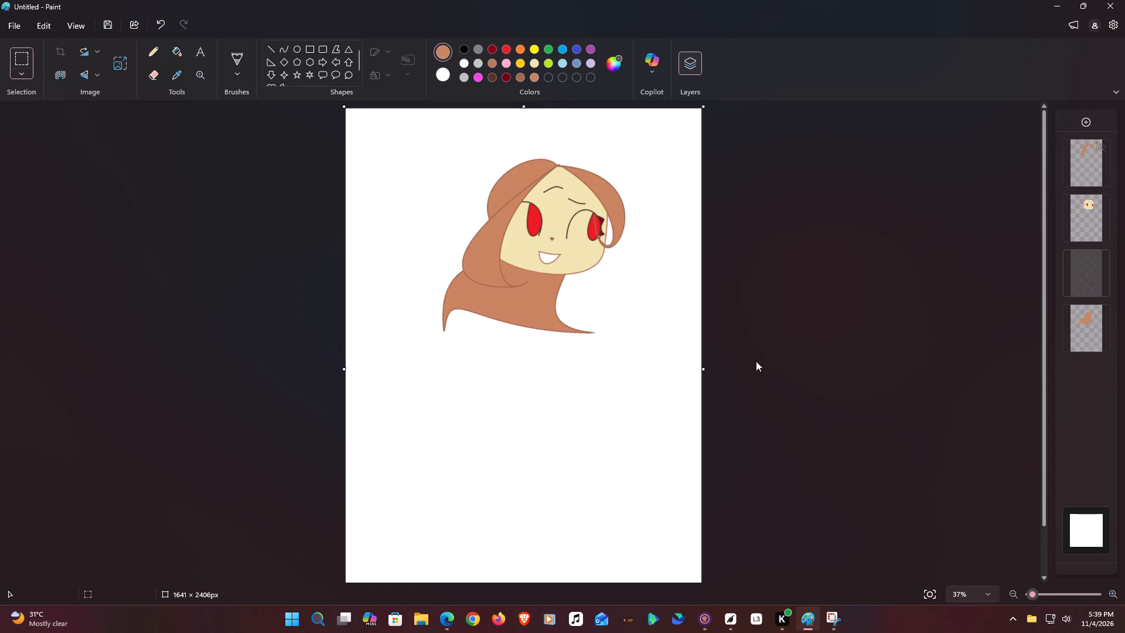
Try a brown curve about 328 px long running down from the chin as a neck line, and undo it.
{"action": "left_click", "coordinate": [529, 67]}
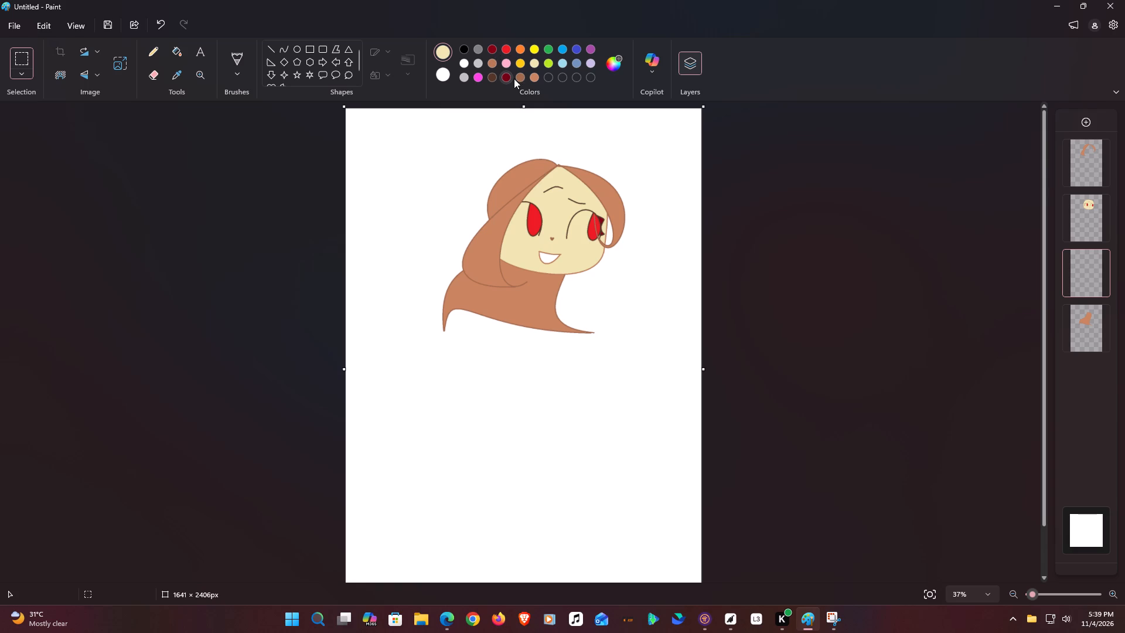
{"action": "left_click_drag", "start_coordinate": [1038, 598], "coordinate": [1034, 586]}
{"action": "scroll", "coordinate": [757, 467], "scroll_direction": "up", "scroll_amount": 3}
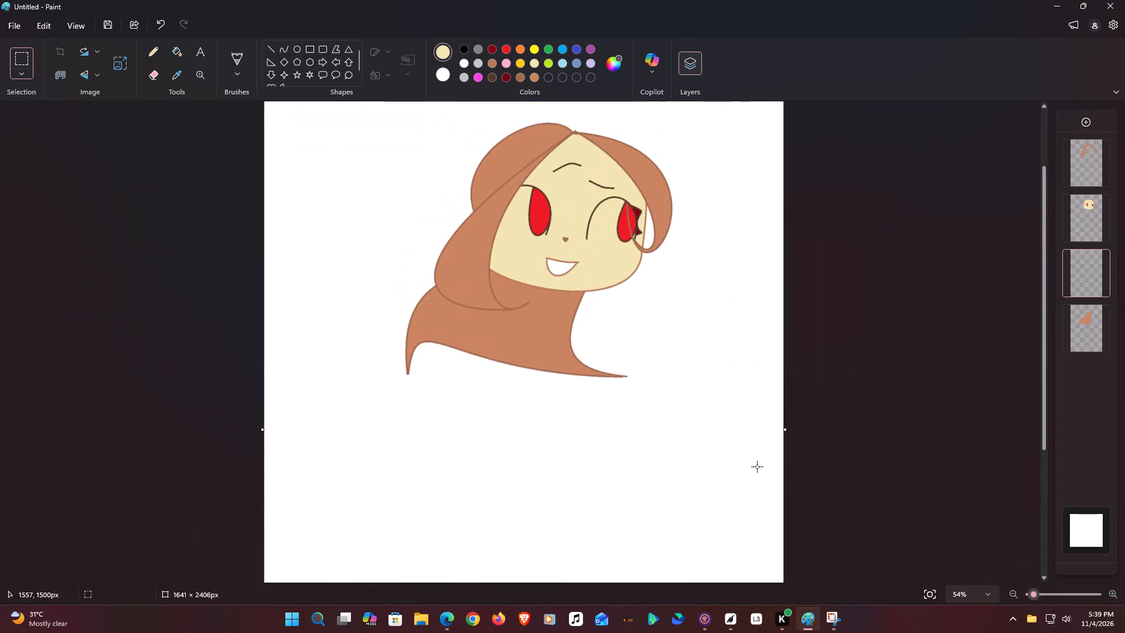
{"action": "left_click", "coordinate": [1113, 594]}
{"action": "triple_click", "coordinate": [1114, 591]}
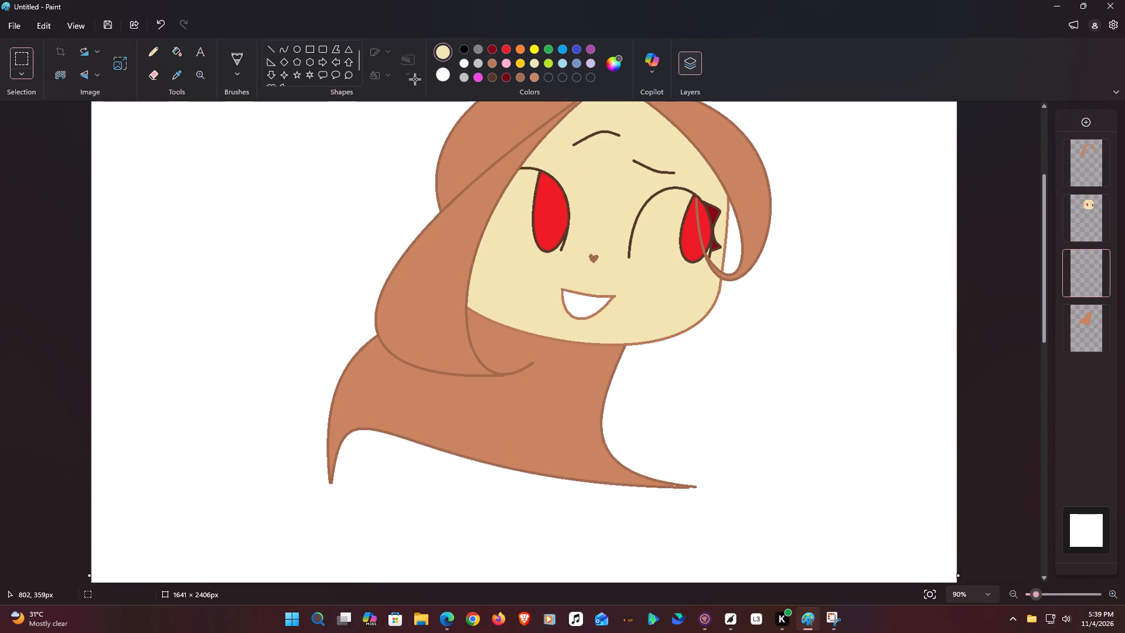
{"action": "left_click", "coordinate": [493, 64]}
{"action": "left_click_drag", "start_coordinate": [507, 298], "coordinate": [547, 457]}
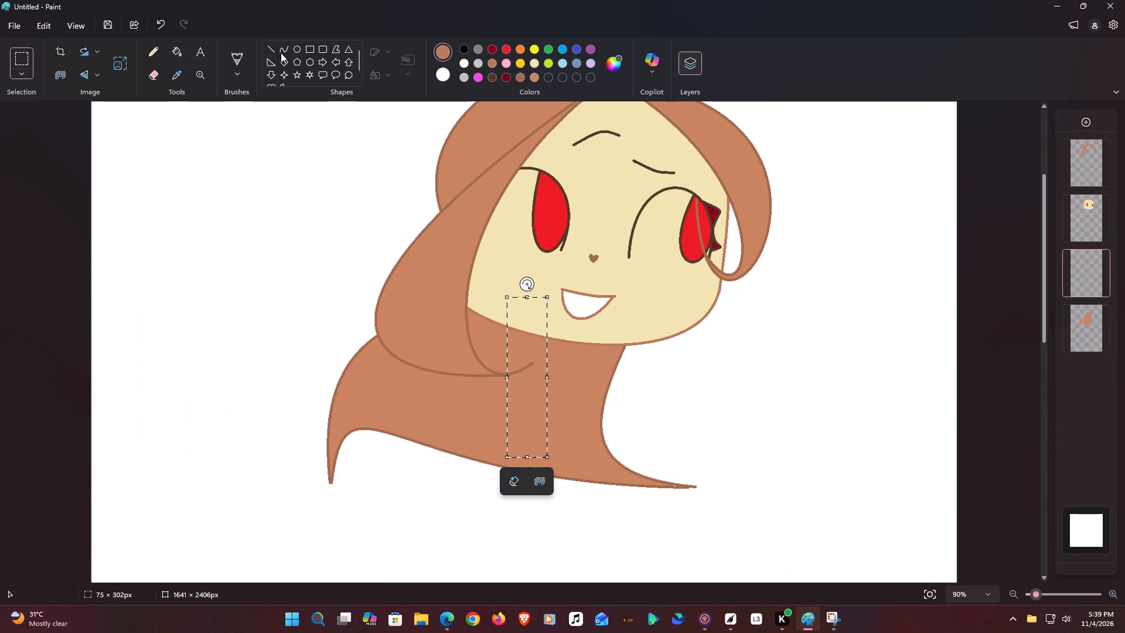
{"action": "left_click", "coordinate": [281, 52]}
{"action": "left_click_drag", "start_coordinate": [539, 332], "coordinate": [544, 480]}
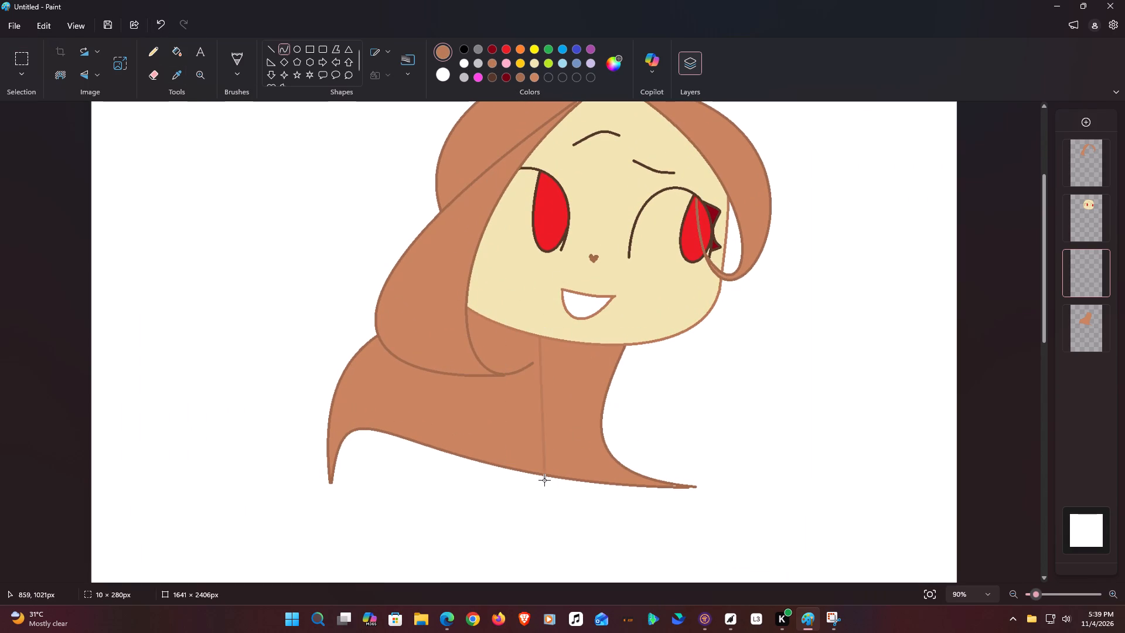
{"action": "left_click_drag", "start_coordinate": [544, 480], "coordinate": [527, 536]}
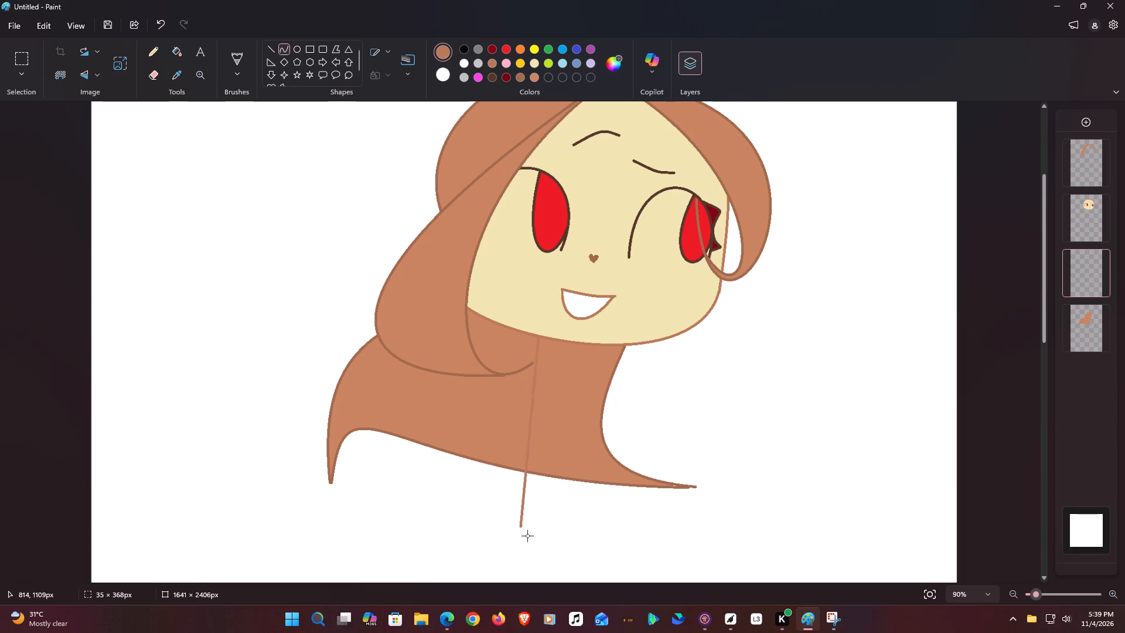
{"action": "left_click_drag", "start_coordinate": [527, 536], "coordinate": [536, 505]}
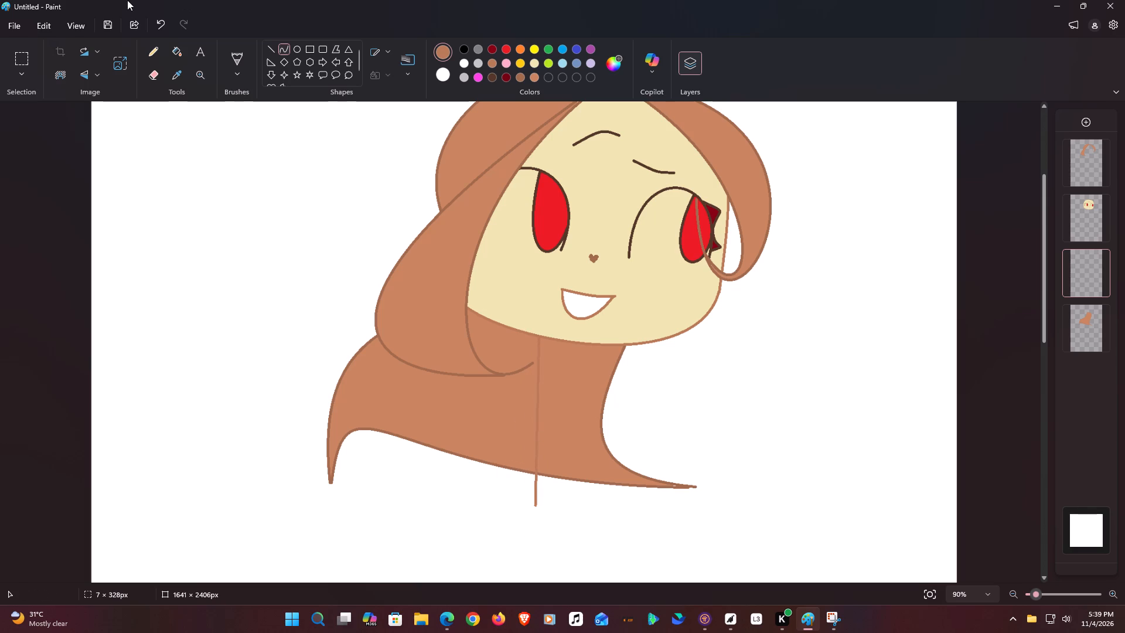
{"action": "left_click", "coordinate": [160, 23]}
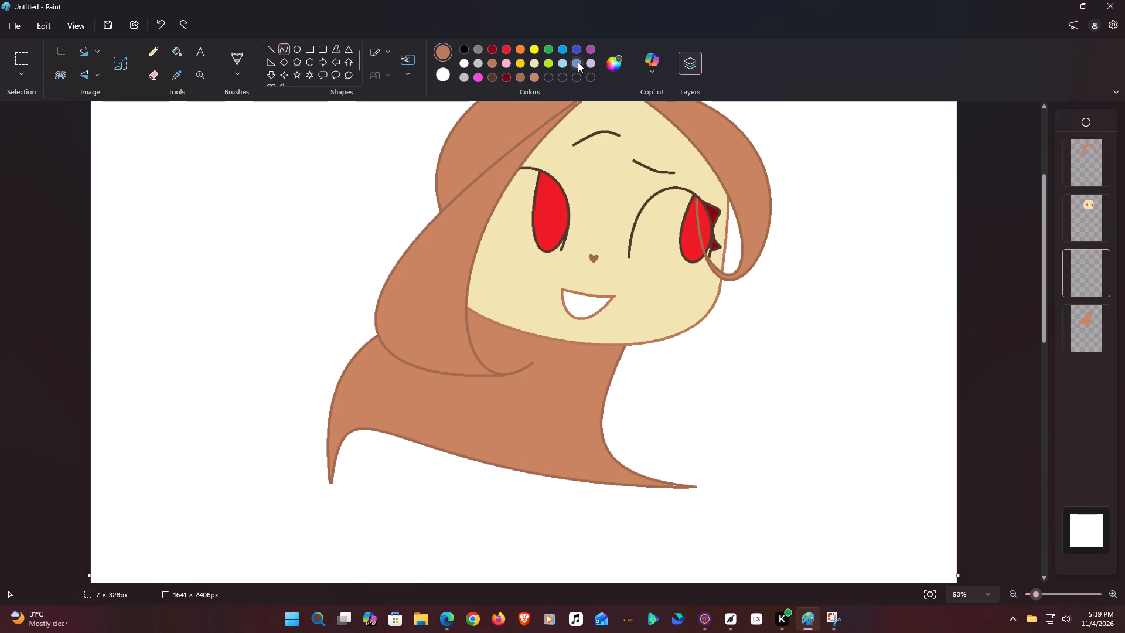
Draw a blue-grey curve about 158 px wide under the chin on the new layer, bending it up behind the jaw.
{"action": "left_click", "coordinate": [578, 62]}
{"action": "left_click_drag", "start_coordinate": [535, 342], "coordinate": [618, 356]}
{"action": "left_click_drag", "start_coordinate": [546, 351], "coordinate": [536, 394]}
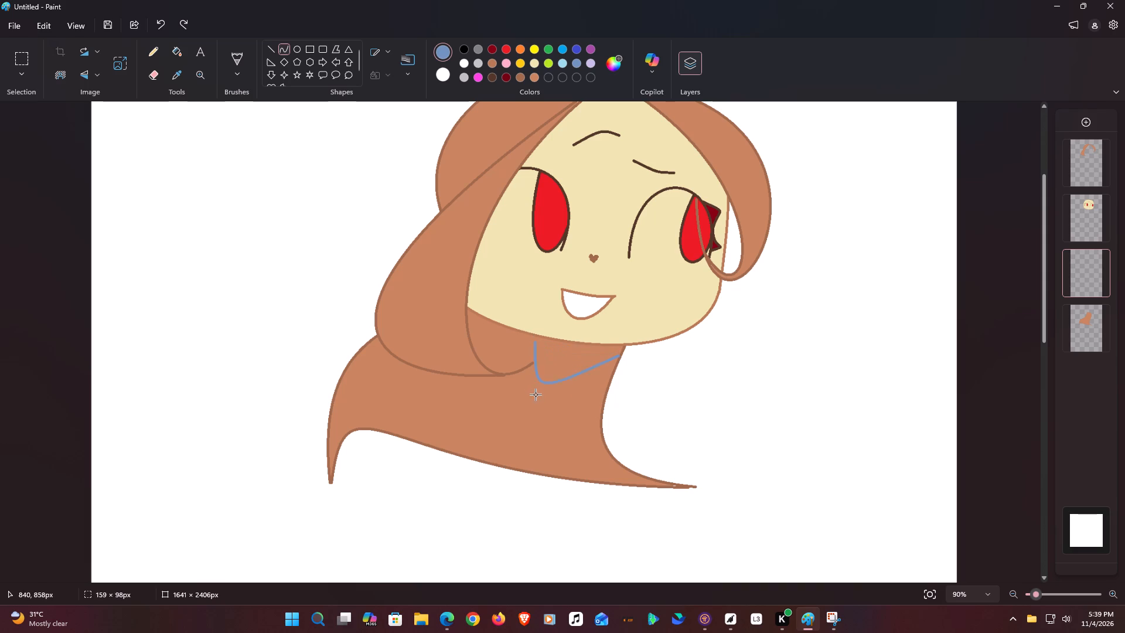
{"action": "left_click_drag", "start_coordinate": [536, 394], "coordinate": [592, 364]}
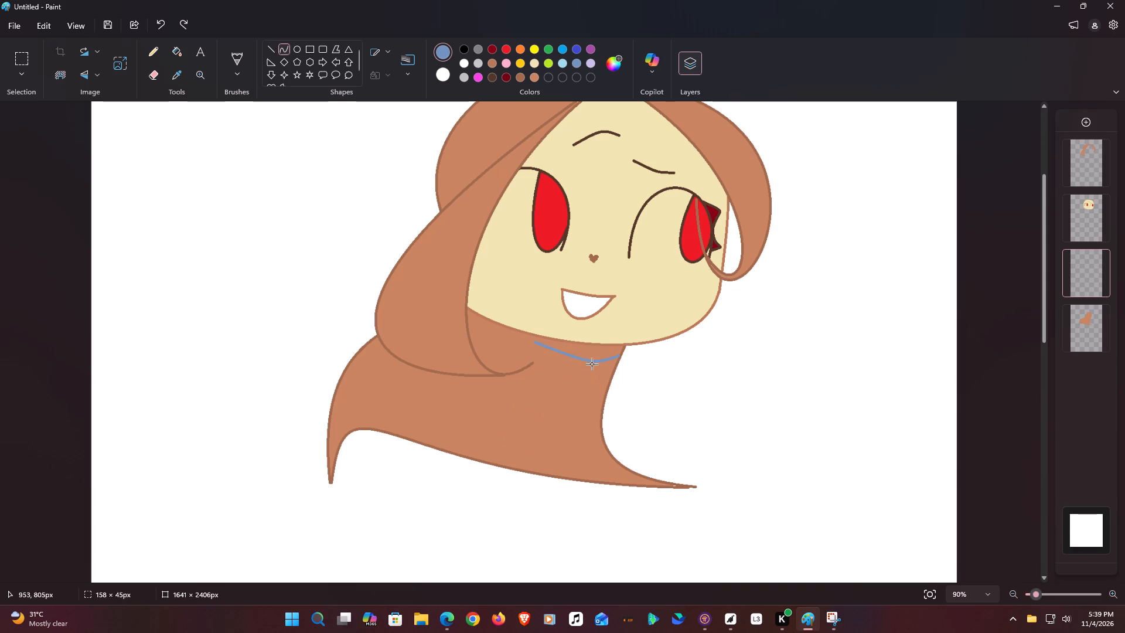
{"action": "left_click_drag", "start_coordinate": [592, 364], "coordinate": [562, 338]}
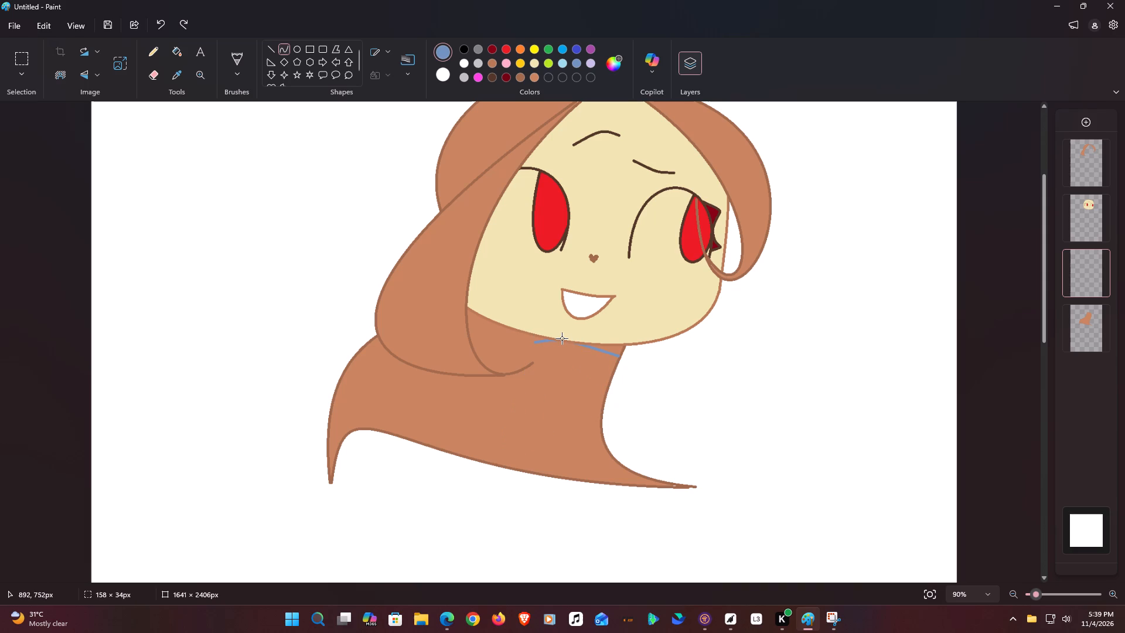
{"action": "left_click_drag", "start_coordinate": [562, 338], "coordinate": [561, 336]}
{"action": "left_click", "coordinate": [568, 338]}
{"action": "left_click", "coordinate": [281, 50]}
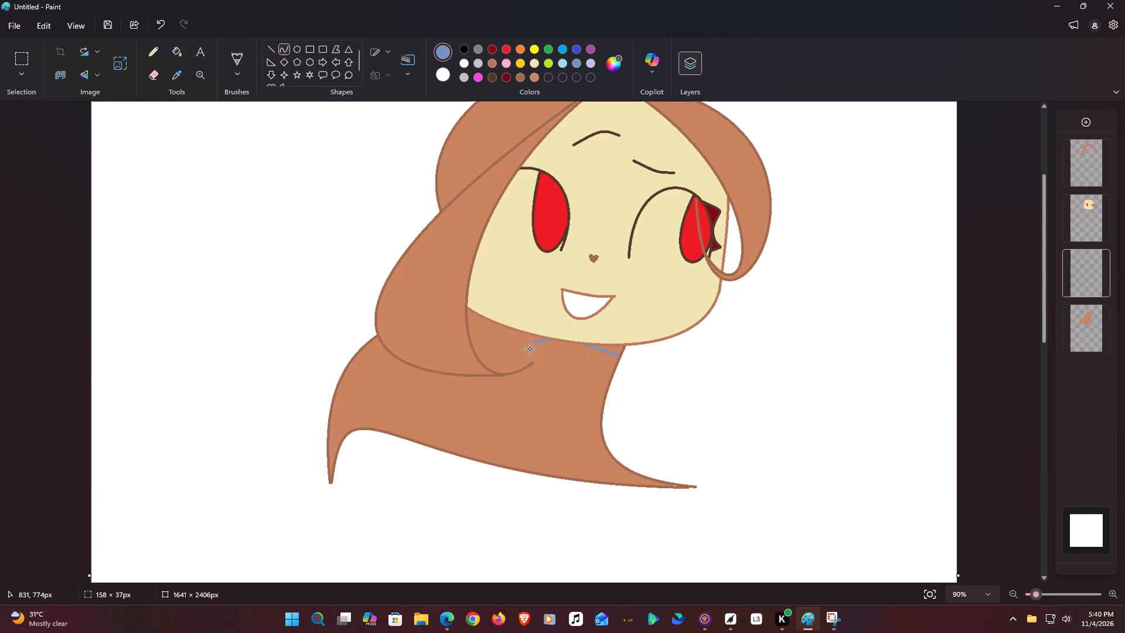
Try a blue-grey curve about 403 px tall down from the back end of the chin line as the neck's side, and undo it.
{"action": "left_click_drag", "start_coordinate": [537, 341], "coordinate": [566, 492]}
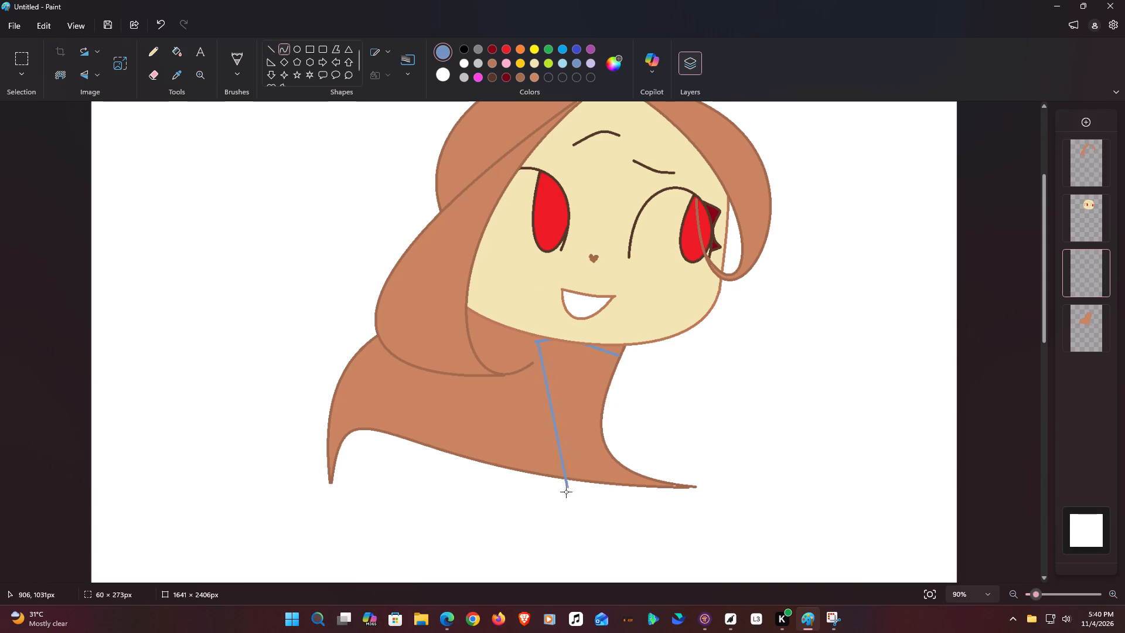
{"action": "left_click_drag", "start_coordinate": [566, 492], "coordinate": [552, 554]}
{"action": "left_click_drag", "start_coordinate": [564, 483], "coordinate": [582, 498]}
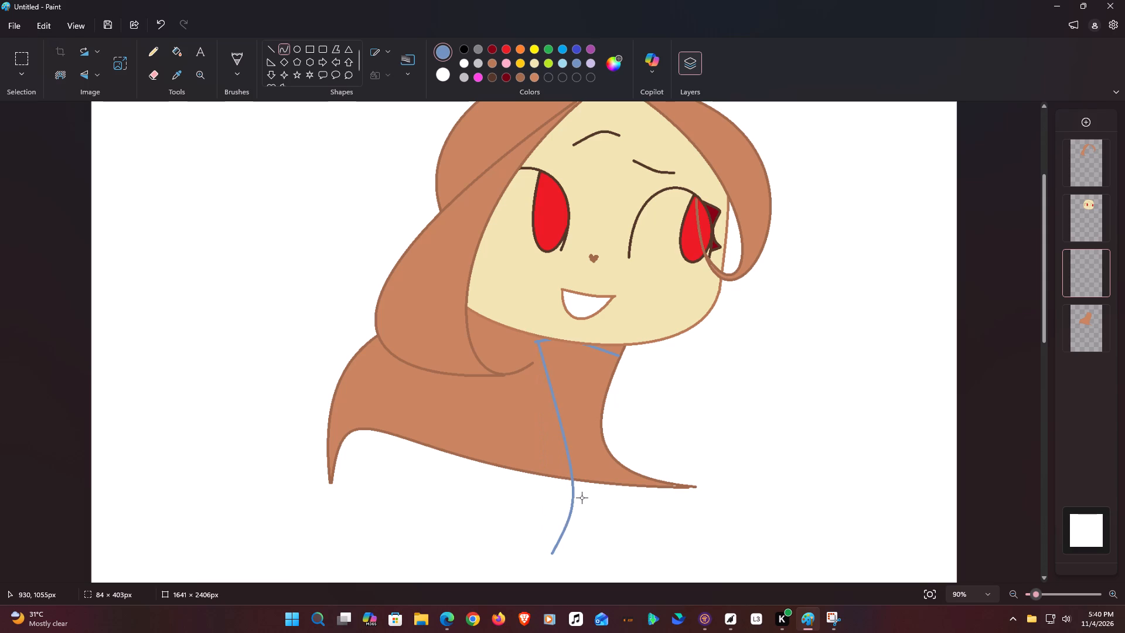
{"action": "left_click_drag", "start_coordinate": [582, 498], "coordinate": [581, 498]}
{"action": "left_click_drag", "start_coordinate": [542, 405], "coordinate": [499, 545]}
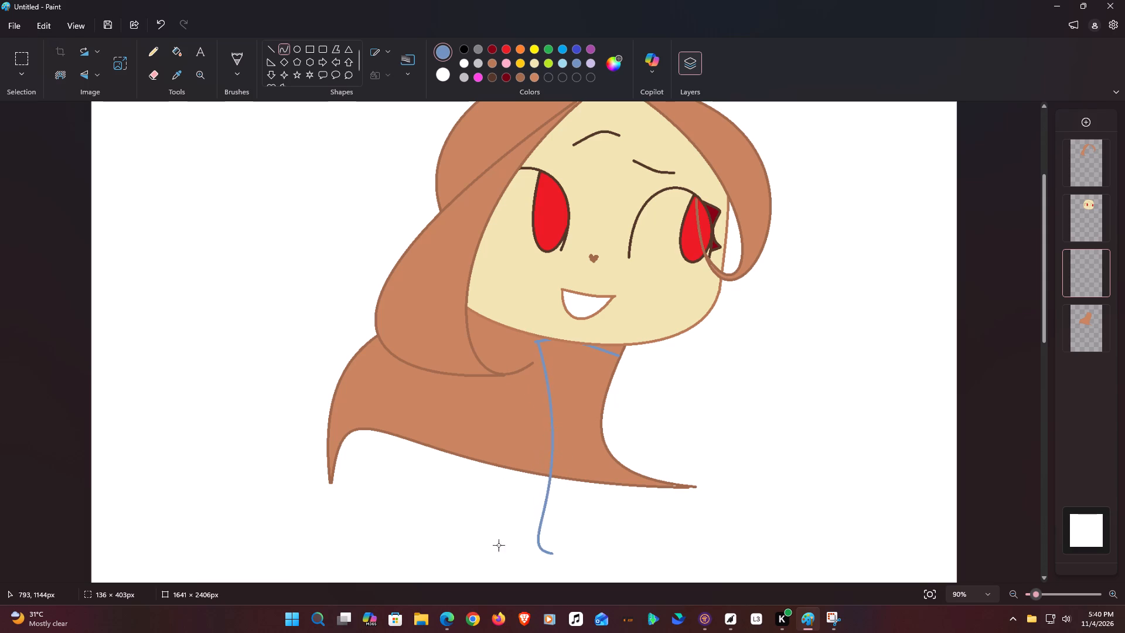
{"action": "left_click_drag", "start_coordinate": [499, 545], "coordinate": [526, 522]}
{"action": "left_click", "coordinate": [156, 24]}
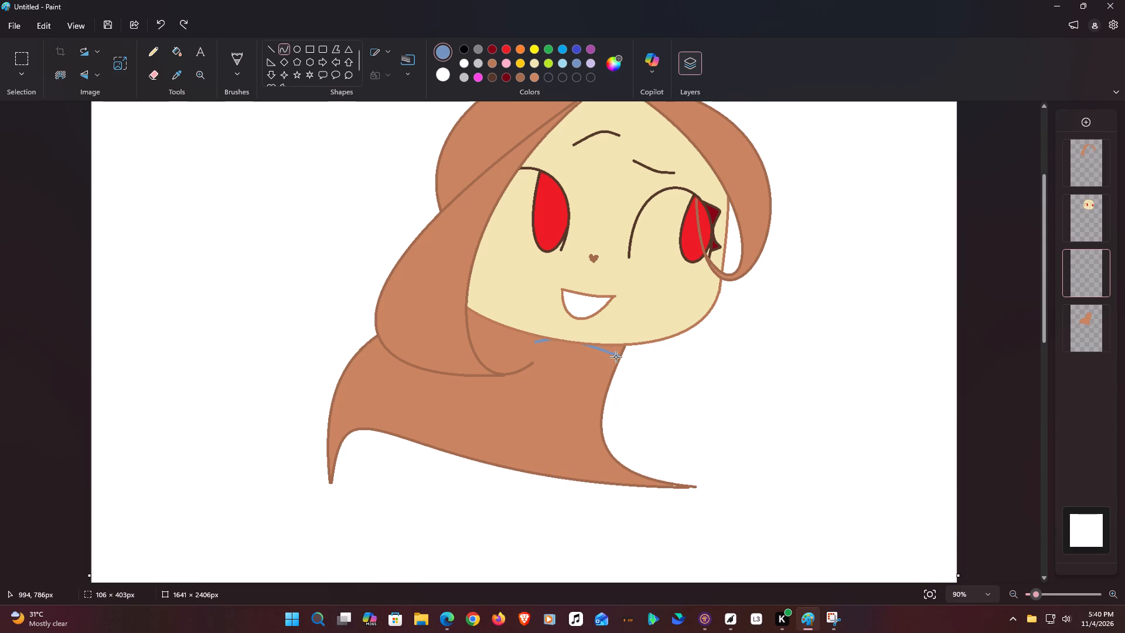
Draw the front side of the neck as a slightly inward-bending blue-grey curve about 39 px wide and 180 px tall.
{"action": "left_click_drag", "start_coordinate": [618, 355], "coordinate": [571, 540]}
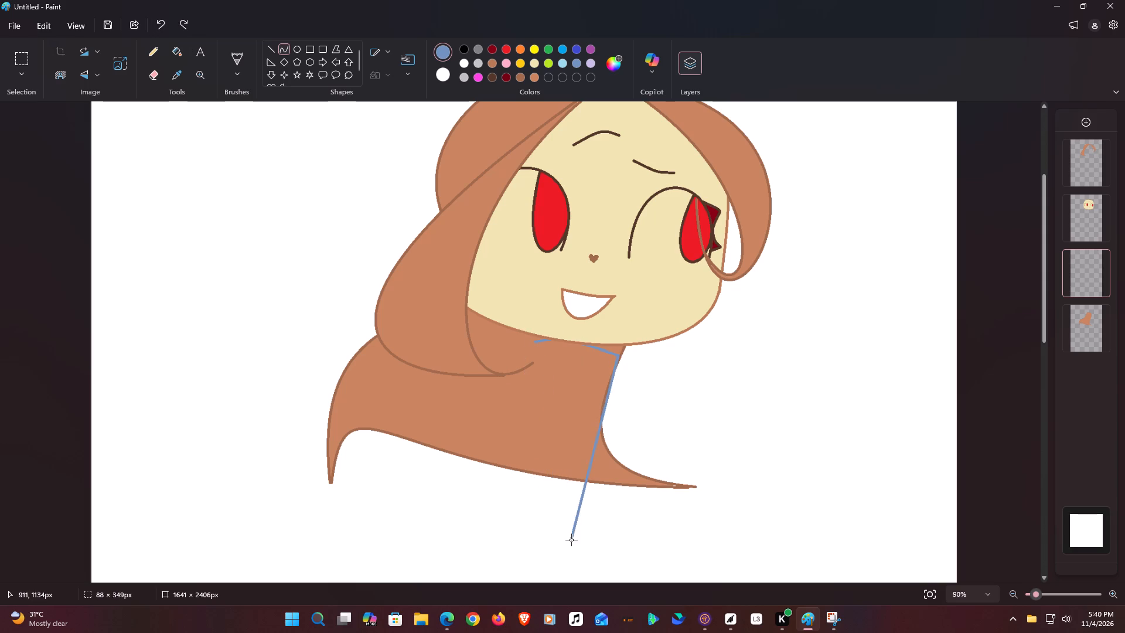
{"action": "left_click_drag", "start_coordinate": [571, 540], "coordinate": [598, 450]}
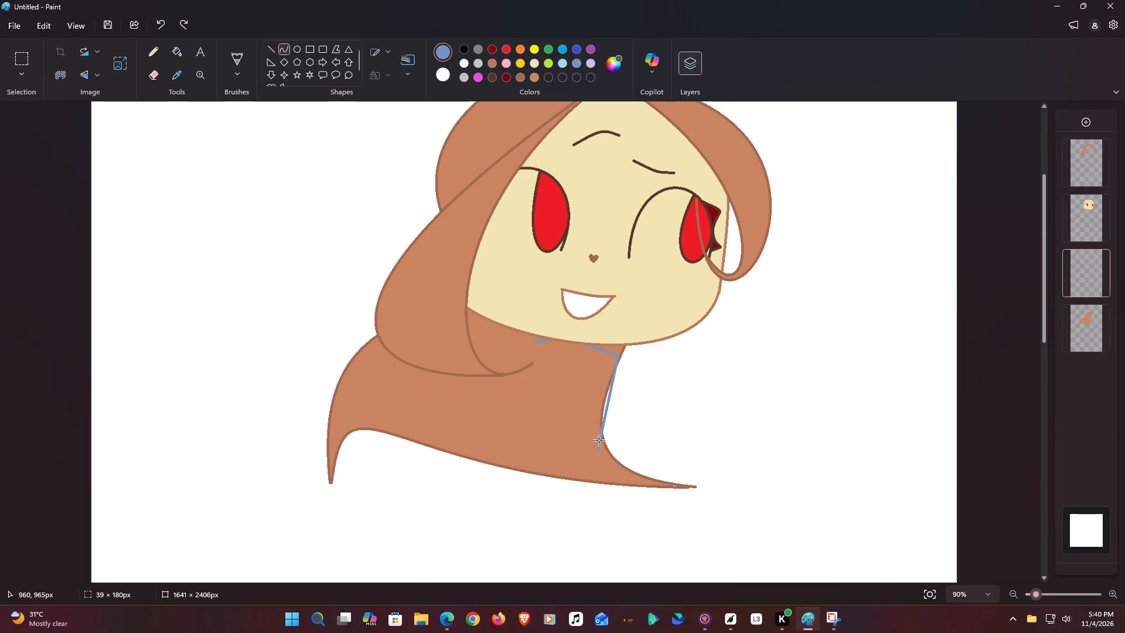
{"action": "left_click_drag", "start_coordinate": [626, 398], "coordinate": [605, 401]}
{"action": "left_click_drag", "start_coordinate": [605, 401], "coordinate": [602, 401]}
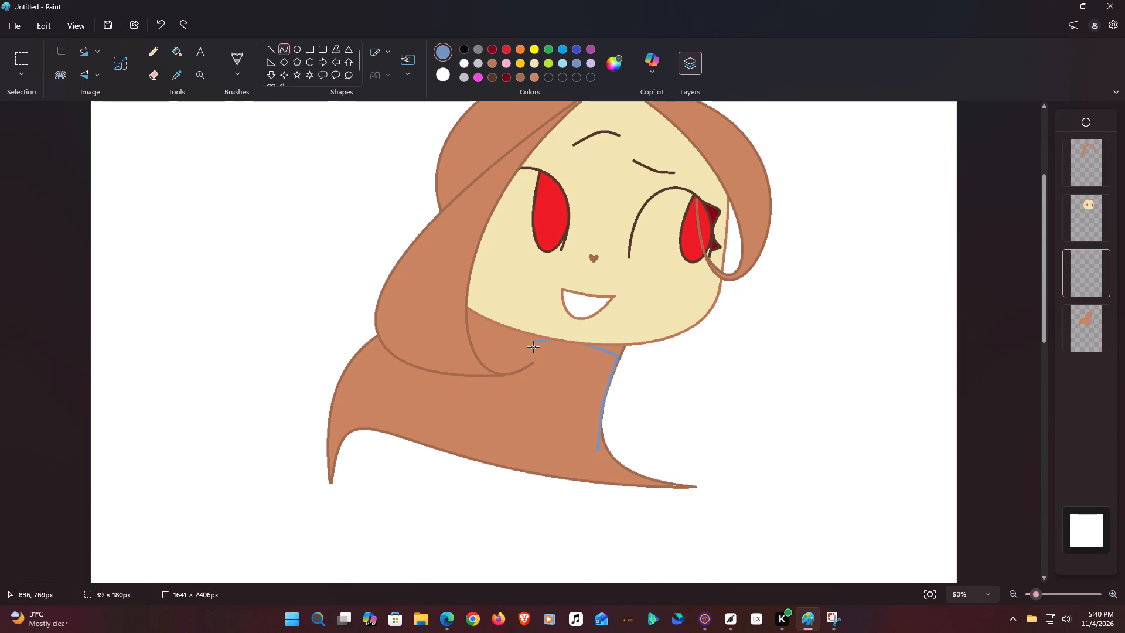
Draw the back side of the neck as a gently bent blue-grey curve about 49 px wide and 420 px tall.
{"action": "left_click", "coordinate": [279, 47]}
{"action": "left_click_drag", "start_coordinate": [537, 342], "coordinate": [537, 343]}
{"action": "left_click_drag", "start_coordinate": [537, 343], "coordinate": [545, 551]}
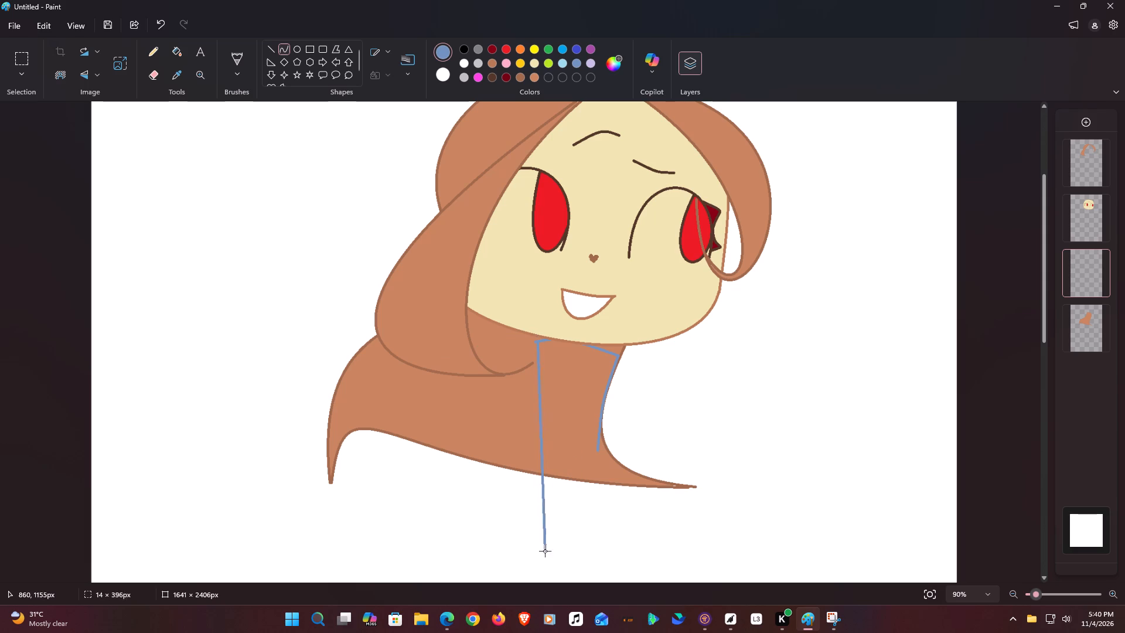
{"action": "left_click_drag", "start_coordinate": [545, 551], "coordinate": [512, 563]}
{"action": "left_click_drag", "start_coordinate": [523, 465], "coordinate": [537, 471]}
{"action": "left_click_drag", "start_coordinate": [531, 465], "coordinate": [517, 537]}
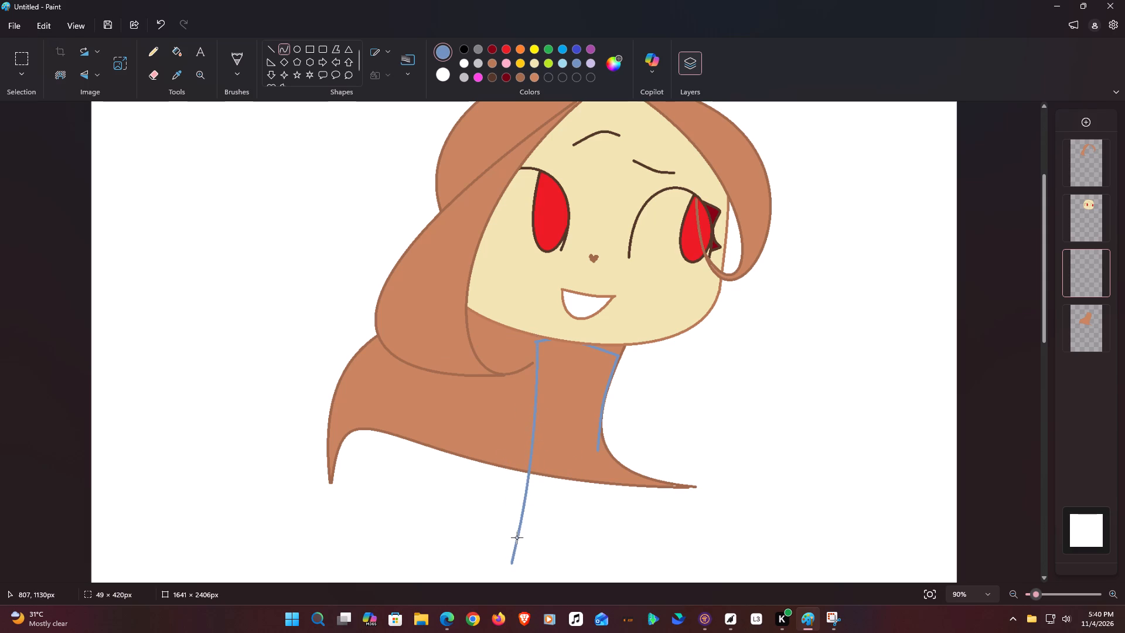
{"action": "left_click_drag", "start_coordinate": [517, 537], "coordinate": [519, 543]}
{"action": "left_click", "coordinate": [521, 526]}
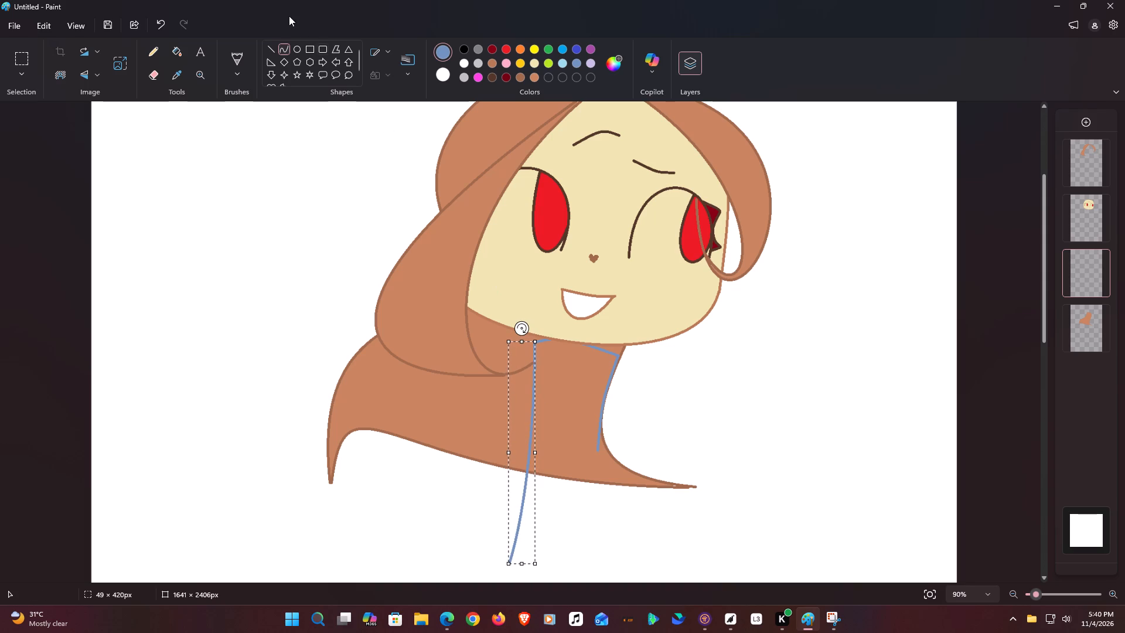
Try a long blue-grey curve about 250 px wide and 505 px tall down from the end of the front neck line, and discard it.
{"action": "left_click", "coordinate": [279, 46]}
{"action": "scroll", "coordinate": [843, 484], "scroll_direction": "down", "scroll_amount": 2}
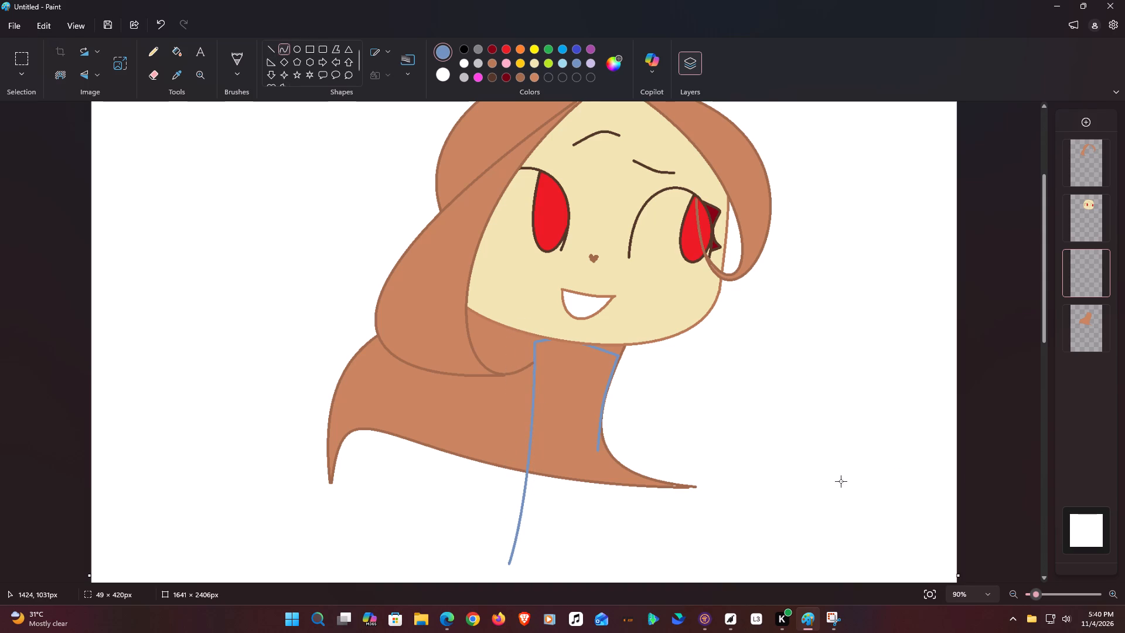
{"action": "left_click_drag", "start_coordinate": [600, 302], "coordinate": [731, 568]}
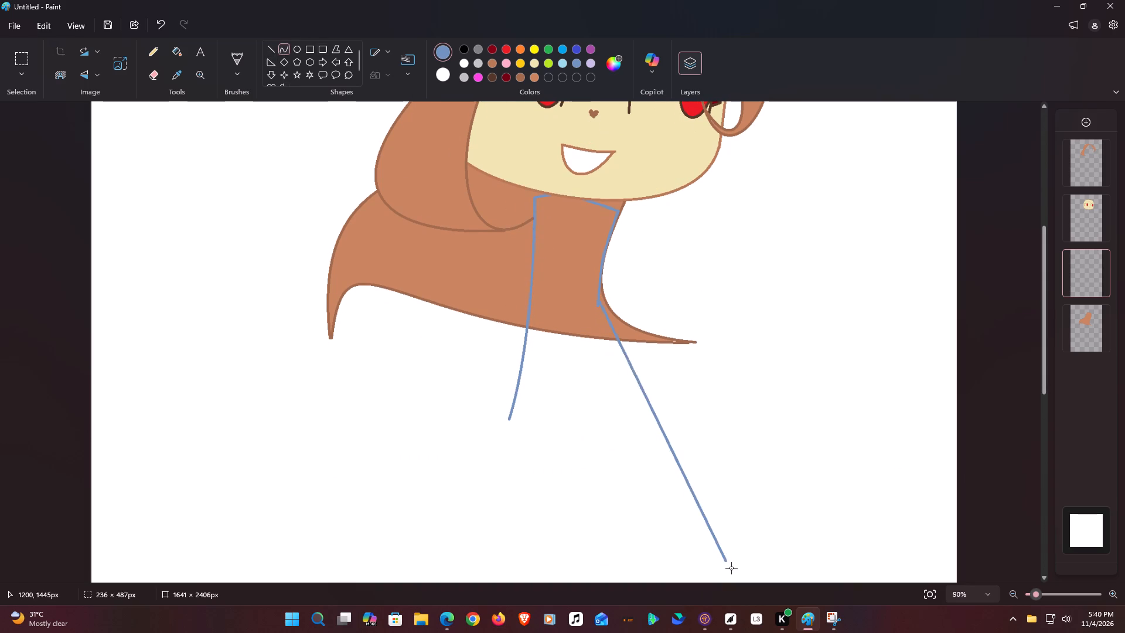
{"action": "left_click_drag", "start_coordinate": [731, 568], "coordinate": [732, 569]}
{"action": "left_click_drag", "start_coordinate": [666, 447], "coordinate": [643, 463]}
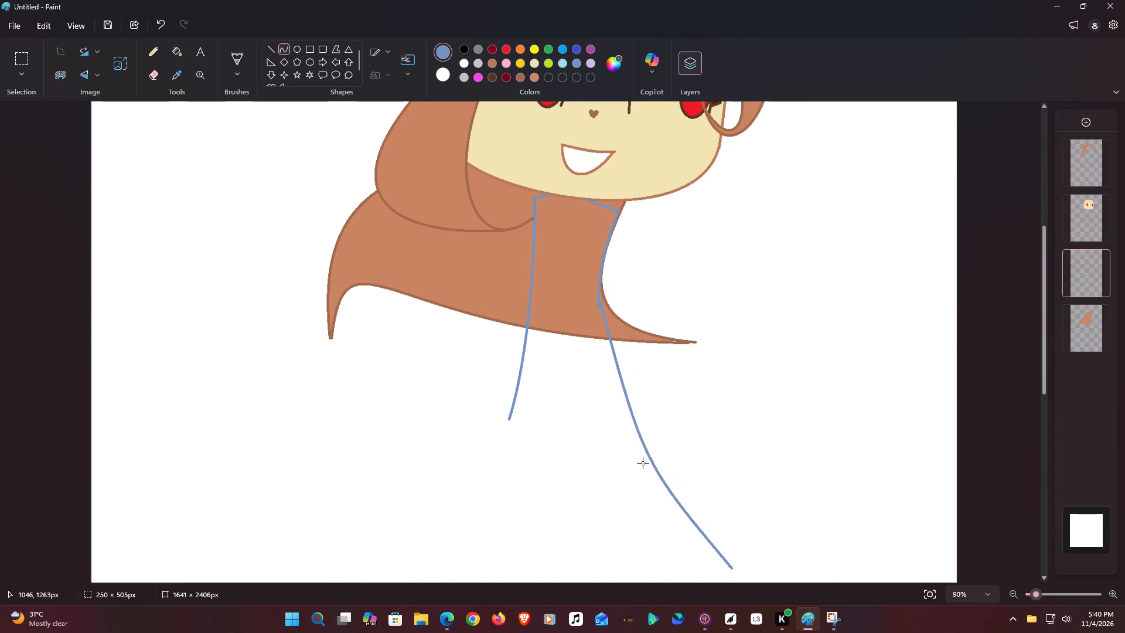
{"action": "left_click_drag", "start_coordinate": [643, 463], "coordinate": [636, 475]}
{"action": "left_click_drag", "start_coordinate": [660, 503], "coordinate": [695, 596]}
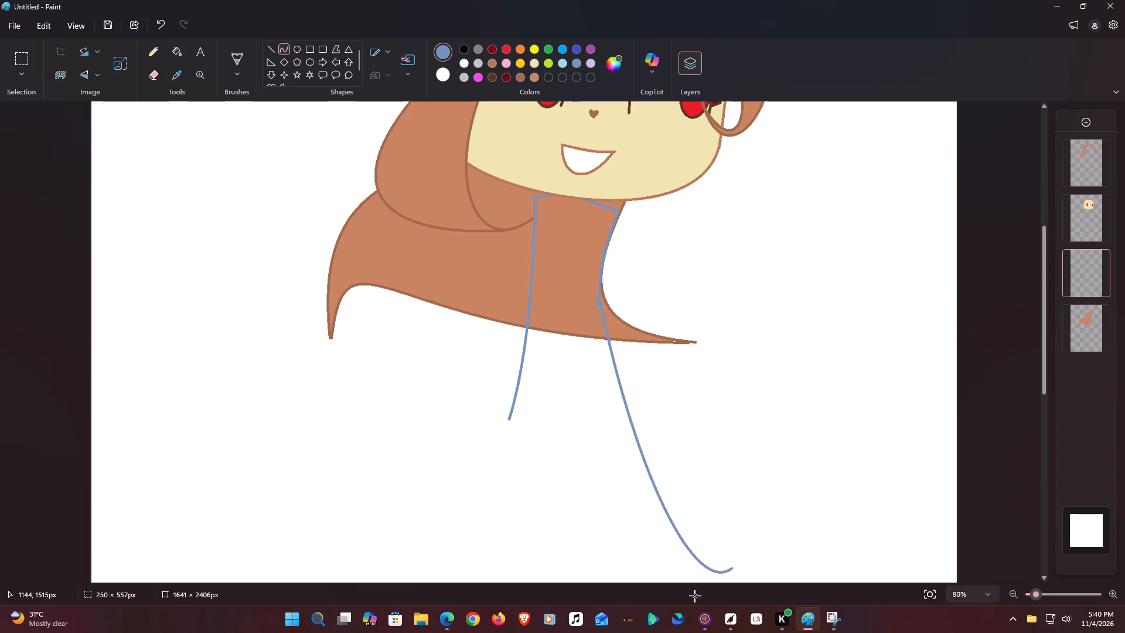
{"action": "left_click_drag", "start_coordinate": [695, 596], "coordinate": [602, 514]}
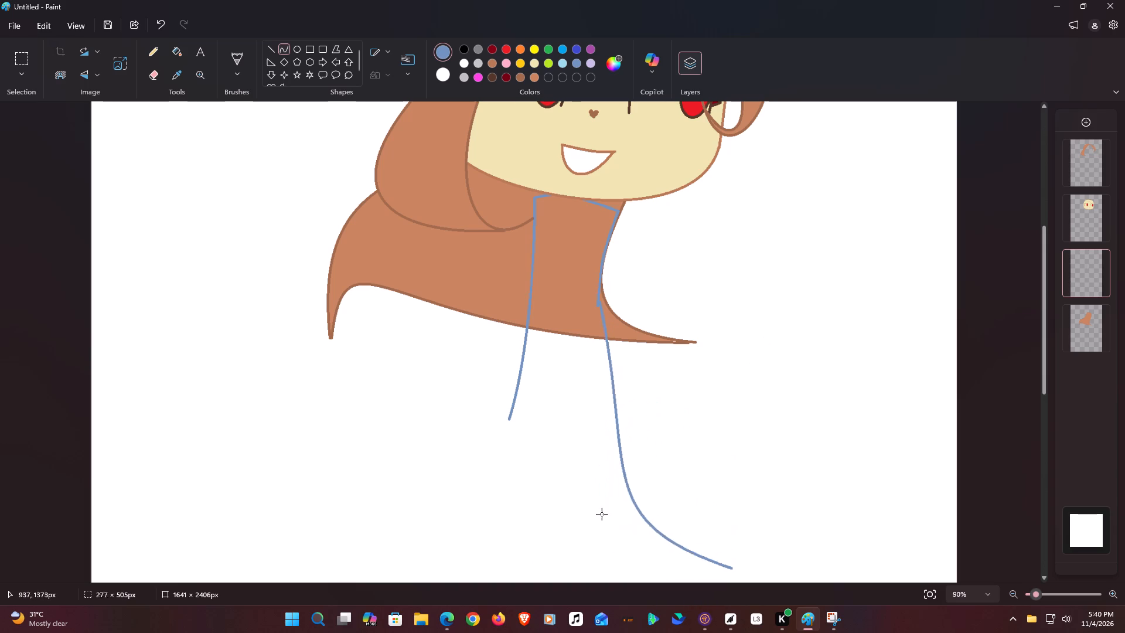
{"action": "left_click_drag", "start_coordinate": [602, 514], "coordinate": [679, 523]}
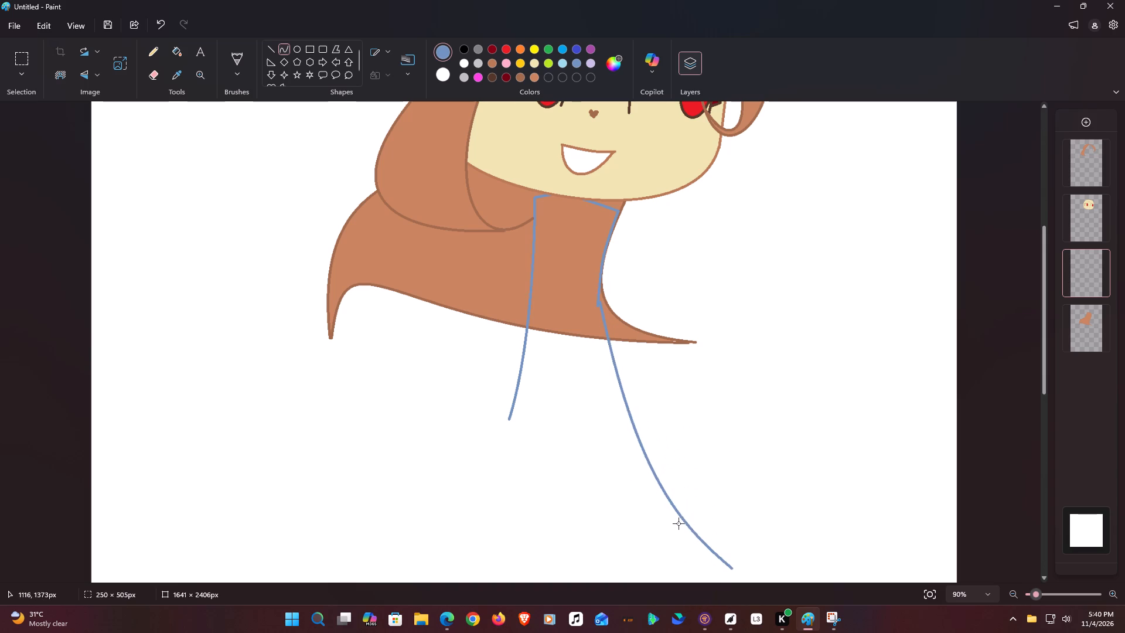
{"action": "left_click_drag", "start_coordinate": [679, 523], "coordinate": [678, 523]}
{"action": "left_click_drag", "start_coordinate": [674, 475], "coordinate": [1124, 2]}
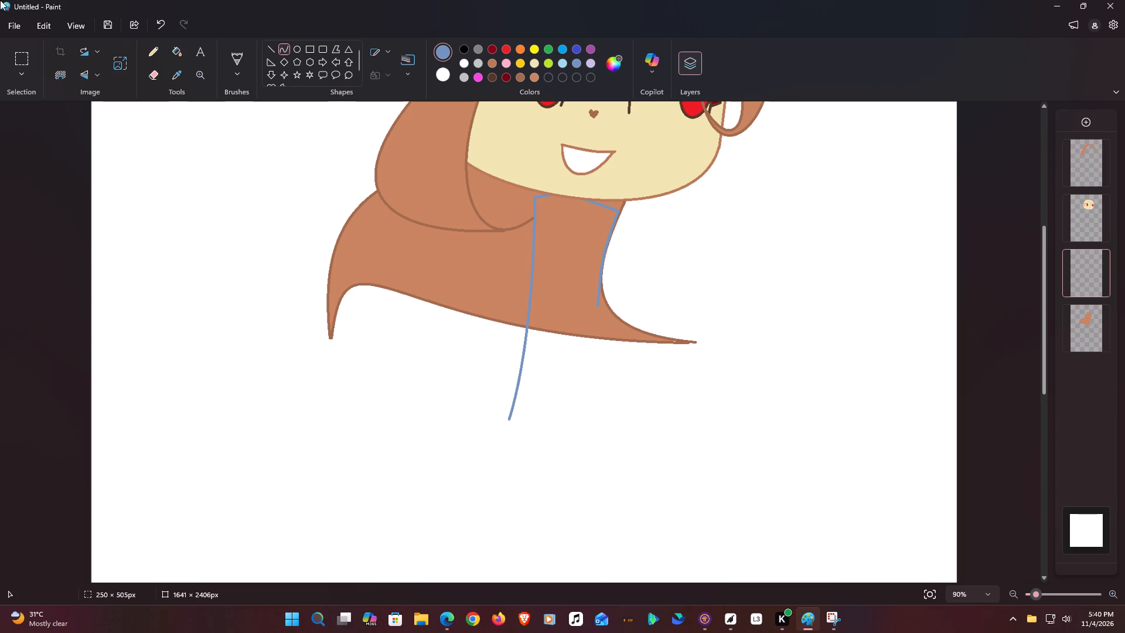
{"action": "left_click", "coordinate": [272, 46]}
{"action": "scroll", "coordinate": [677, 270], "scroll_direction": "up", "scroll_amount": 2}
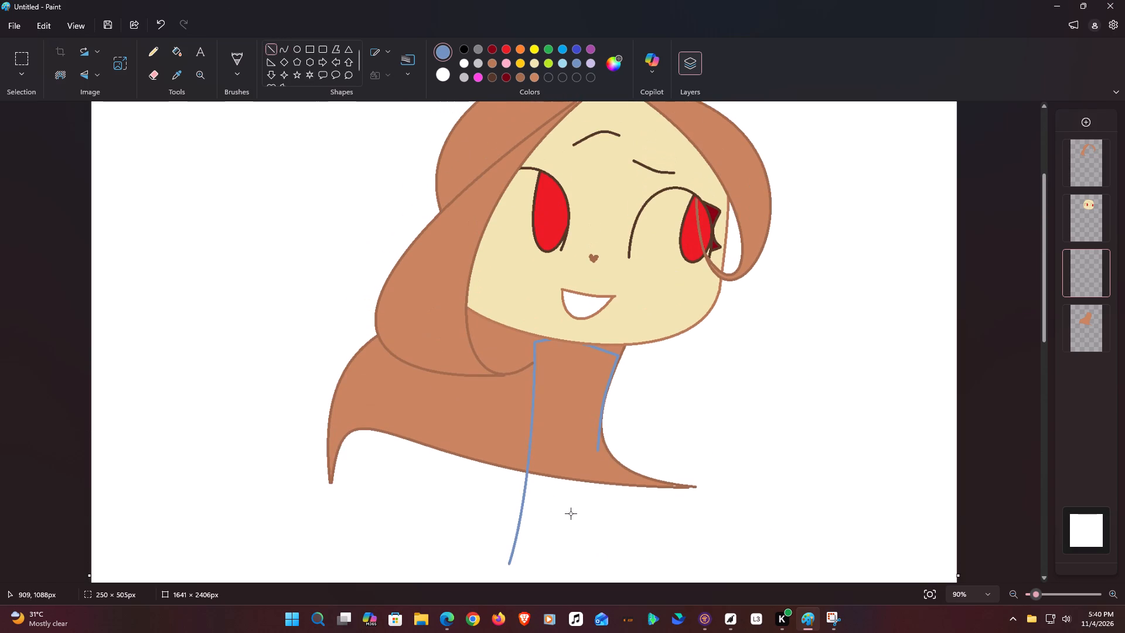
Recolour the blue-grey neck outline black with the Fill tool on the neck layer, undoing the stray black fill of the background.
{"action": "left_click", "coordinate": [177, 55]}
{"action": "left_click", "coordinate": [1097, 202]}
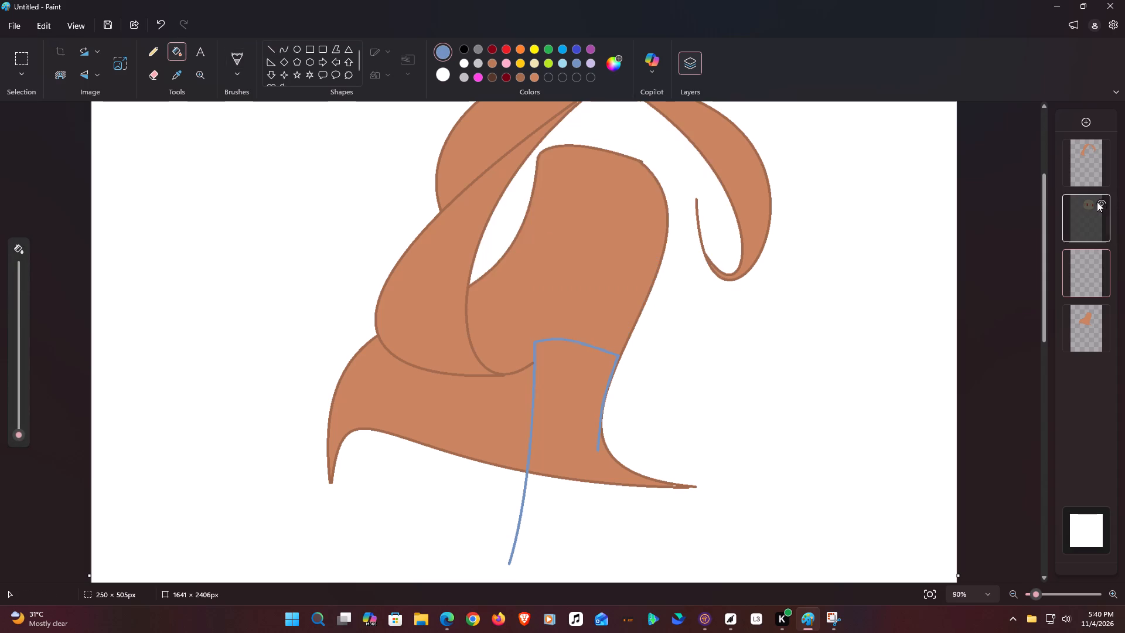
{"action": "left_click", "coordinate": [1097, 203]}
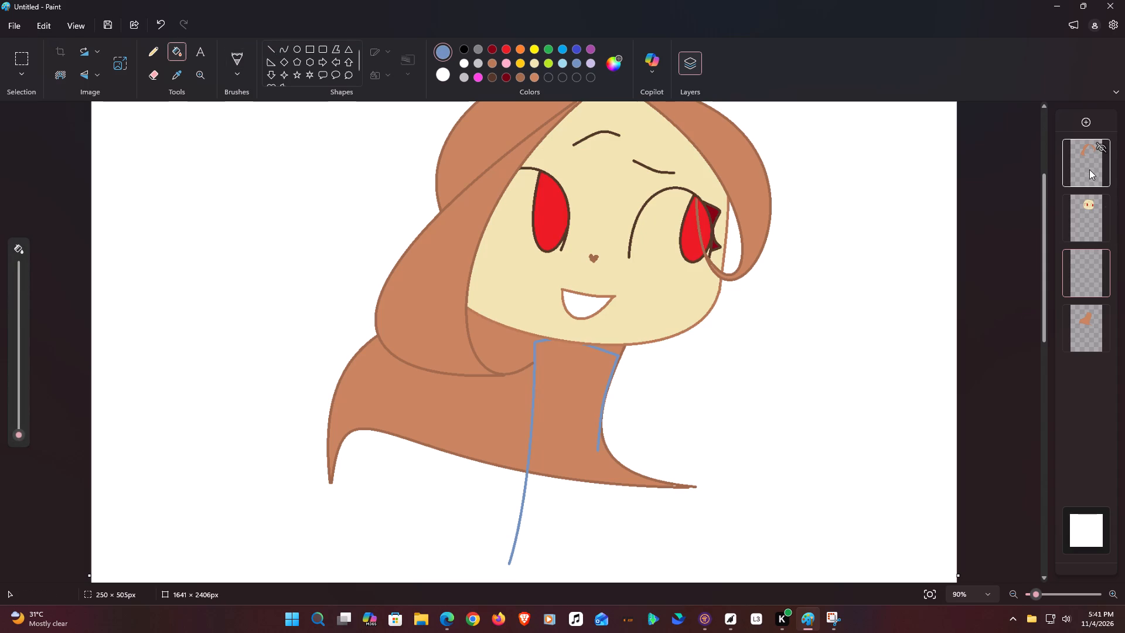
{"action": "left_click", "coordinate": [1097, 148]}
{"action": "left_click", "coordinate": [1097, 148]}
{"action": "left_click", "coordinate": [465, 50]}
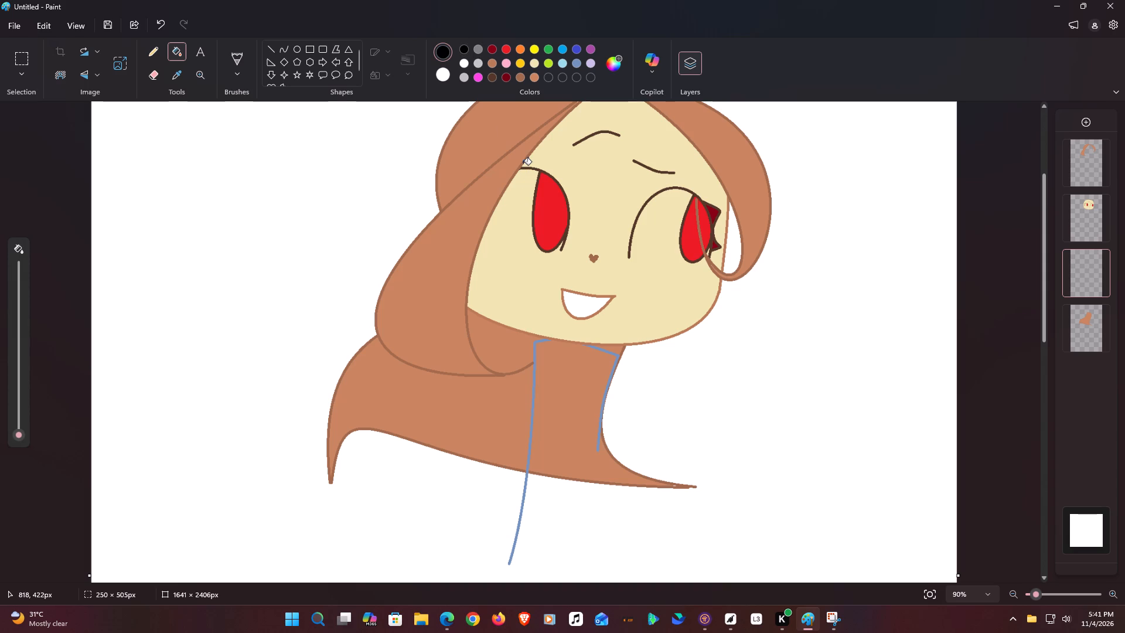
{"action": "left_click", "coordinate": [523, 164]}
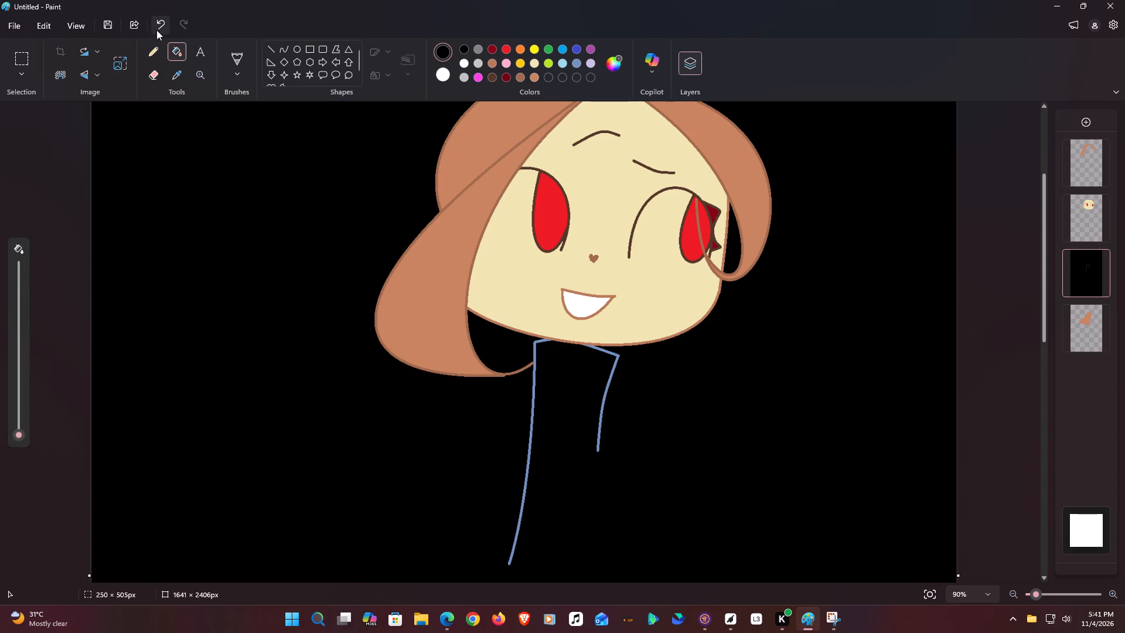
{"action": "left_click", "coordinate": [156, 30]}
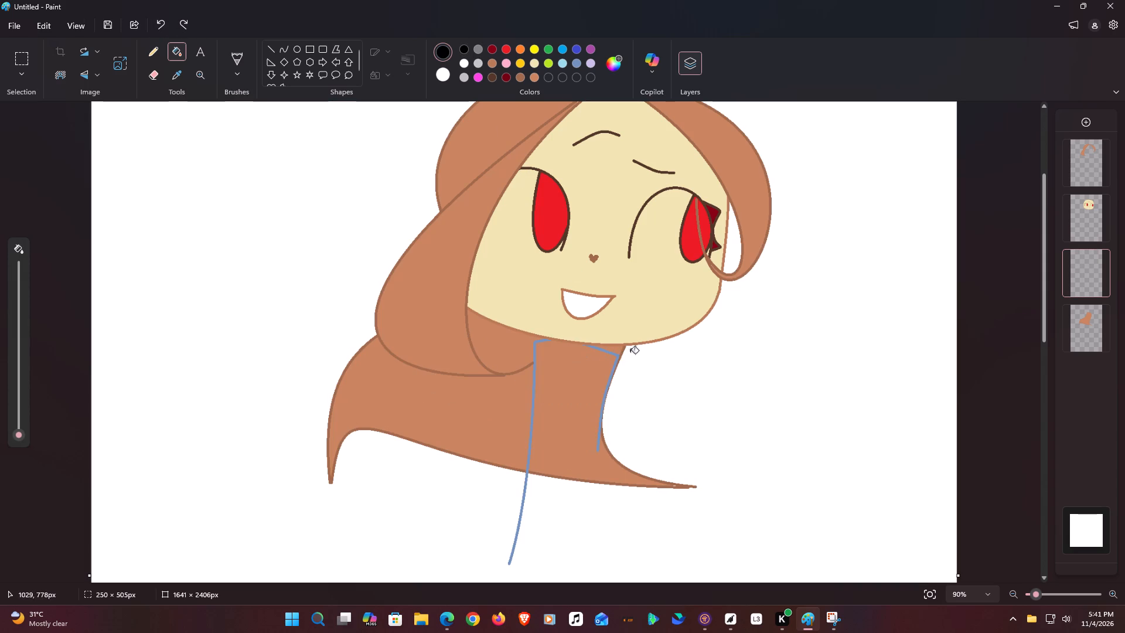
{"action": "left_click", "coordinate": [619, 357]}
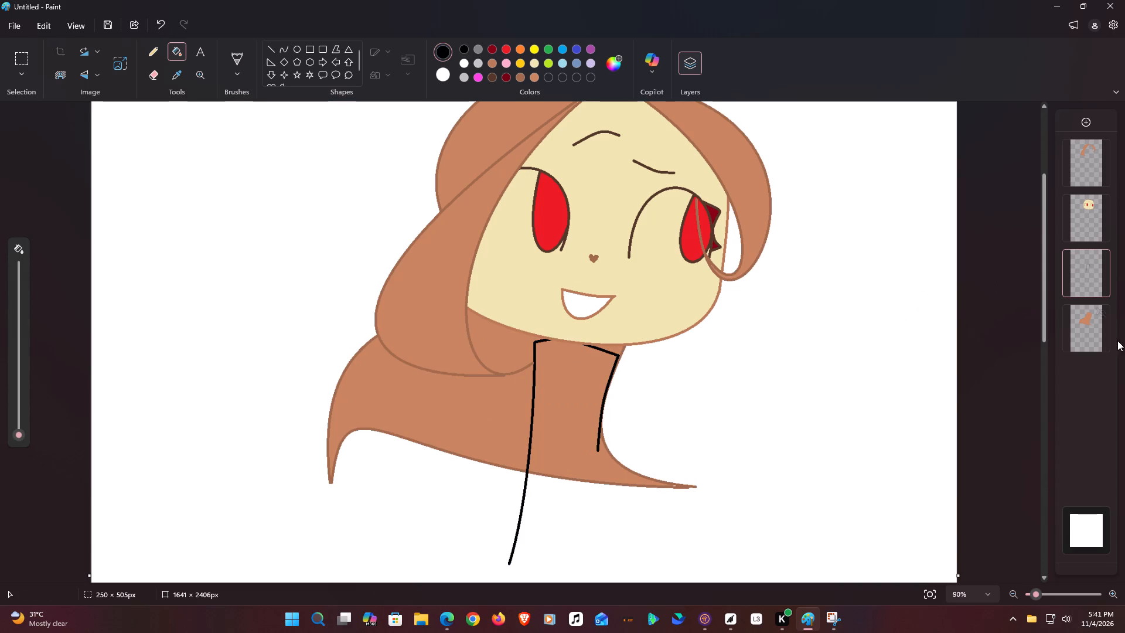
Switch to the back-hair layer and recolour the back hair's brown outline black with the Fill tool, undoing the misplaced fill.
{"action": "left_click", "coordinate": [1105, 316]}
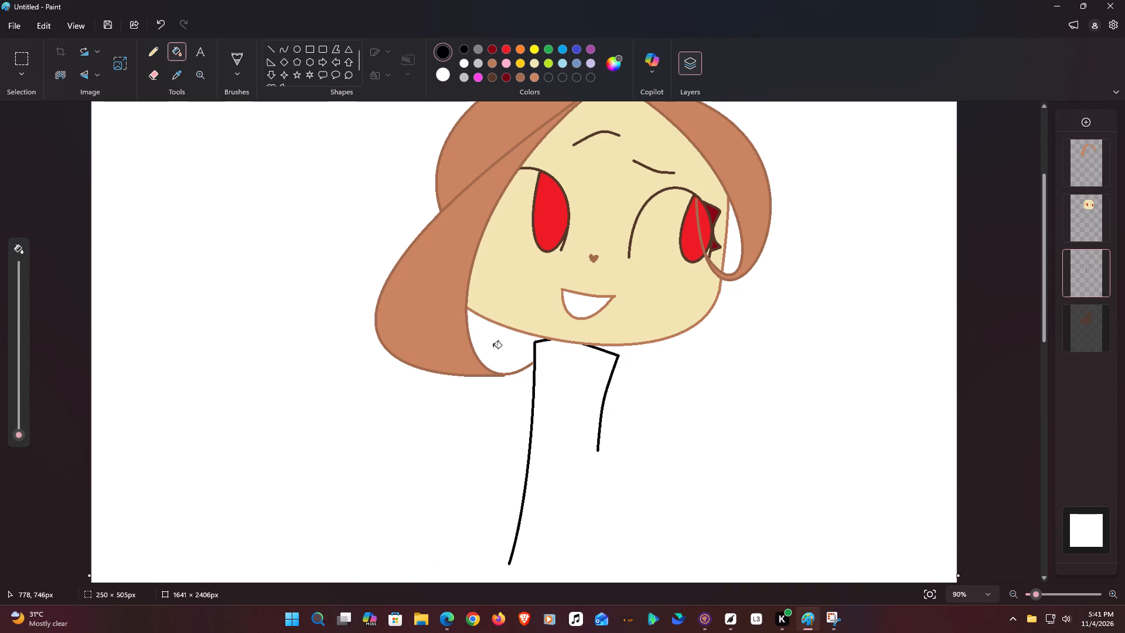
{"action": "left_click", "coordinate": [1100, 311]}
{"action": "left_click", "coordinate": [1091, 331]}
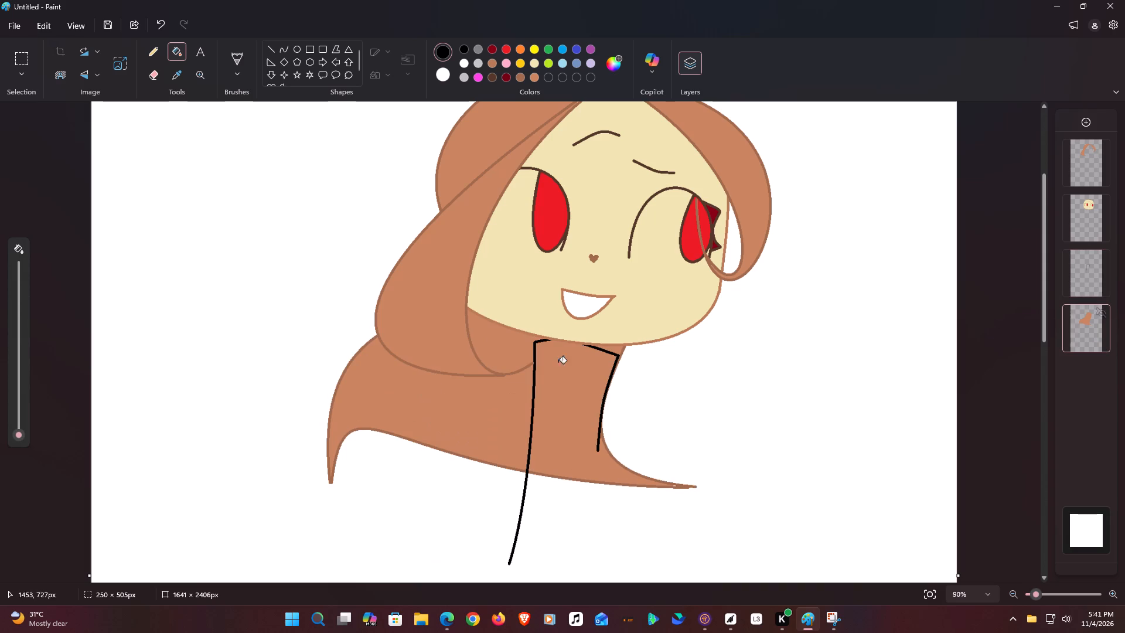
{"action": "left_click", "coordinate": [350, 435]}
{"action": "left_click", "coordinate": [156, 26]}
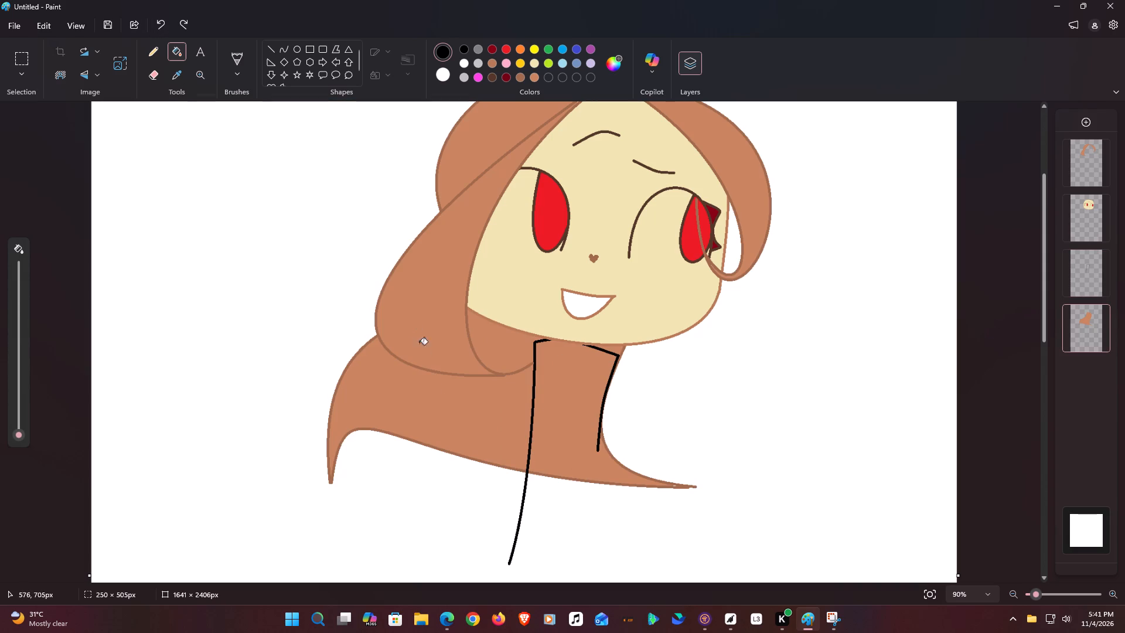
{"action": "left_click", "coordinate": [373, 338]}
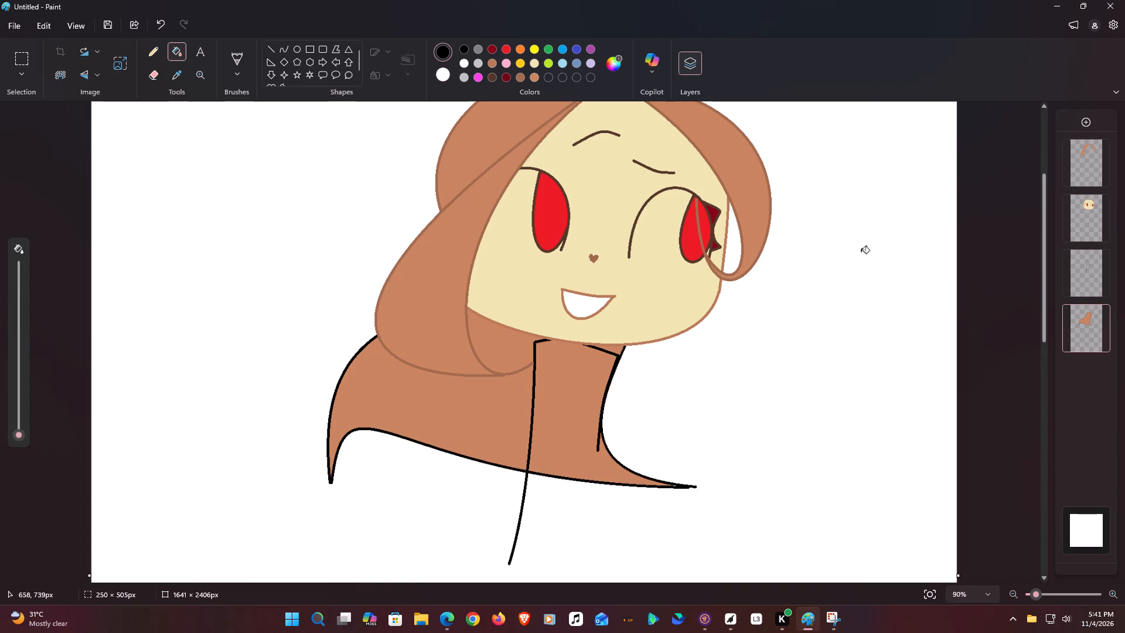
On the face layer, recolour the face, eye and eyebrow outlines black with the Fill tool, undoing the misplaced fill.
{"action": "left_click", "coordinate": [1095, 210]}
{"action": "left_click", "coordinate": [691, 328]}
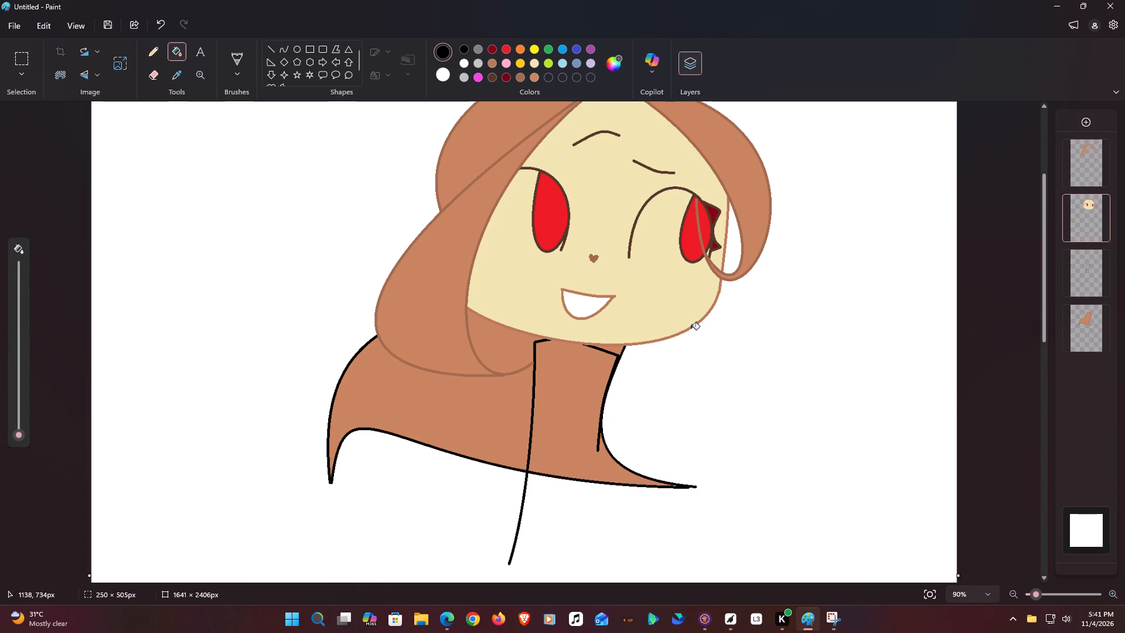
{"action": "left_click", "coordinate": [165, 26]}
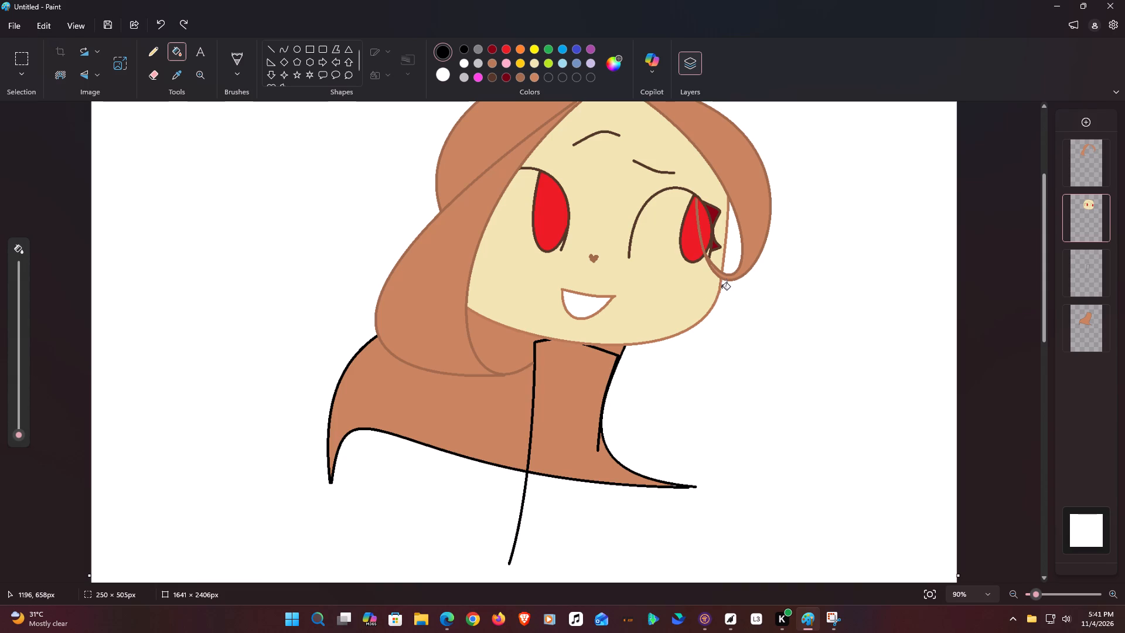
{"action": "left_click", "coordinate": [721, 288]}
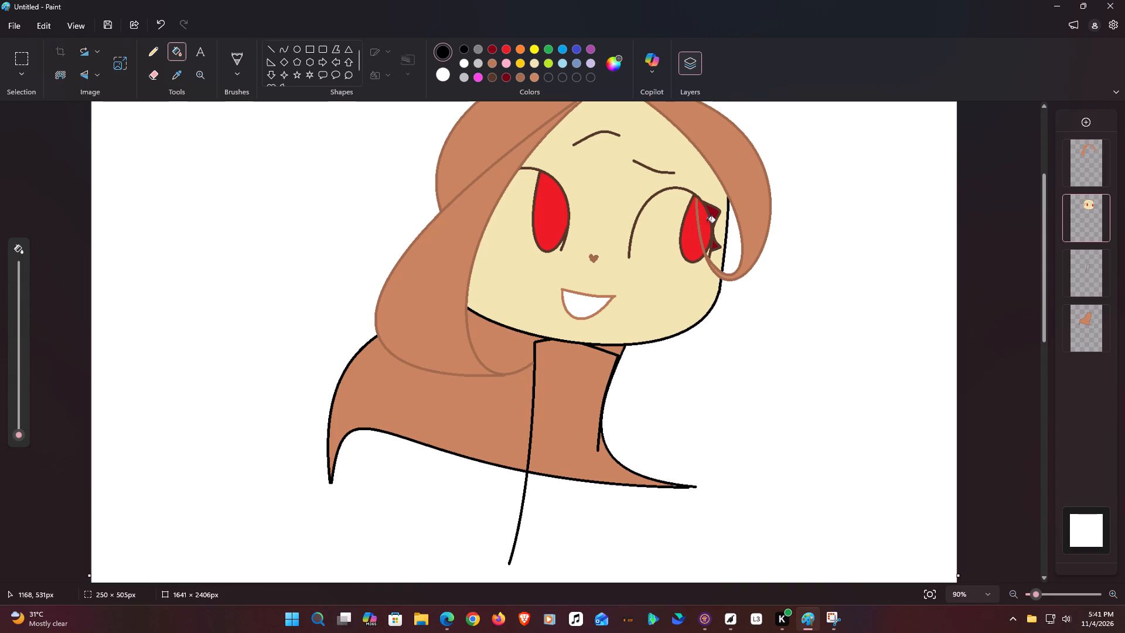
{"action": "left_click", "coordinate": [705, 203]}
{"action": "left_click", "coordinate": [539, 171]}
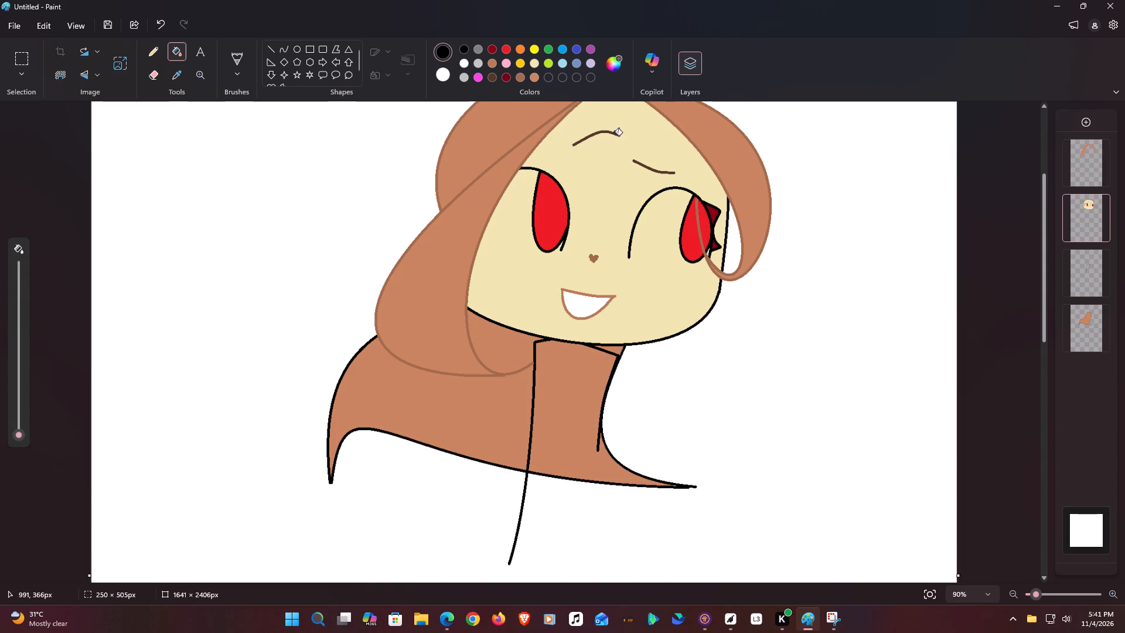
{"action": "left_click", "coordinate": [614, 134]}
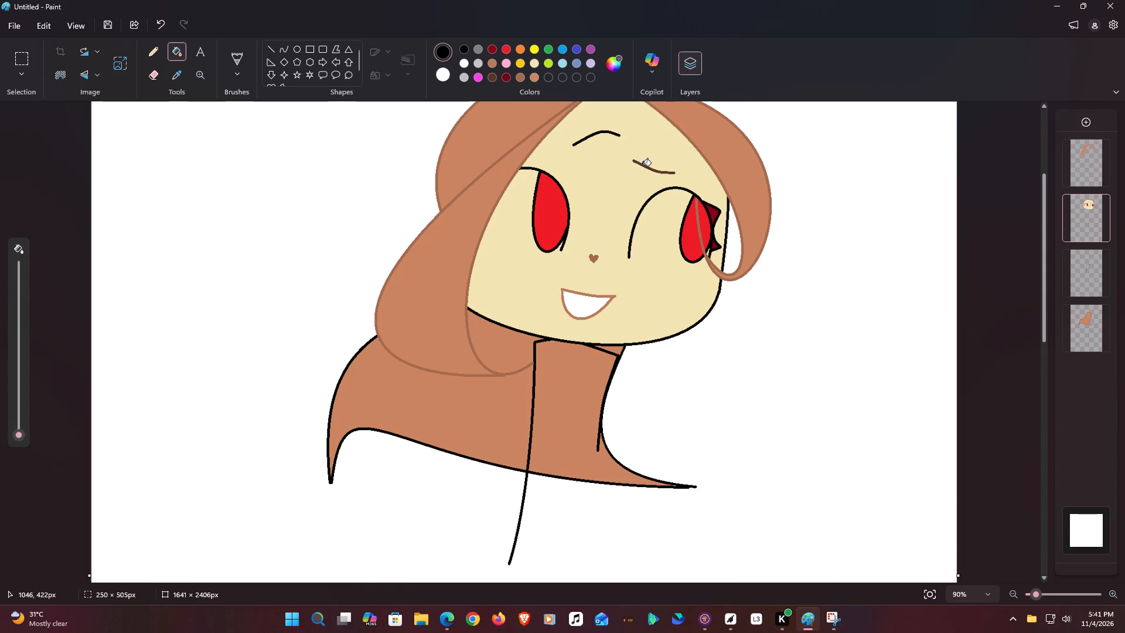
{"action": "left_click", "coordinate": [643, 165]}
Switch to the front-hair layer and recolour the front hair's brown outline black with the Fill tool.
{"action": "left_click", "coordinate": [1069, 158]}
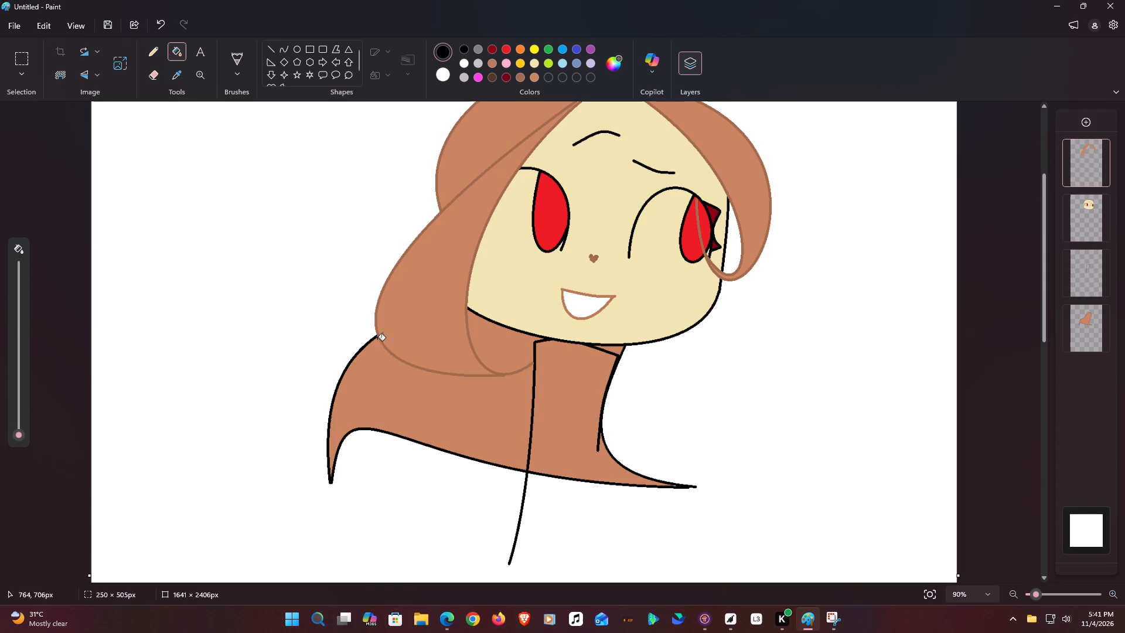
{"action": "left_click", "coordinate": [497, 374]}
{"action": "scroll", "coordinate": [721, 356], "scroll_direction": "up", "scroll_amount": 1}
{"action": "scroll", "coordinate": [720, 350], "scroll_direction": "down", "scroll_amount": 1}
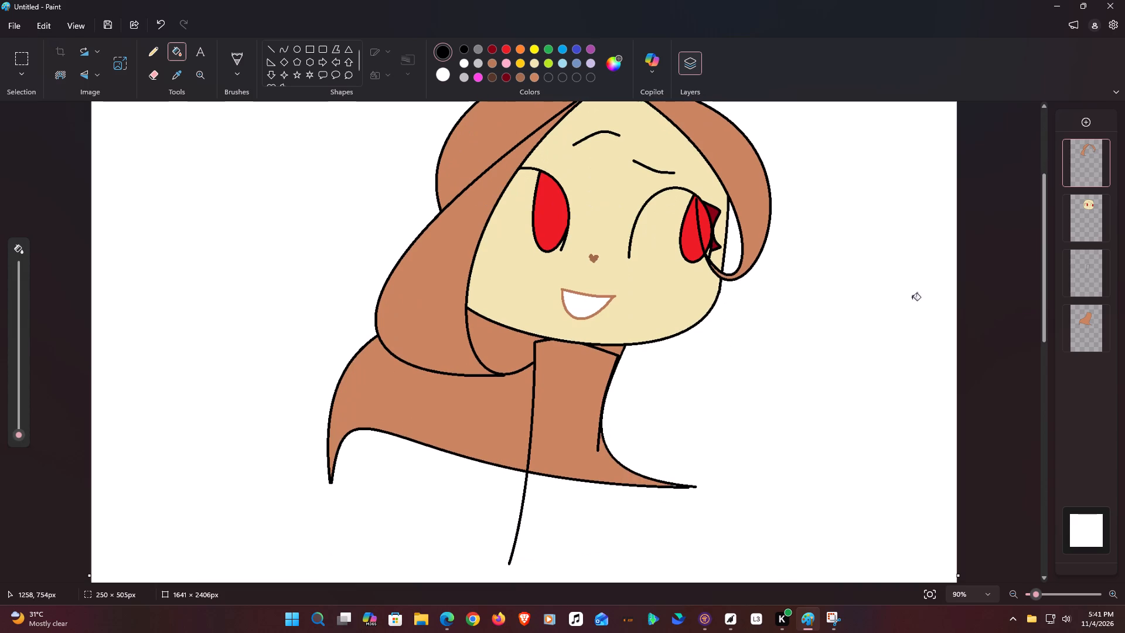
Return to the face layer and fill the heart-shaped nose and the mouth outline with black.
{"action": "left_click", "coordinate": [1088, 275]}
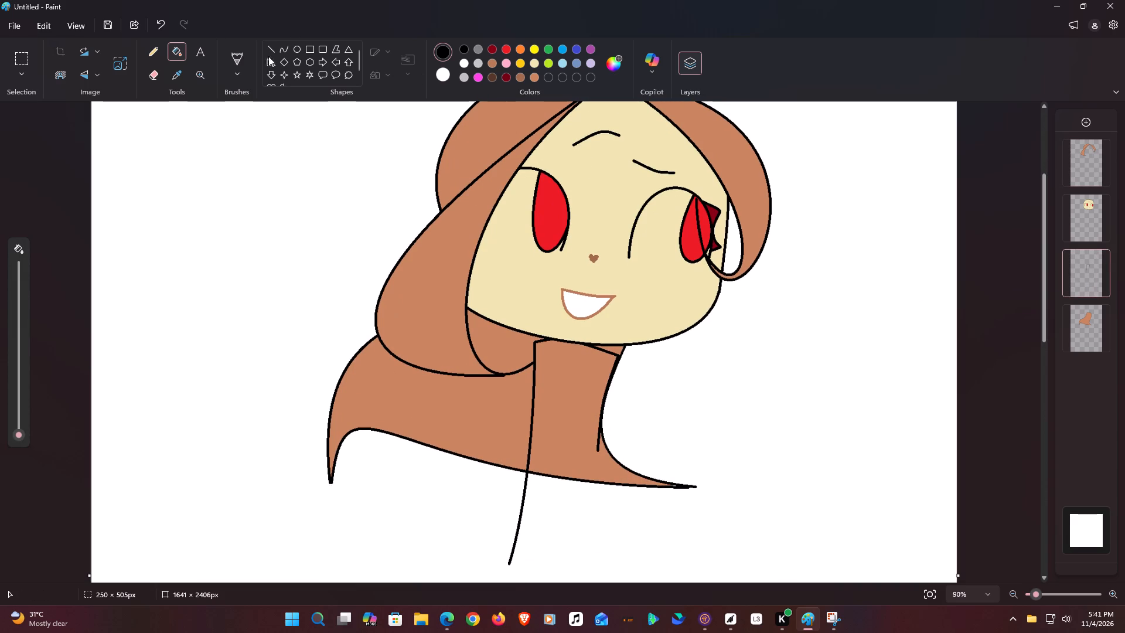
{"action": "left_click", "coordinate": [274, 51]}
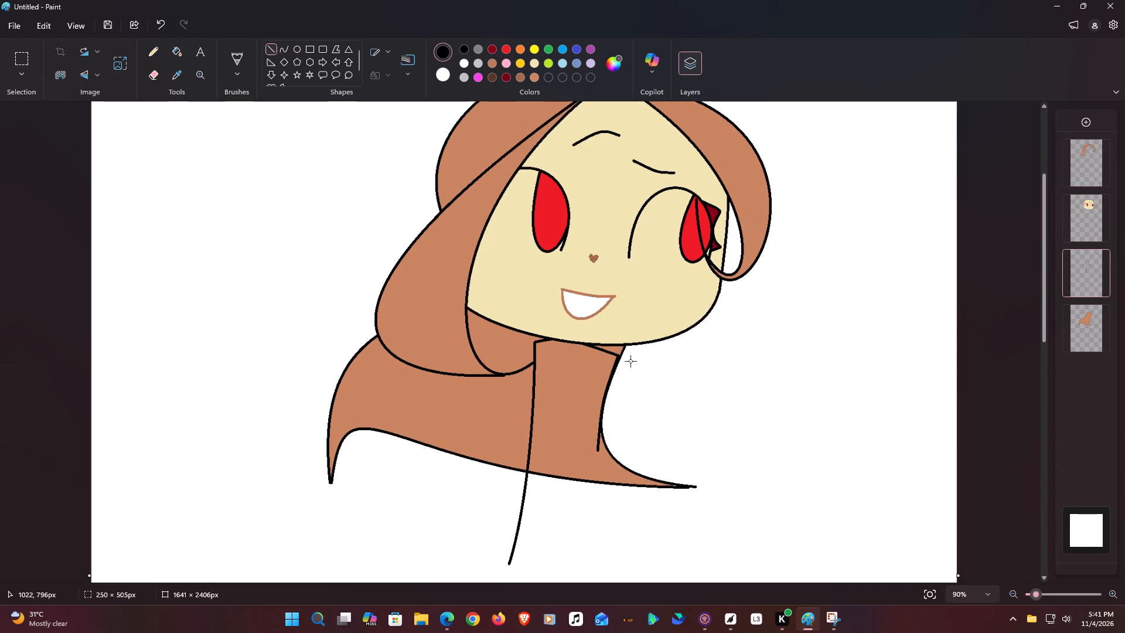
{"action": "left_click", "coordinate": [1078, 219]}
{"action": "left_click", "coordinate": [172, 55]}
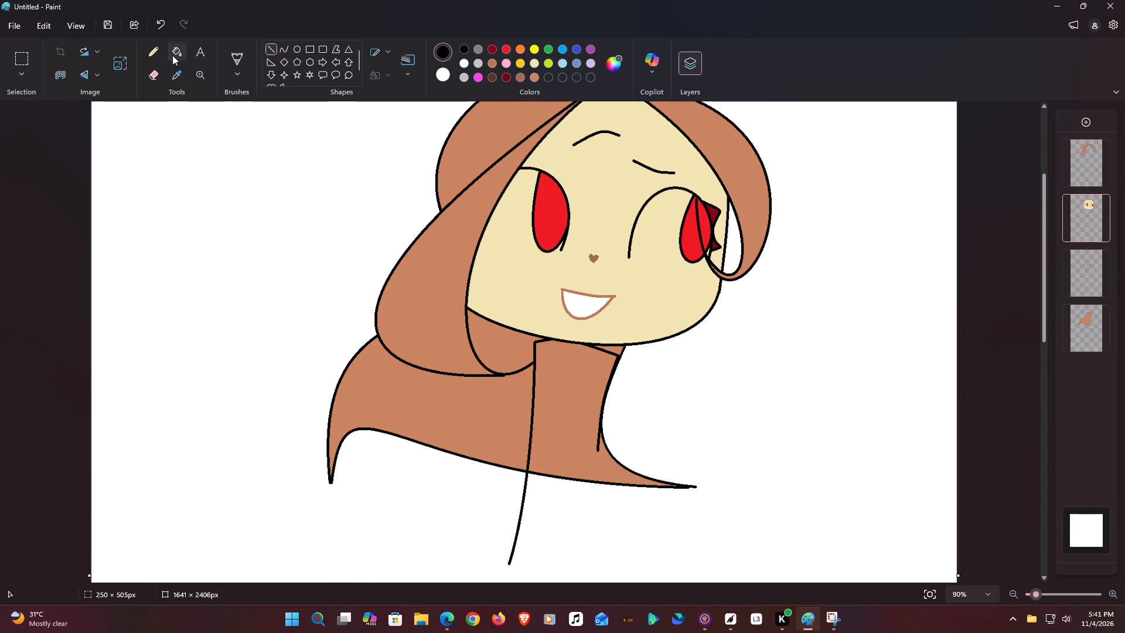
{"action": "left_click", "coordinate": [595, 260]}
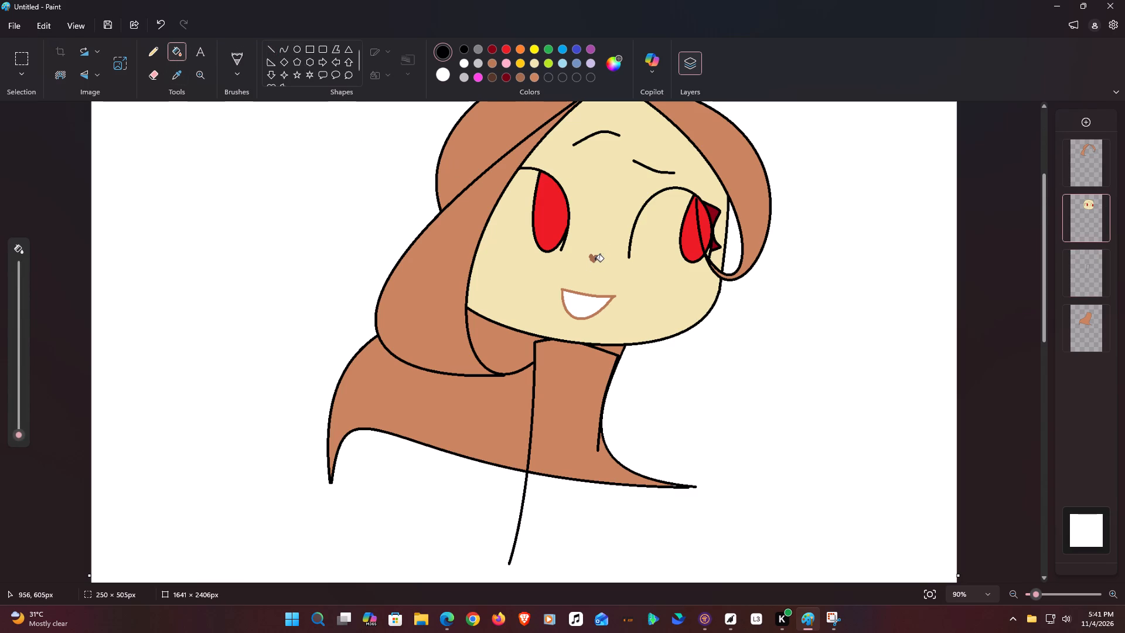
{"action": "left_click", "coordinate": [588, 294]}
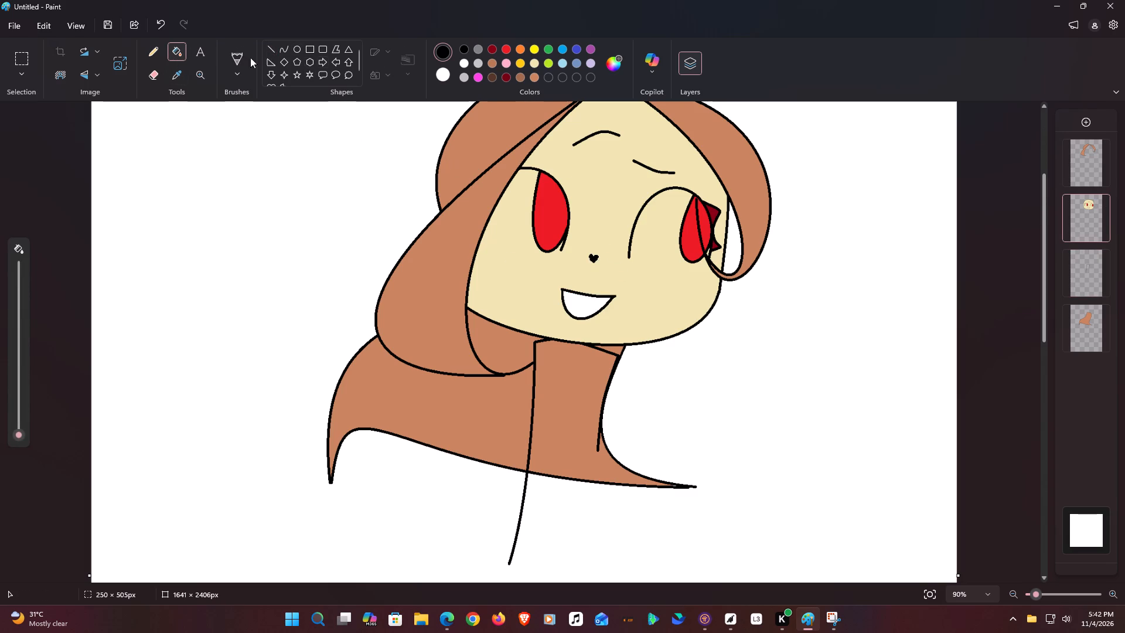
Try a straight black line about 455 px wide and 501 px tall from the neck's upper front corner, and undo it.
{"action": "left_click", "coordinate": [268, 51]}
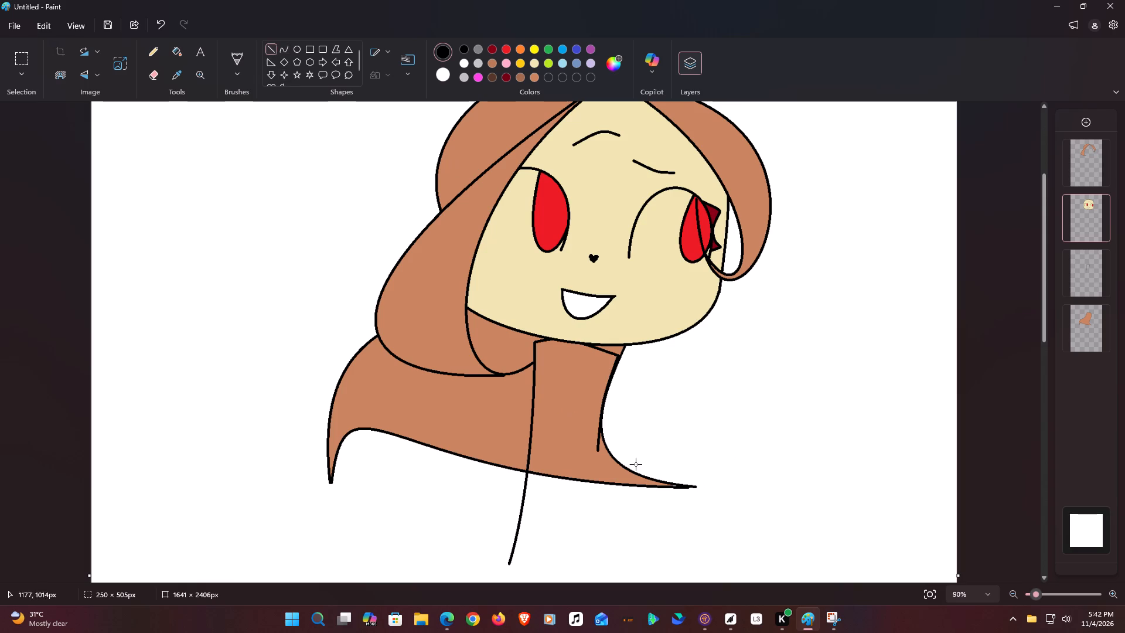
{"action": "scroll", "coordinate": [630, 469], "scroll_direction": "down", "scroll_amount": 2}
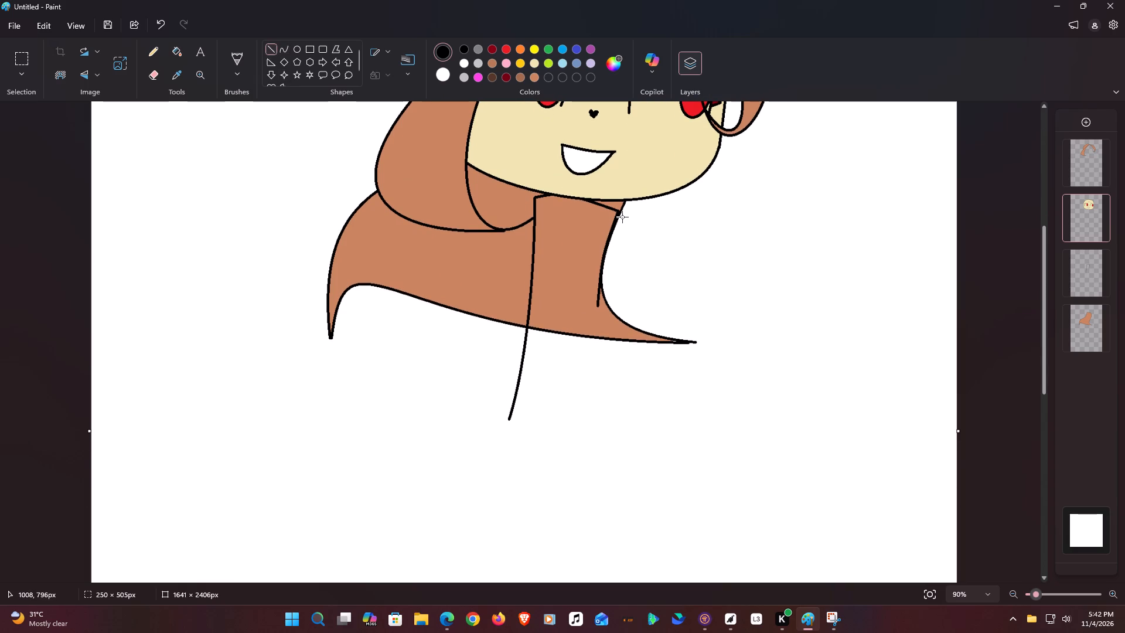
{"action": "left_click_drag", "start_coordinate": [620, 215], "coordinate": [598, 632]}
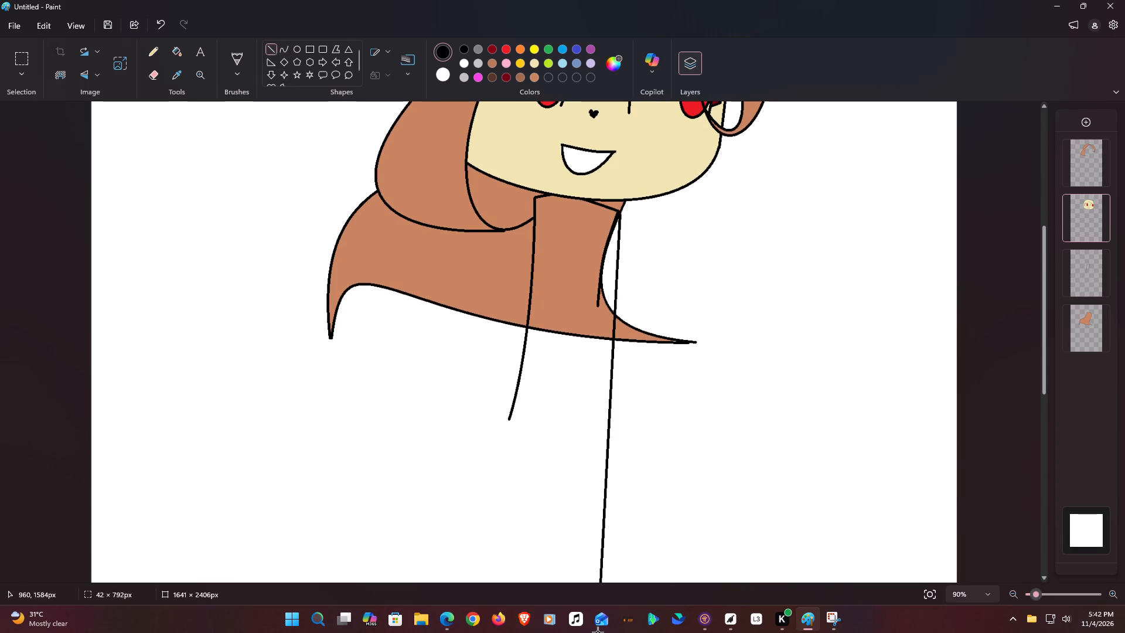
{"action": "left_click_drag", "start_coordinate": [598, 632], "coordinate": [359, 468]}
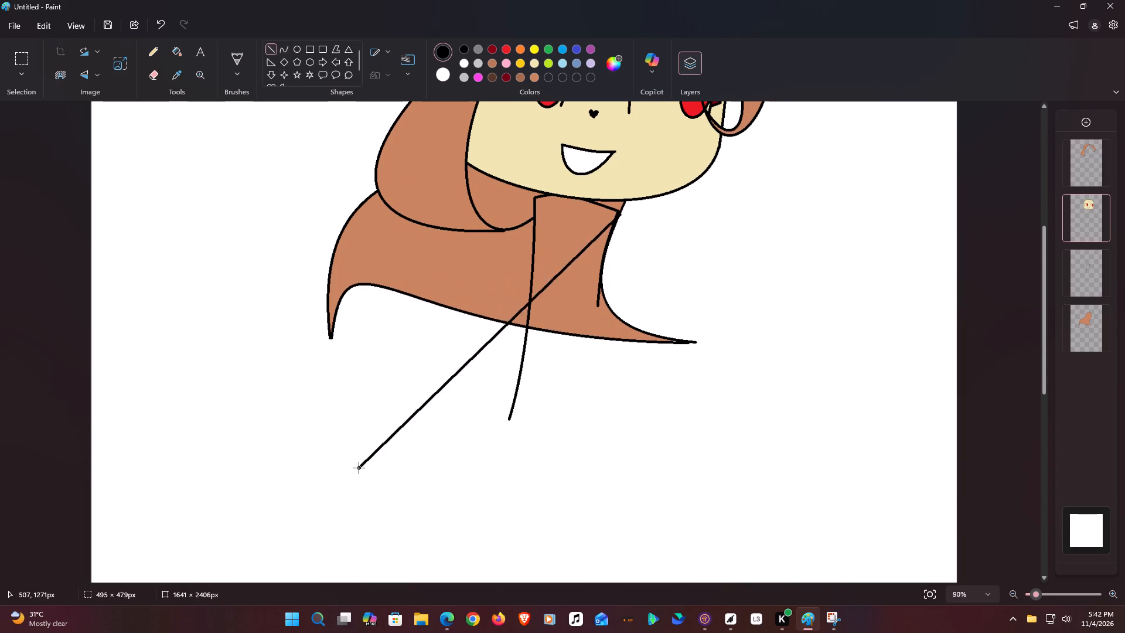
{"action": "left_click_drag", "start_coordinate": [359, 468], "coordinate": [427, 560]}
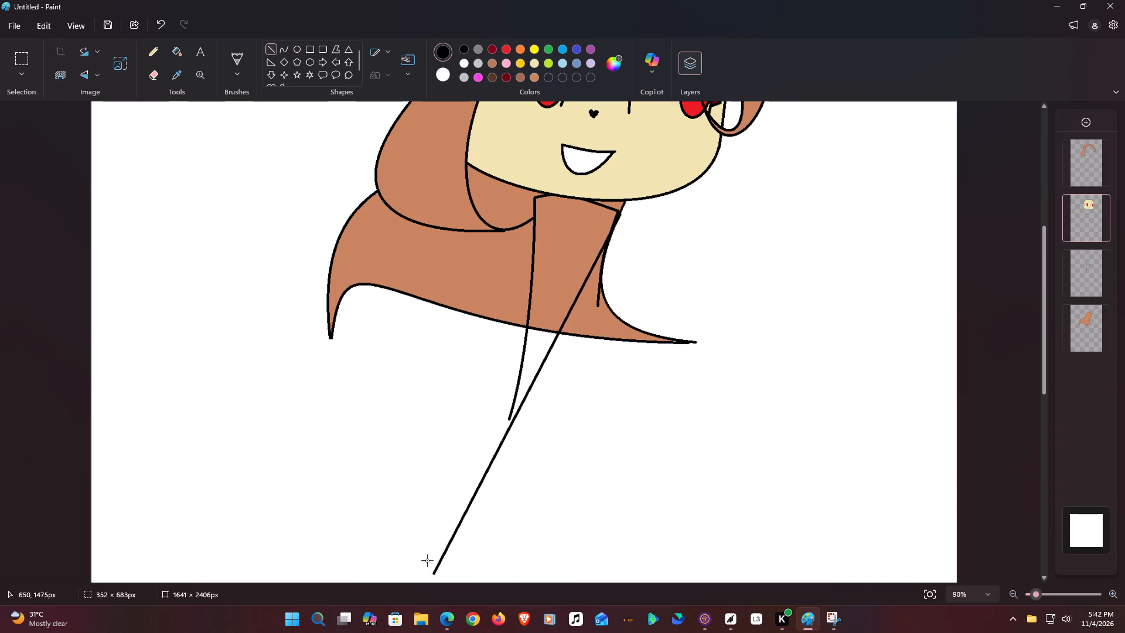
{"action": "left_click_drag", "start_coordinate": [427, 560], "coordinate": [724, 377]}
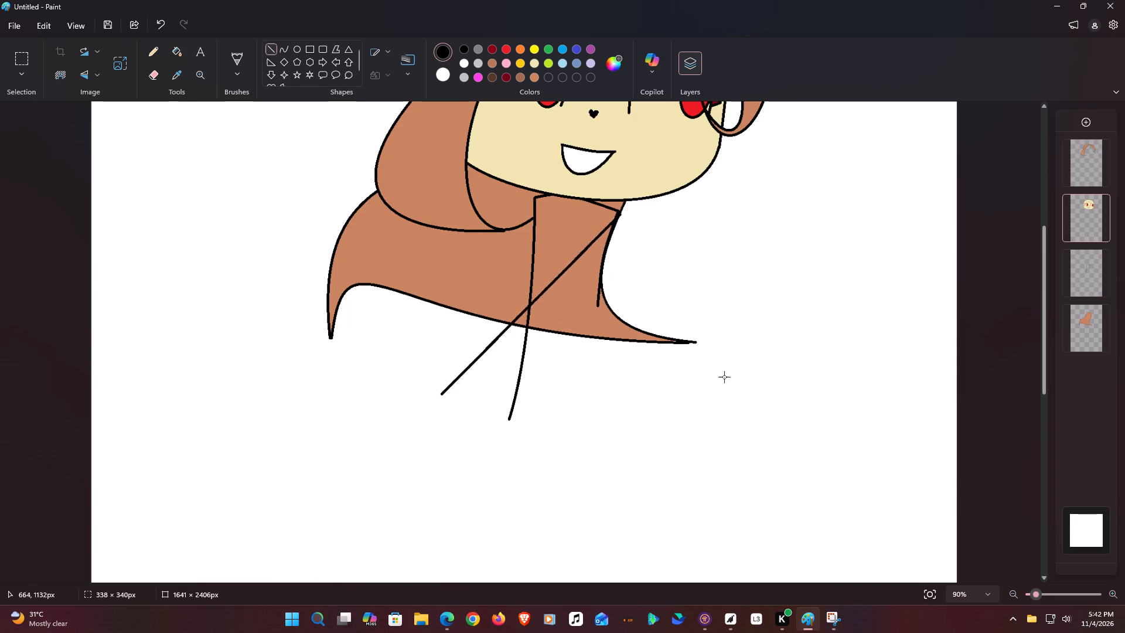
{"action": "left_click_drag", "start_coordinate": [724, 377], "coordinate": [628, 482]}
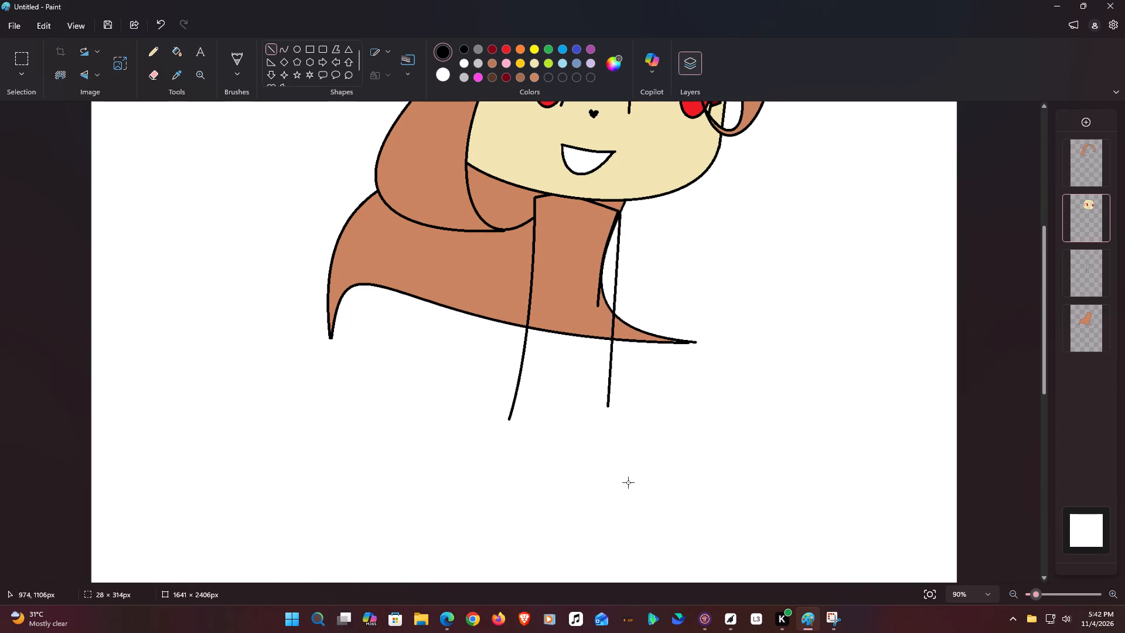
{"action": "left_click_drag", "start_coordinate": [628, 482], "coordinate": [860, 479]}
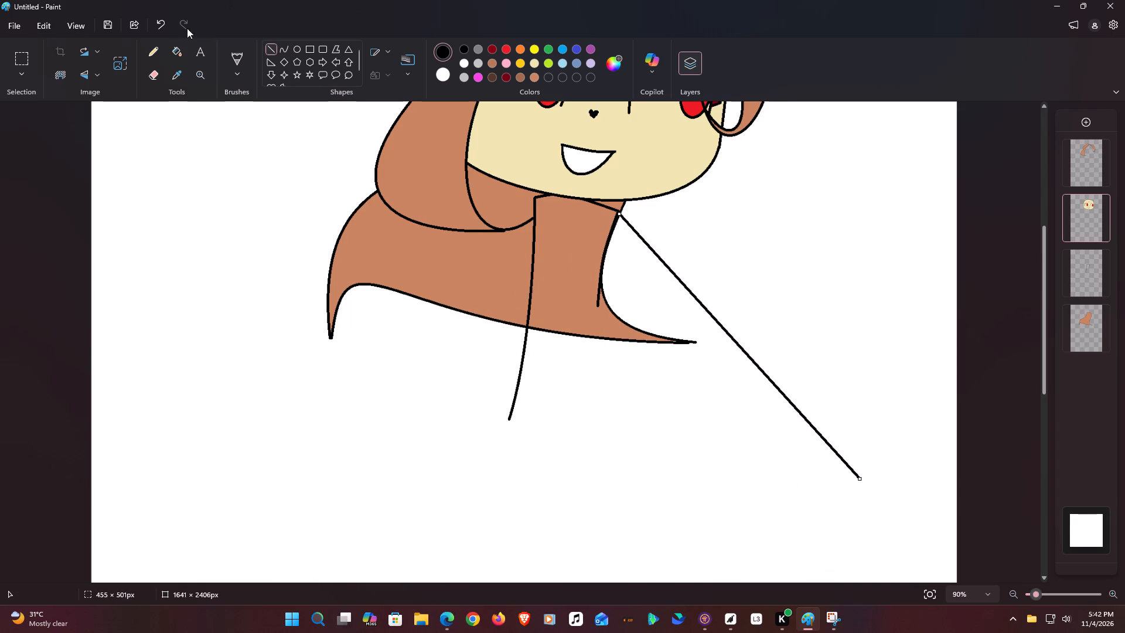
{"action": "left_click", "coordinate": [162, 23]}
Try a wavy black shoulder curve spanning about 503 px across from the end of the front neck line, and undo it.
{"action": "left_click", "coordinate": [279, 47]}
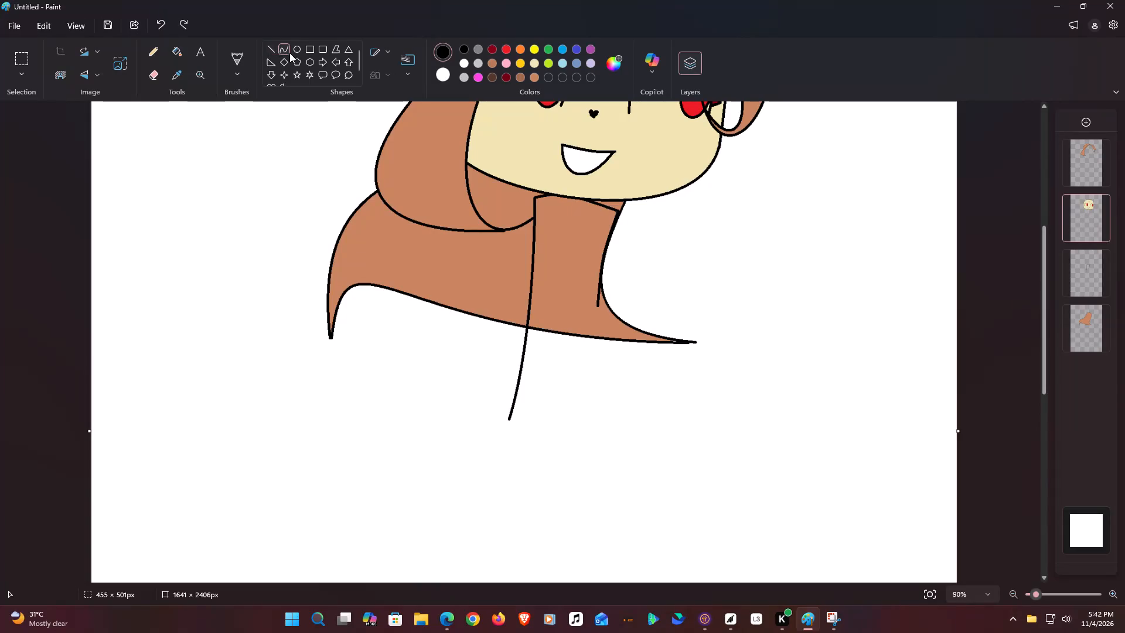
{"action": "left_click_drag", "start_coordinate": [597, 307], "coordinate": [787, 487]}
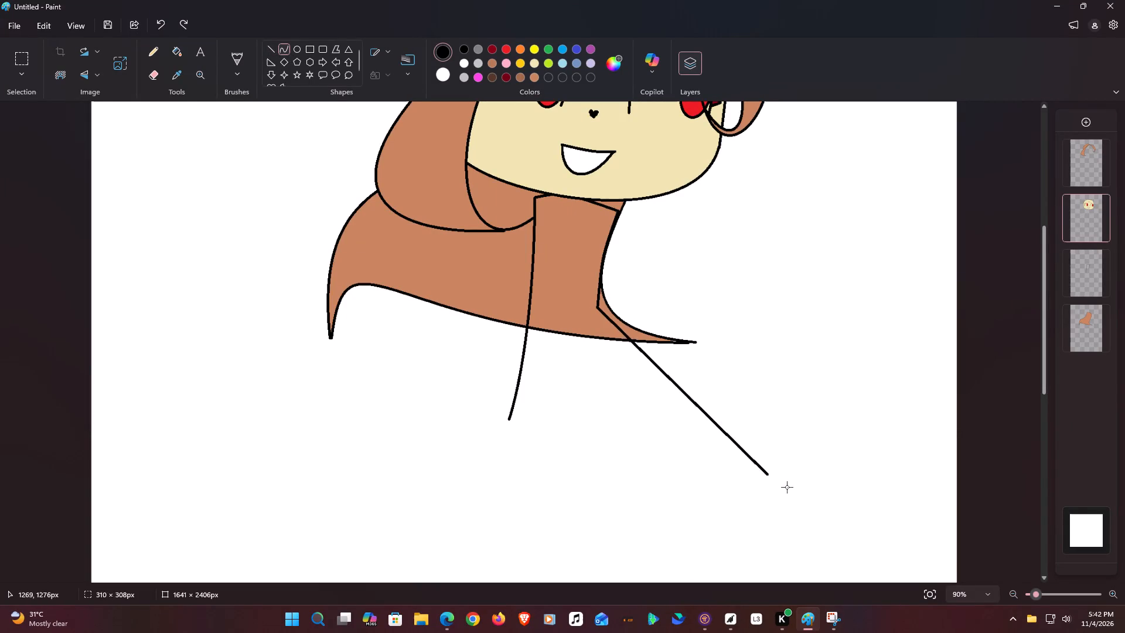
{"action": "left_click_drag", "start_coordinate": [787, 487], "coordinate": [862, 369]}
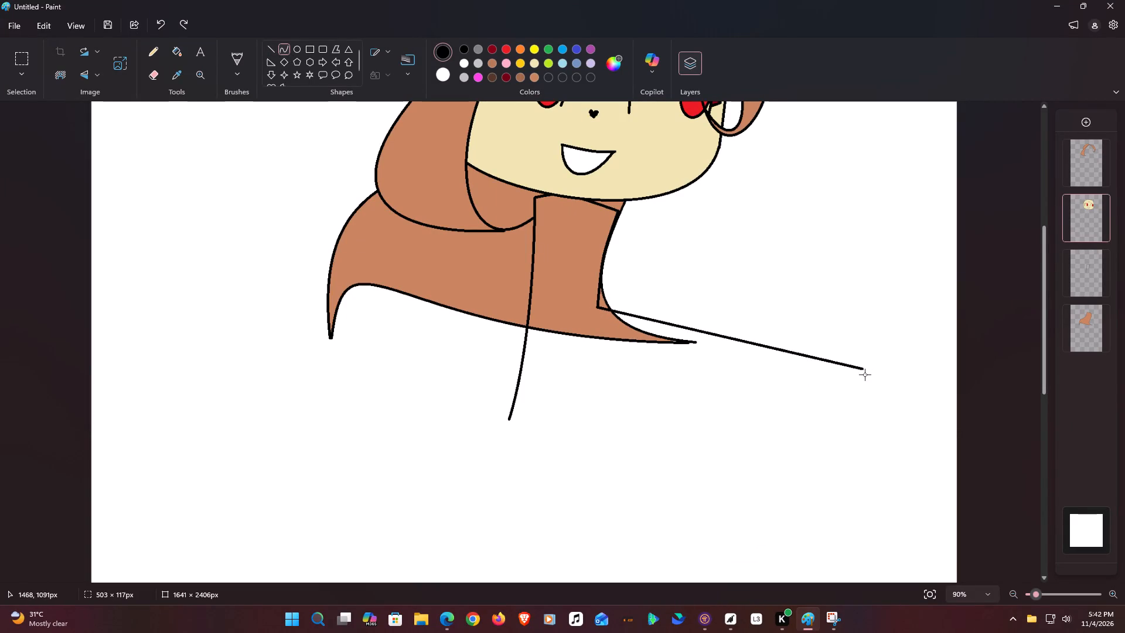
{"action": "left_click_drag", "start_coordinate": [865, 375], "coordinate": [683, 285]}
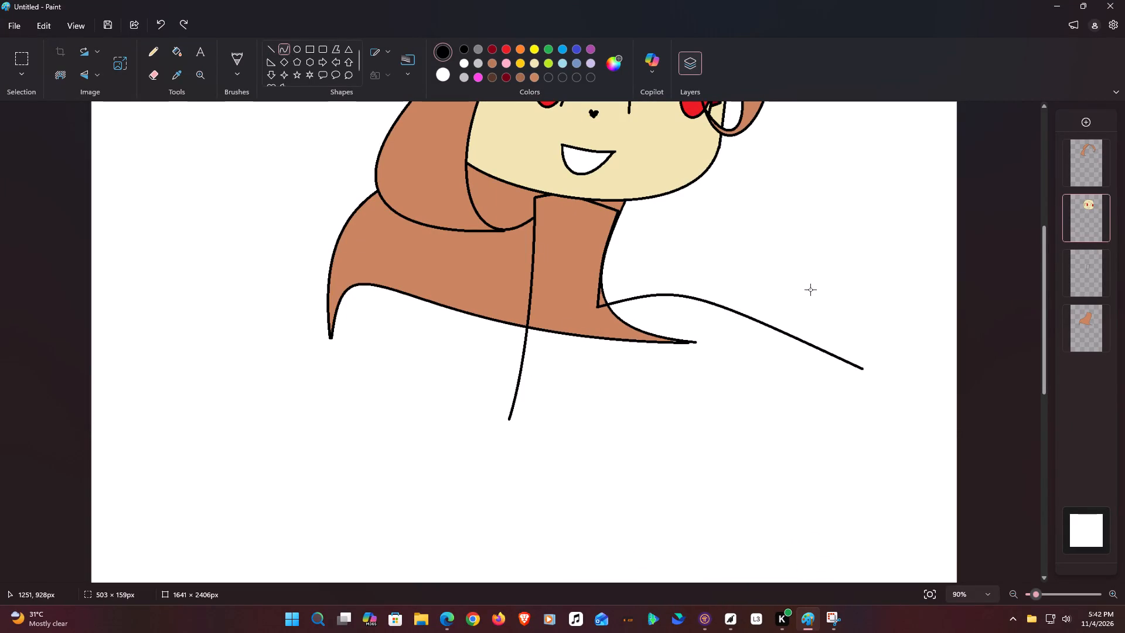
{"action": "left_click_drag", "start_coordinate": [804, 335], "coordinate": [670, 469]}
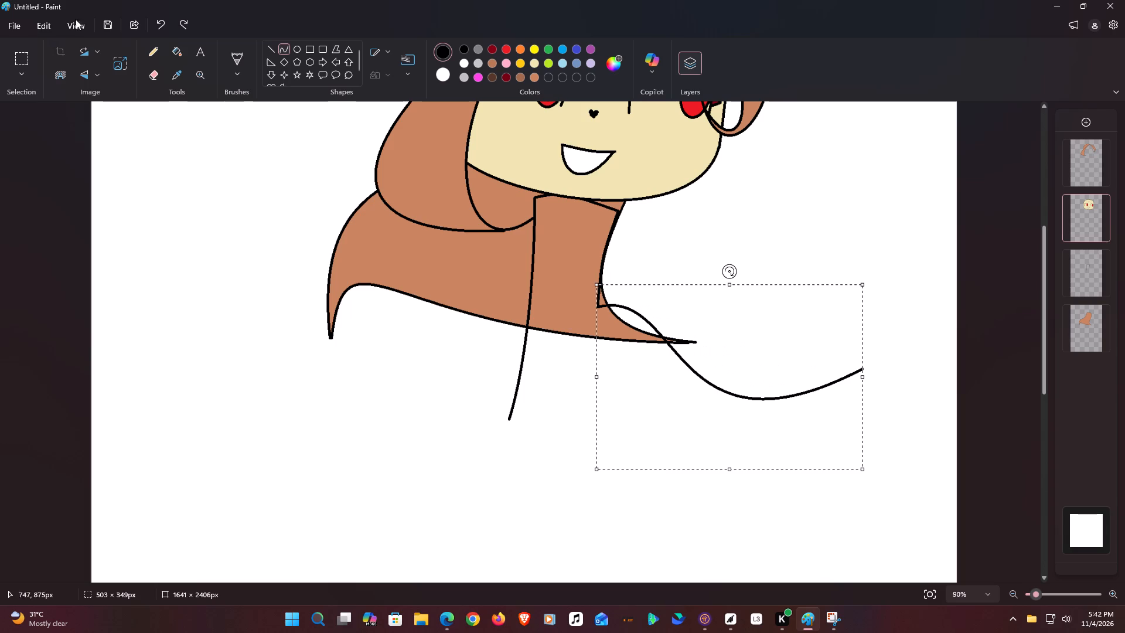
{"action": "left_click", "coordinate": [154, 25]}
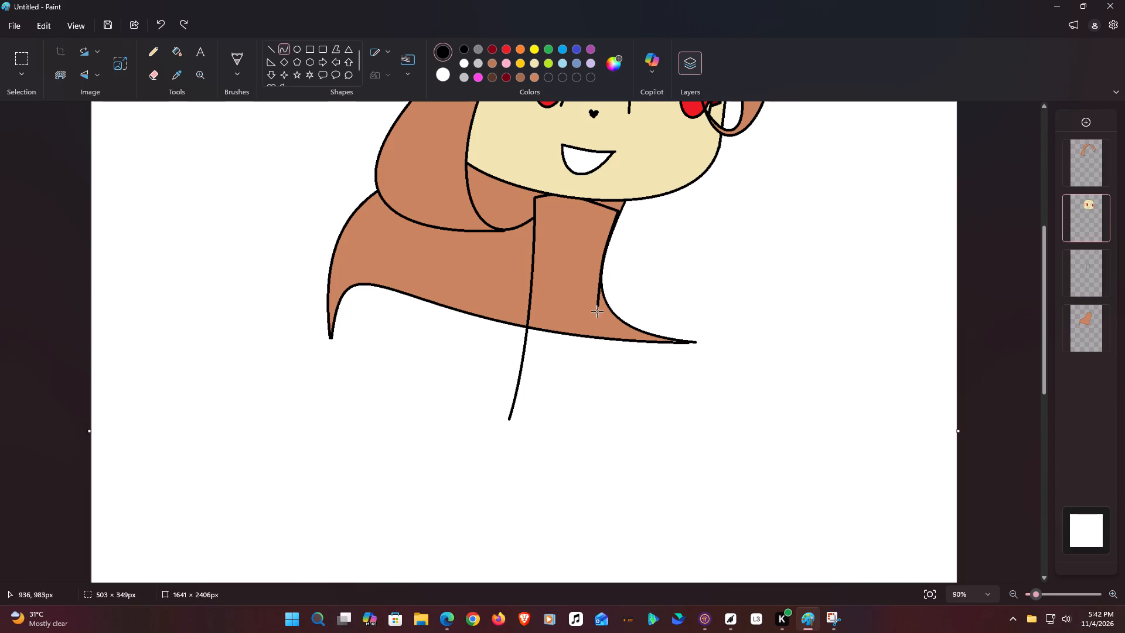
Draw a gently bent black curve about 158 px wide and 228 px tall, sloping down from the end of the front neck line.
{"action": "left_click_drag", "start_coordinate": [599, 305], "coordinate": [683, 426]}
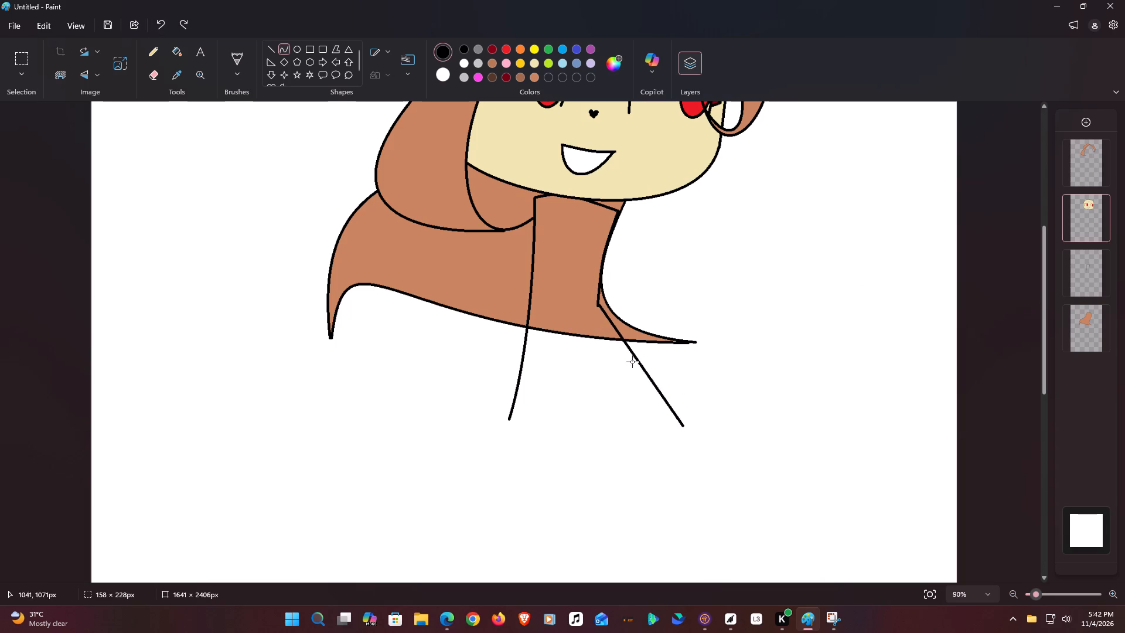
{"action": "left_click_drag", "start_coordinate": [632, 364], "coordinate": [682, 350]}
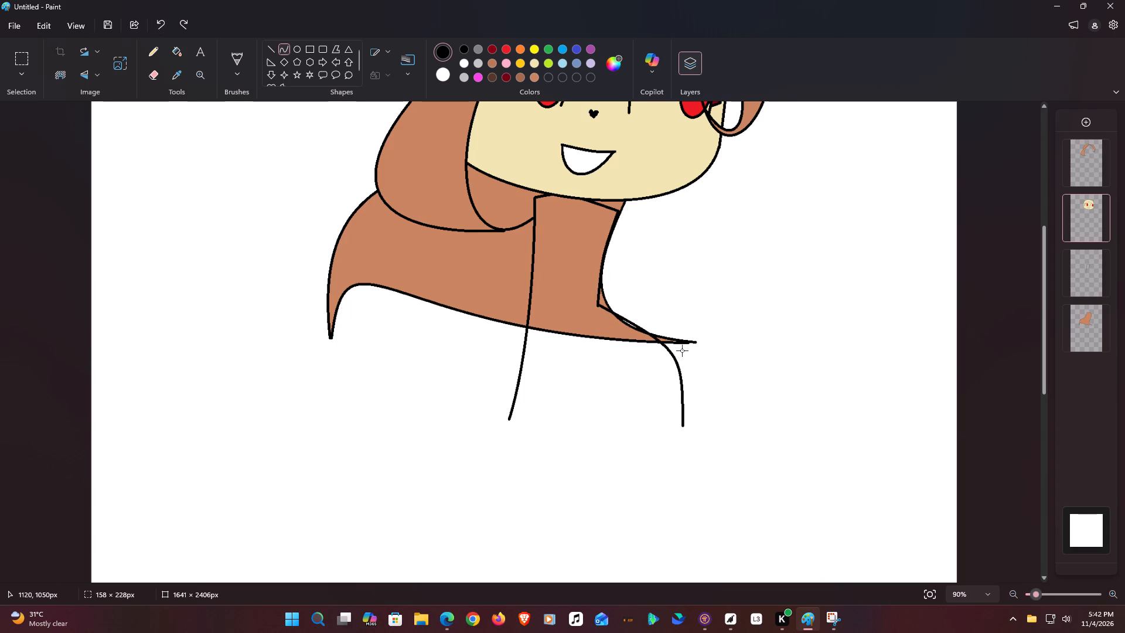
{"action": "left_click_drag", "start_coordinate": [682, 350], "coordinate": [631, 383]}
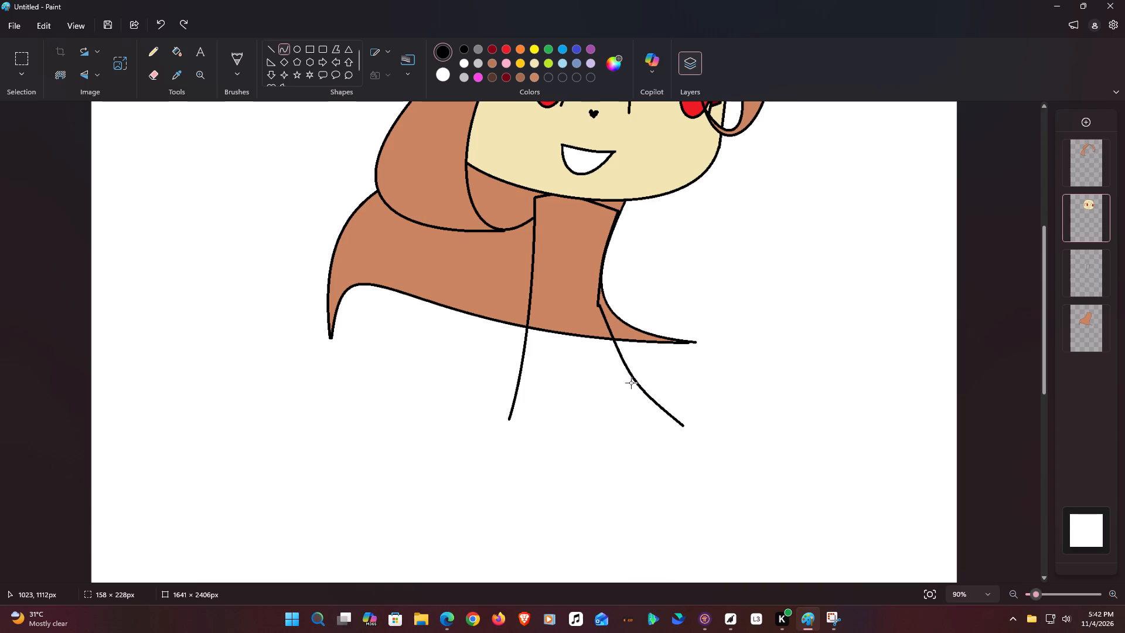
{"action": "left_click_drag", "start_coordinate": [631, 383], "coordinate": [634, 375]}
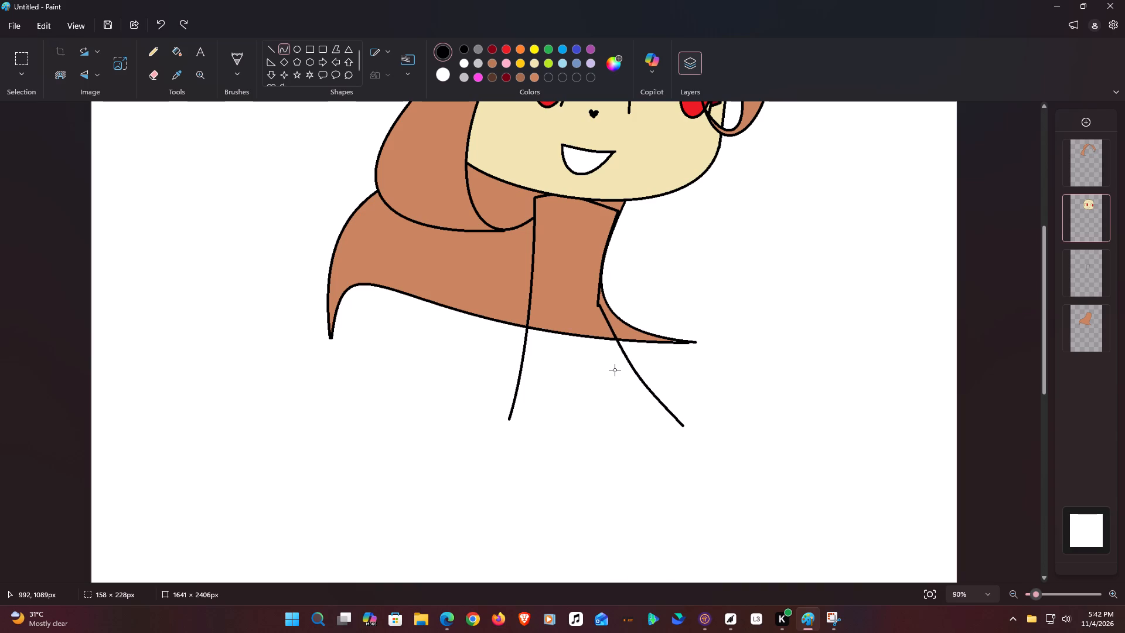
{"action": "left_click_drag", "start_coordinate": [509, 418], "coordinate": [656, 410]}
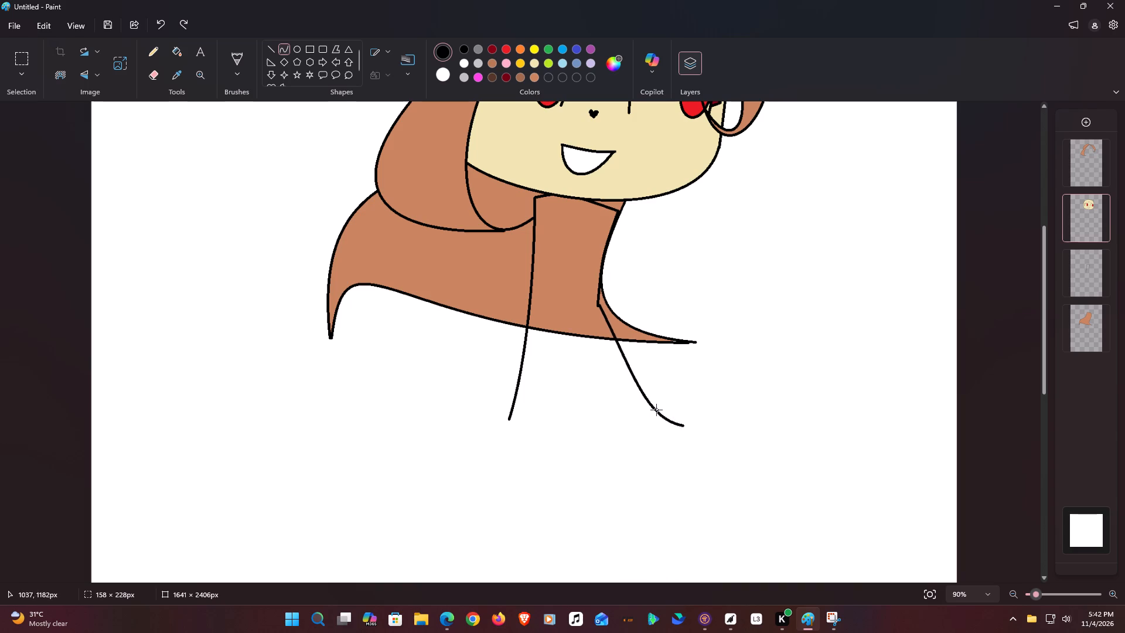
{"action": "left_click_drag", "start_coordinate": [656, 410], "coordinate": [659, 400]}
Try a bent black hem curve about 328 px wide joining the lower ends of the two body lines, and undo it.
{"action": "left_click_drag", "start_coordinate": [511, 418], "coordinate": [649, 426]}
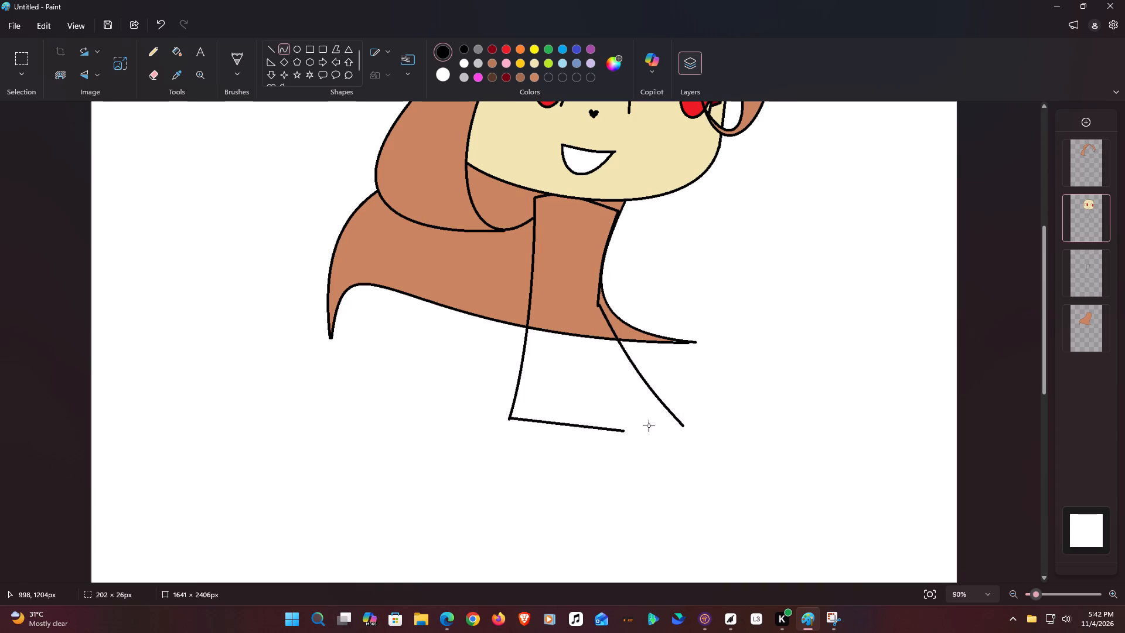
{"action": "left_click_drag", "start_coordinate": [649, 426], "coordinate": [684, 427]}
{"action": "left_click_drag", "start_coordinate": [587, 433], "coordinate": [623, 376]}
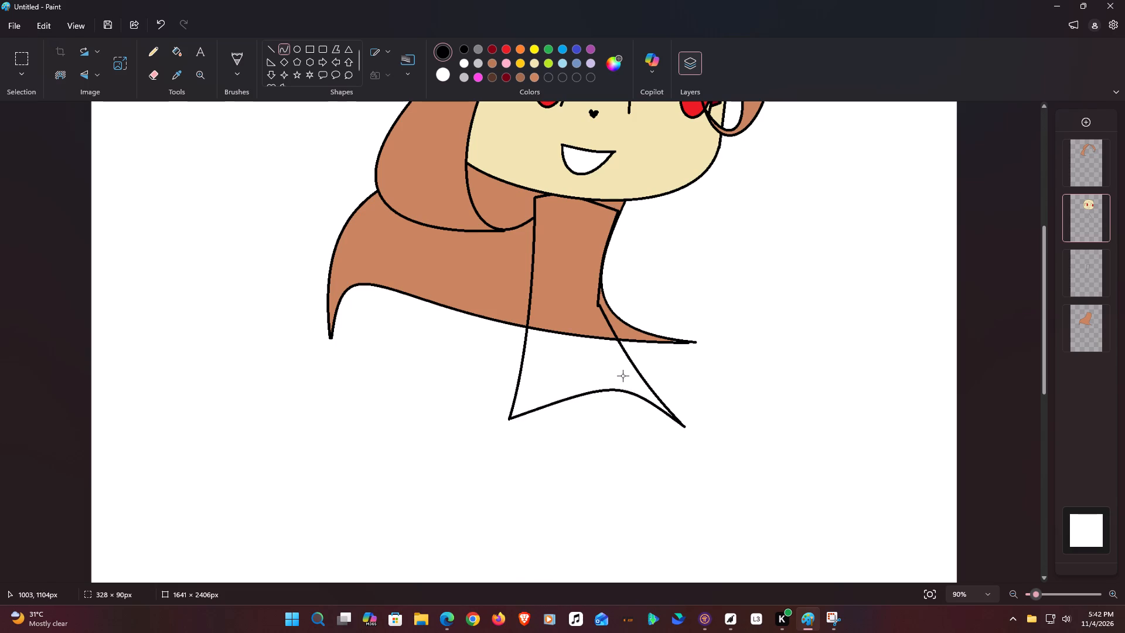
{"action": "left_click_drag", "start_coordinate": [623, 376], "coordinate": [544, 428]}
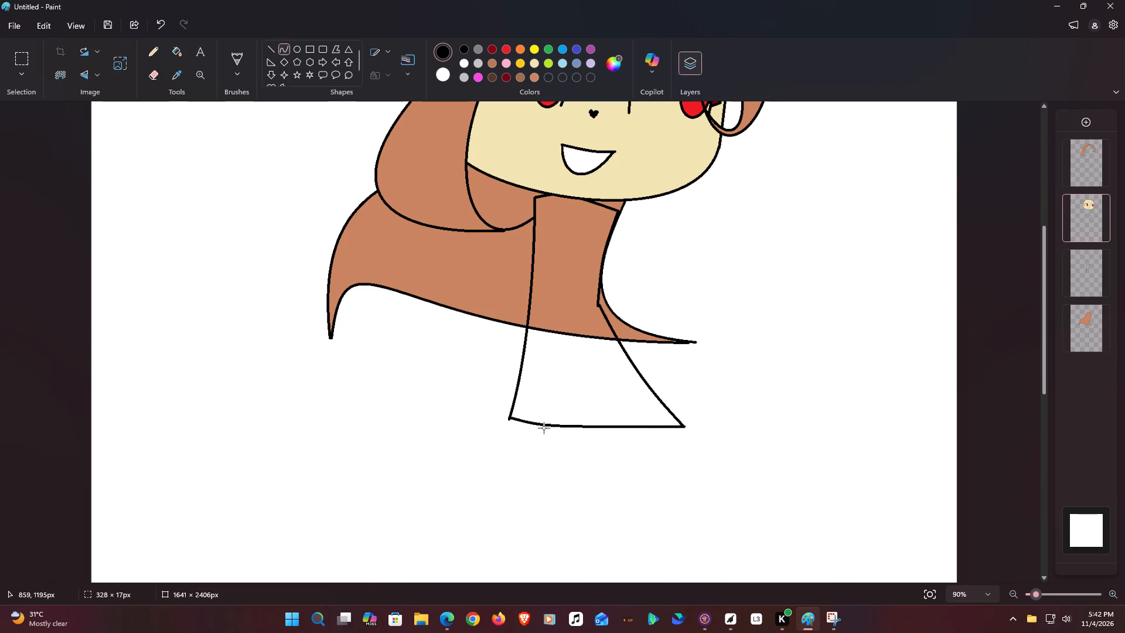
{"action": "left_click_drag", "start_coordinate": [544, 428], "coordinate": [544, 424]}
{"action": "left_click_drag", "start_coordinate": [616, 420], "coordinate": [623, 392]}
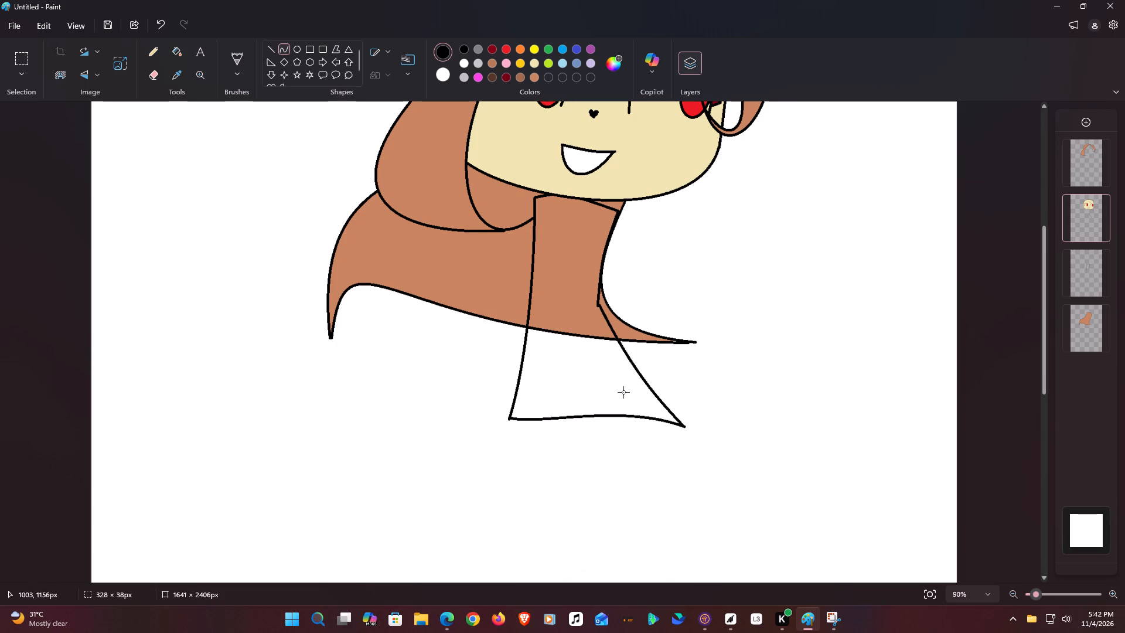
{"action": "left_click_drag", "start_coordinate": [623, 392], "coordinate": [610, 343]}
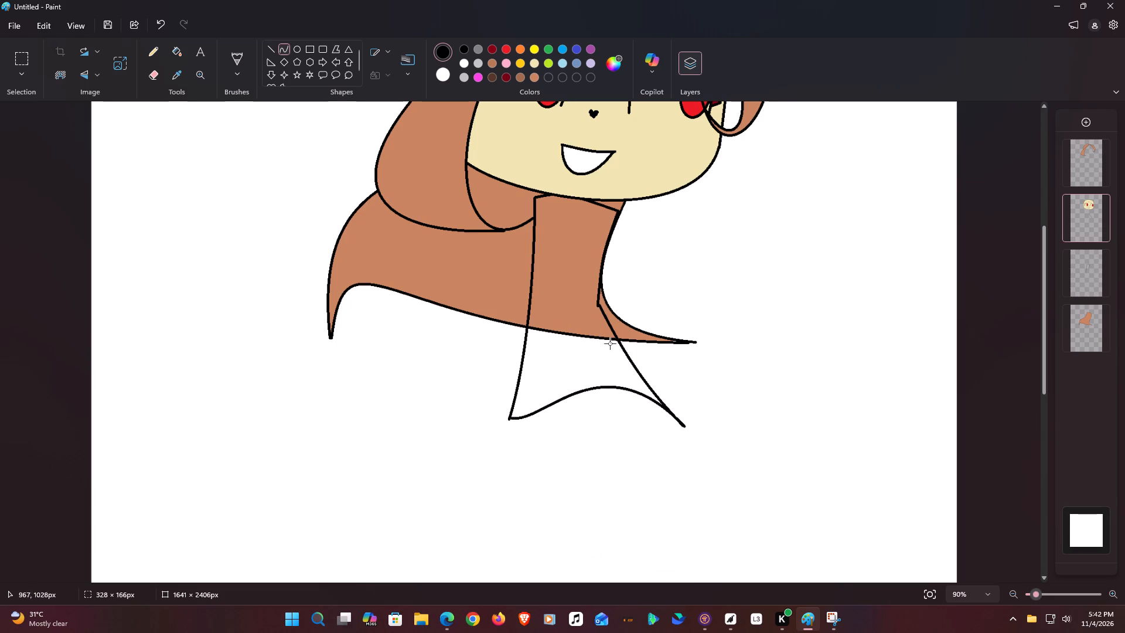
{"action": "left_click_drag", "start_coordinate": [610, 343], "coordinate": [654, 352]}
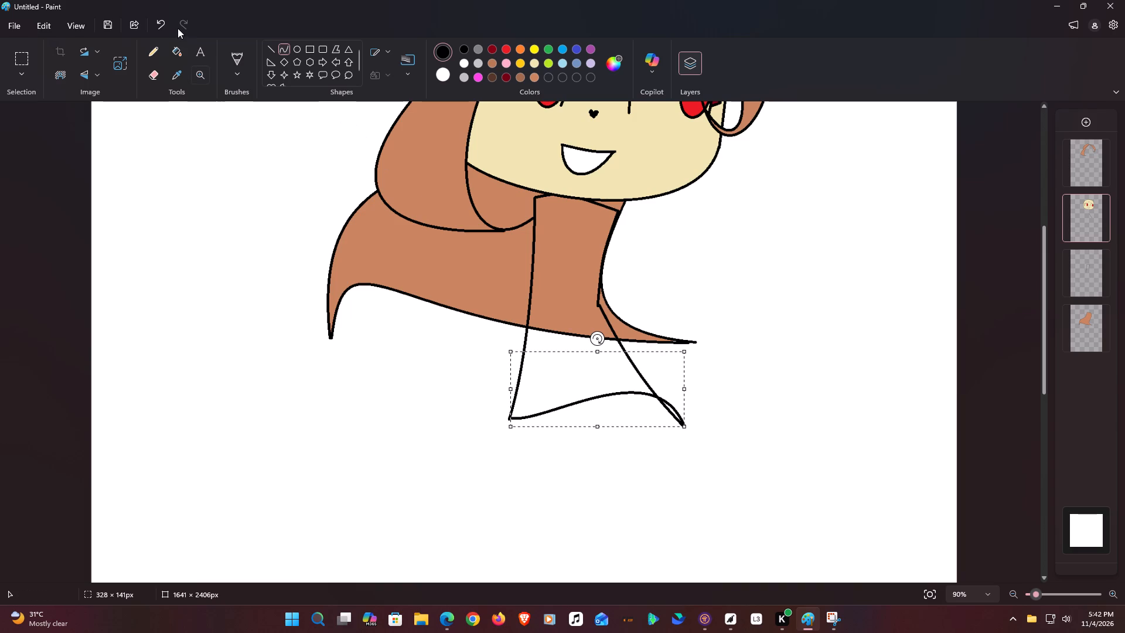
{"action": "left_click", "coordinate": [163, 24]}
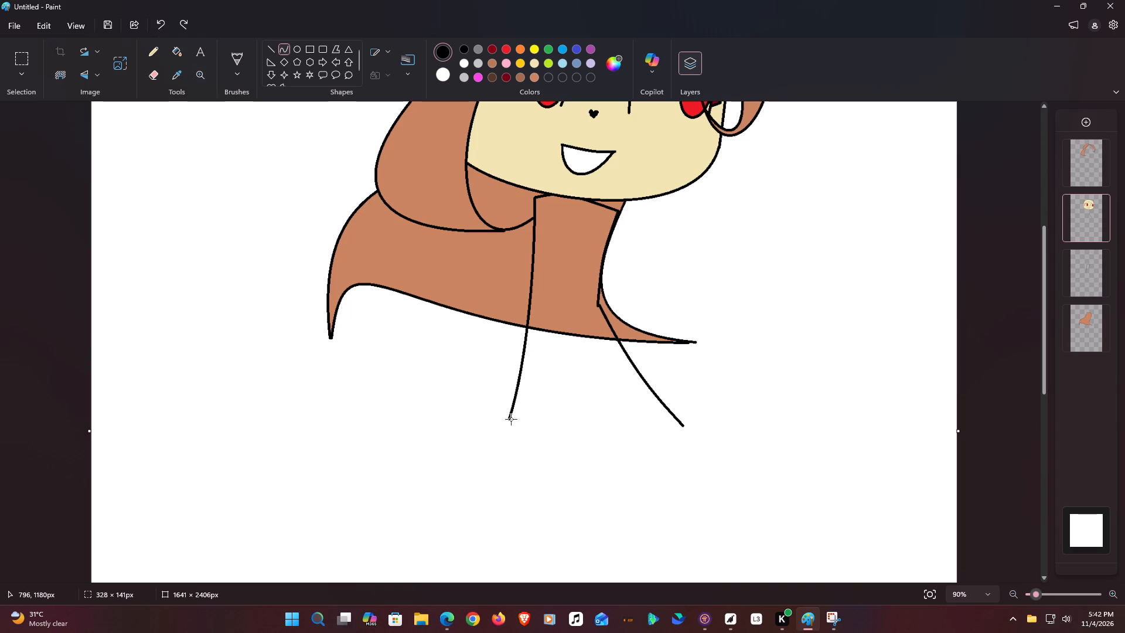
Draw a wavy black hem curve about 327 px wide joining the lower ends of the two body lines.
{"action": "left_click_drag", "start_coordinate": [509, 419], "coordinate": [684, 430]}
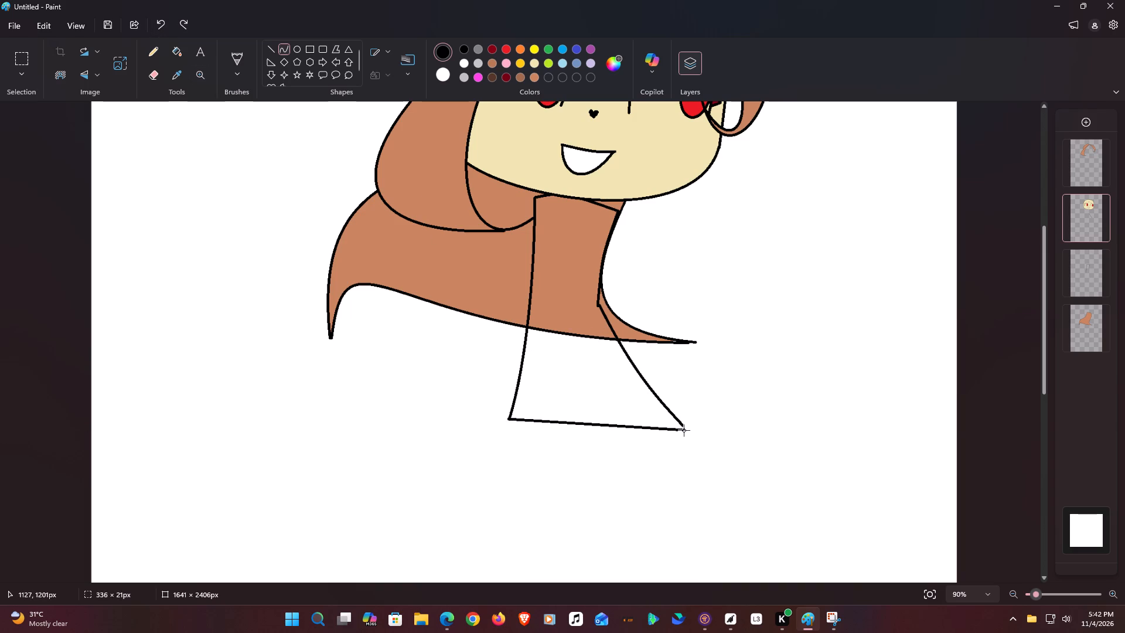
{"action": "left_click_drag", "start_coordinate": [684, 430], "coordinate": [681, 428]}
{"action": "left_click_drag", "start_coordinate": [548, 433], "coordinate": [608, 365]}
{"action": "left_click_drag", "start_coordinate": [642, 409], "coordinate": [595, 450]}
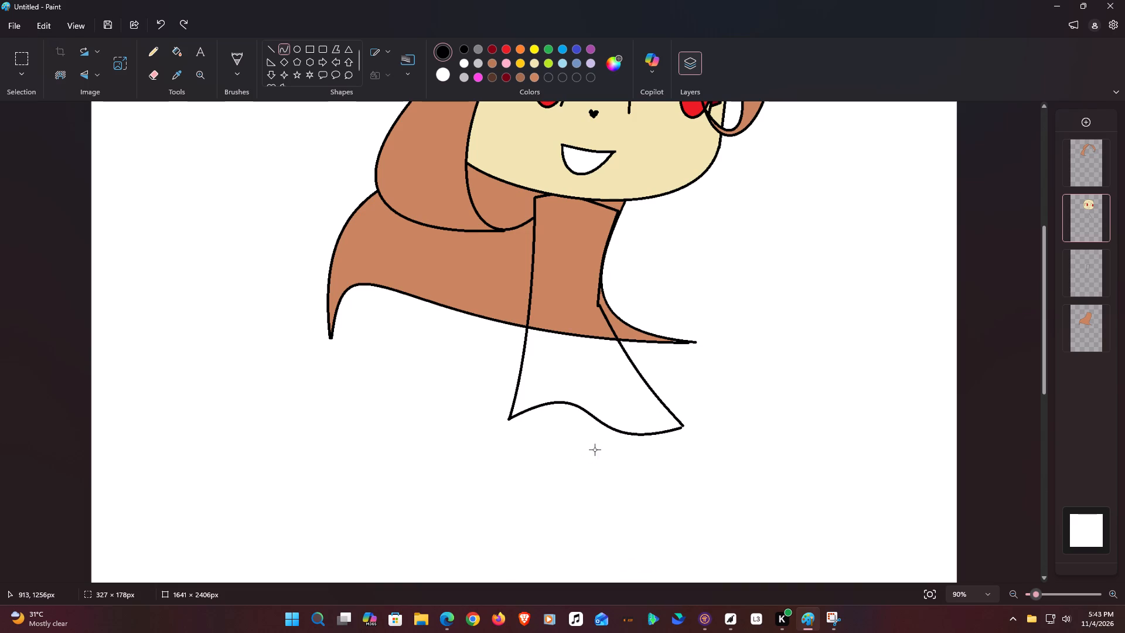
{"action": "left_click_drag", "start_coordinate": [595, 450], "coordinate": [620, 440]}
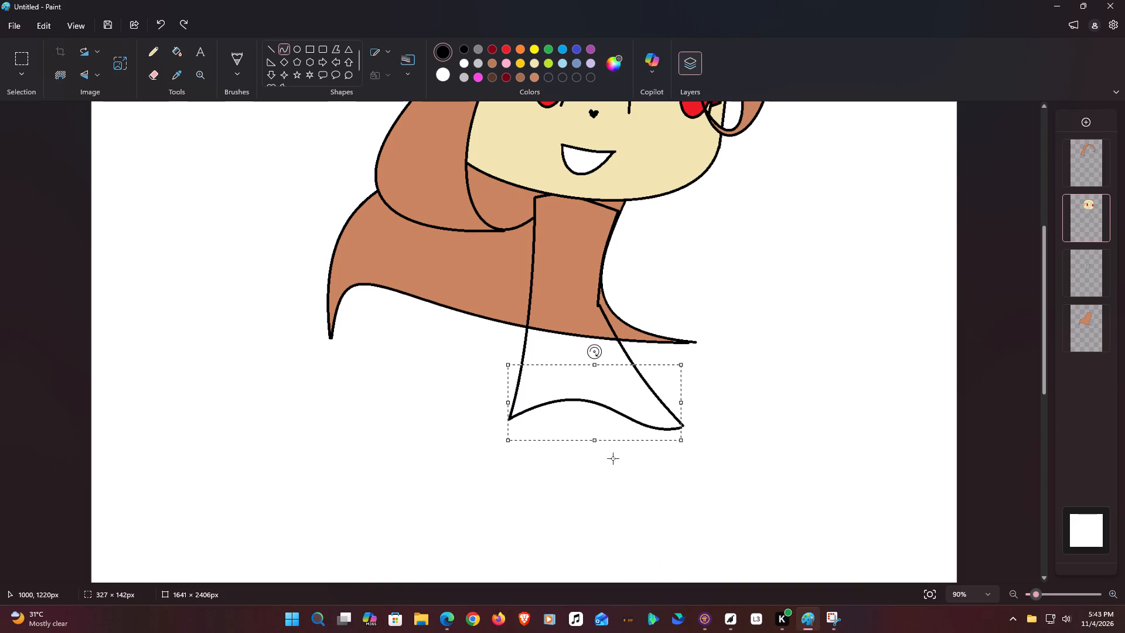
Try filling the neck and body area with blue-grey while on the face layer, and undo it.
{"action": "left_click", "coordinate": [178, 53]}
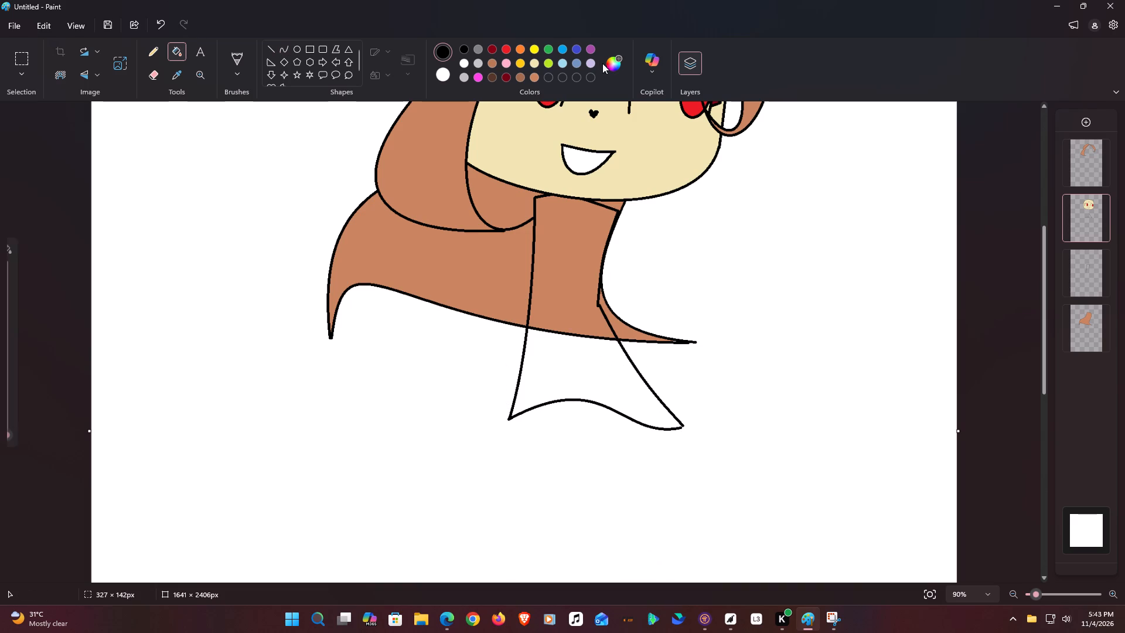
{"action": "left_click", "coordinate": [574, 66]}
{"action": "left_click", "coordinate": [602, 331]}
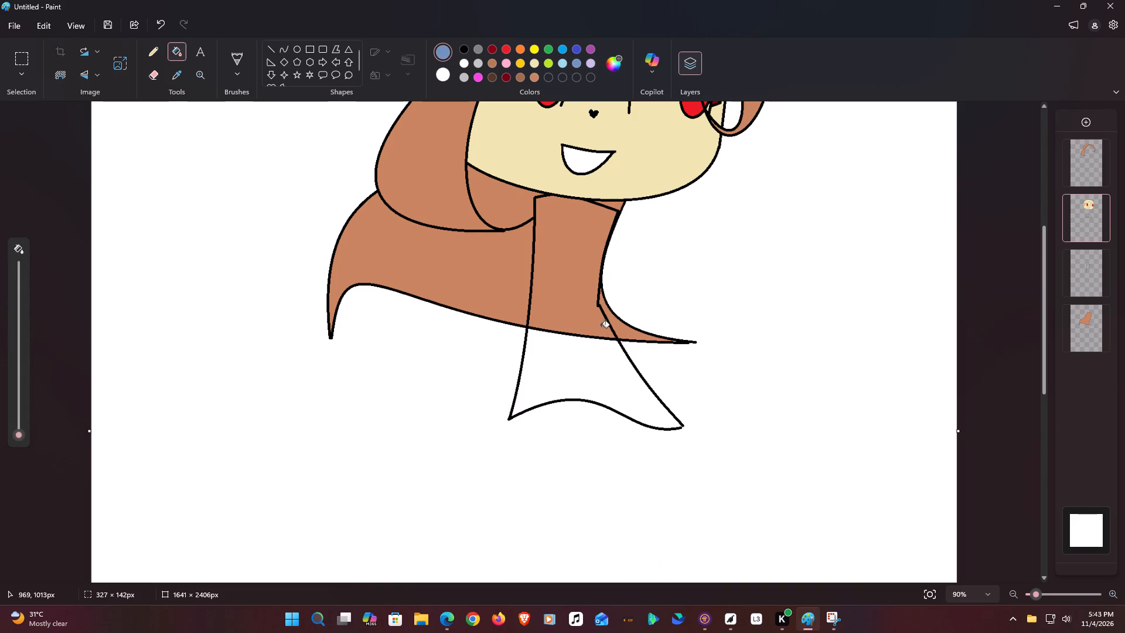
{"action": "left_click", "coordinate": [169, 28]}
Copy the front body line and hem from the face layer with a 683 × 694 px selection, and move the originals off the canvas.
{"action": "left_click", "coordinate": [24, 54]}
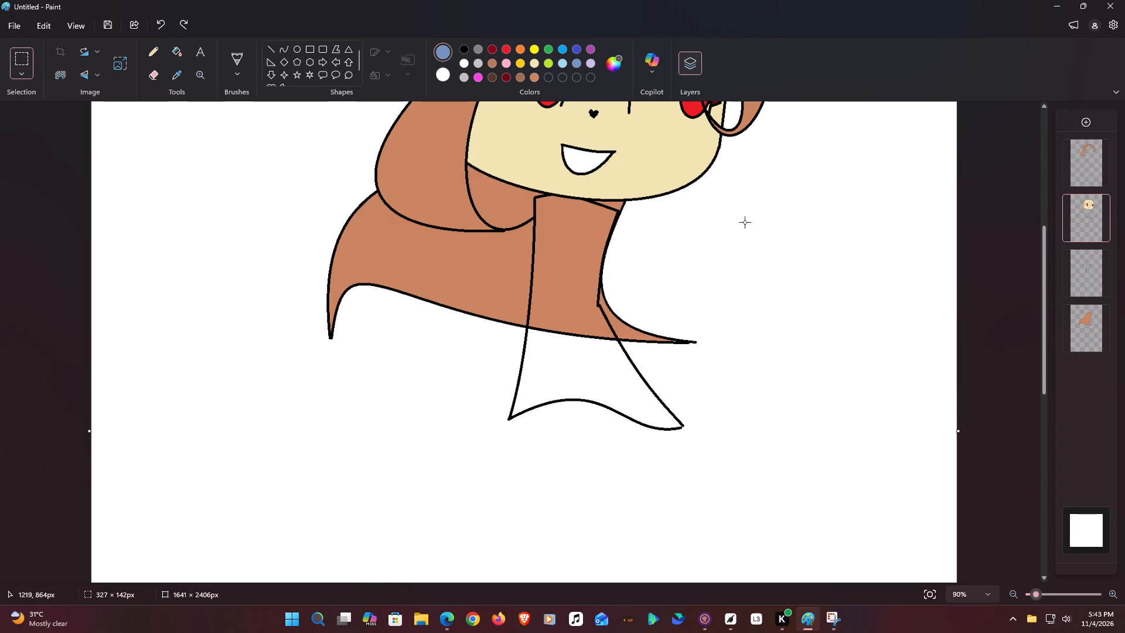
{"action": "left_click_drag", "start_coordinate": [745, 221], "coordinate": [384, 587]}
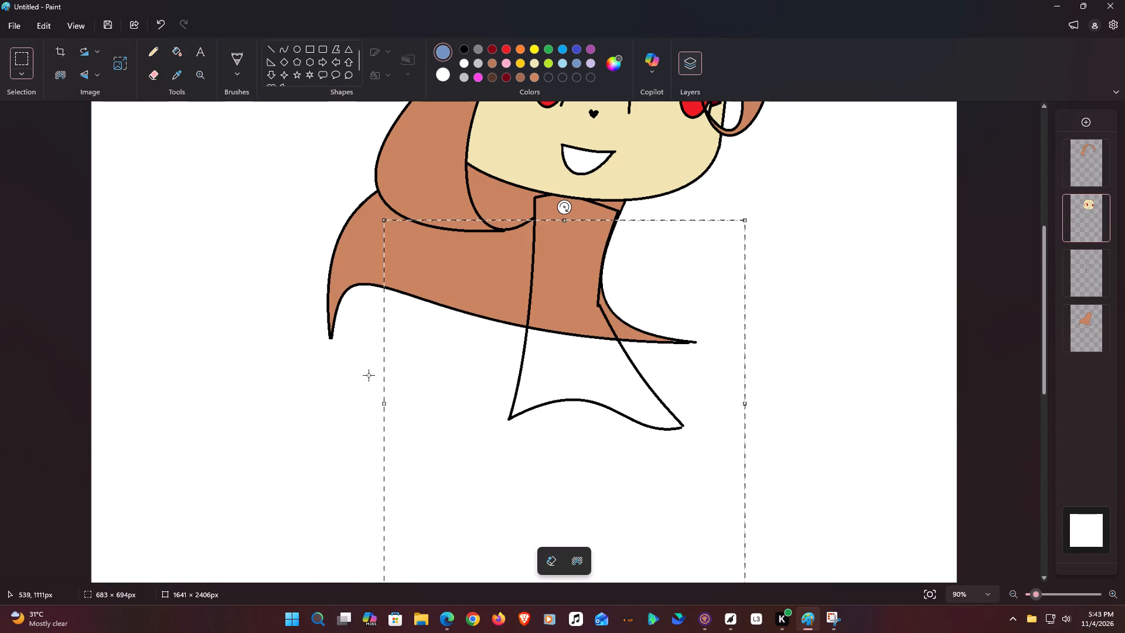
{"action": "left_click", "coordinate": [36, 25]}
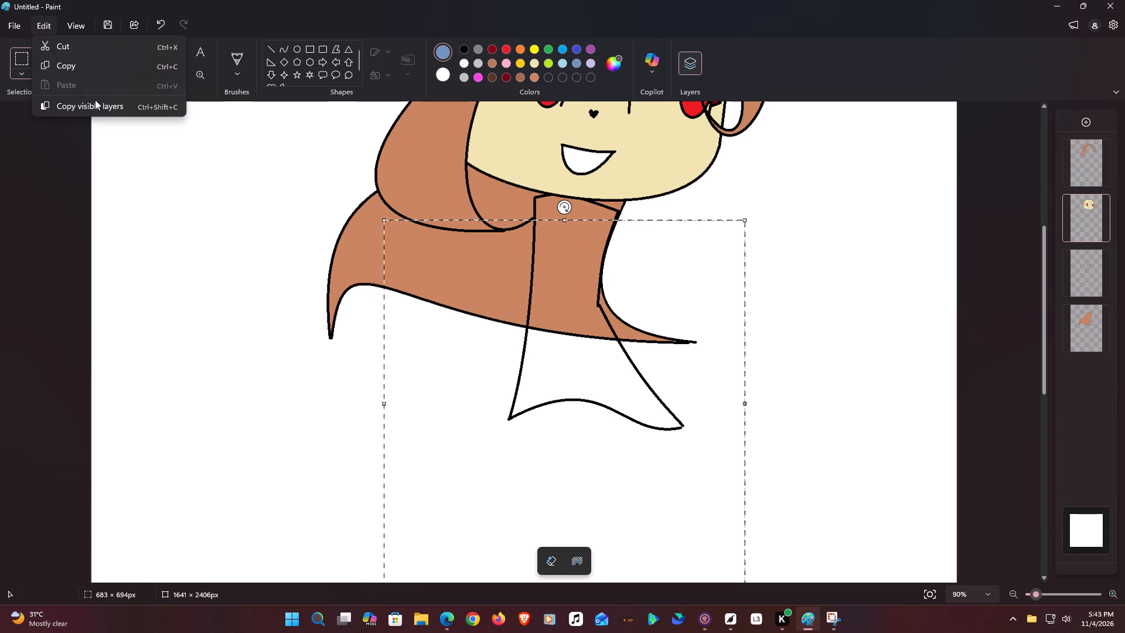
{"action": "left_click", "coordinate": [74, 65]}
{"action": "left_click_drag", "start_coordinate": [597, 315], "coordinate": [0, 406]}
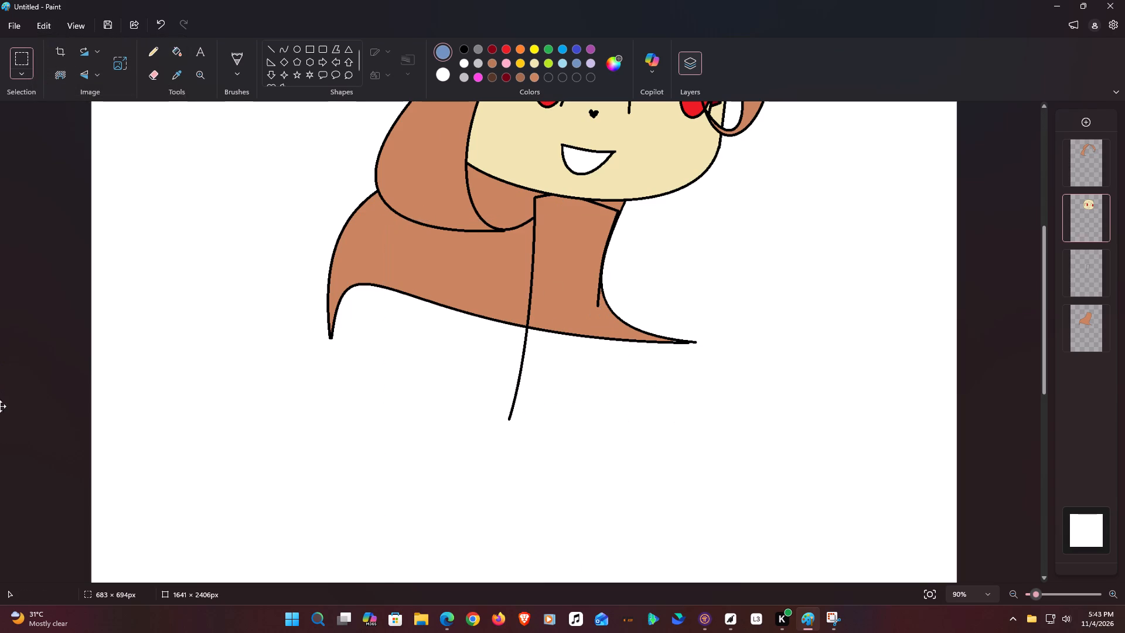
{"action": "left_click_drag", "start_coordinate": [0, 406], "coordinate": [0, 451]}
{"action": "left_click", "coordinate": [73, 254]}
Paste the copied body lines onto the neck layer and align them with the ends of the two neck lines.
{"action": "left_click", "coordinate": [1093, 264]}
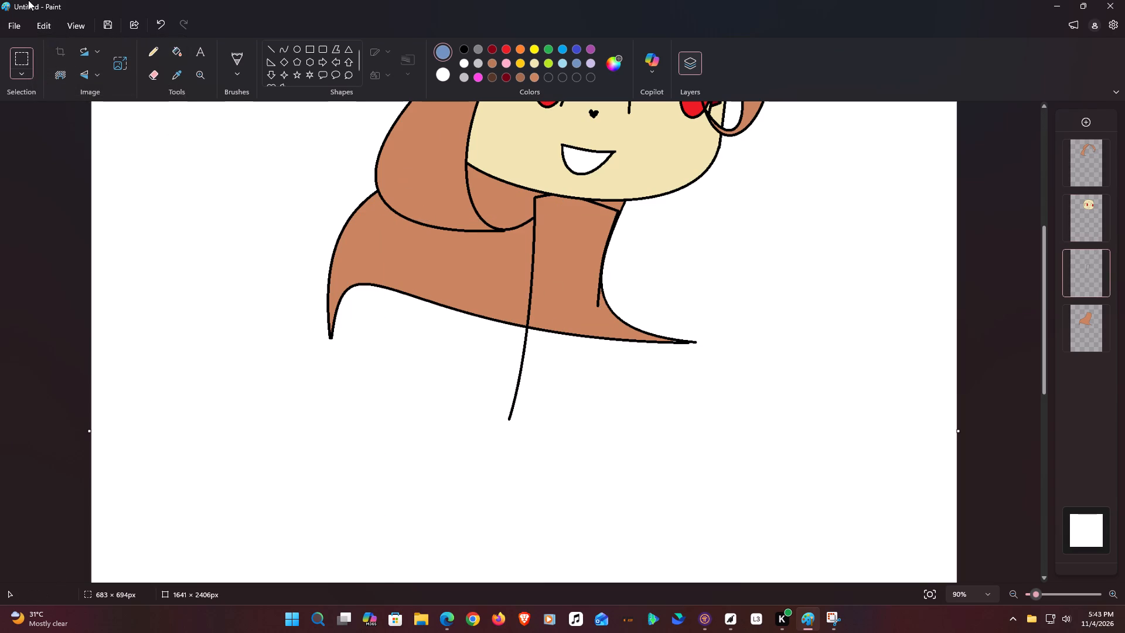
{"action": "left_click", "coordinate": [40, 26]}
{"action": "left_click", "coordinate": [49, 88]}
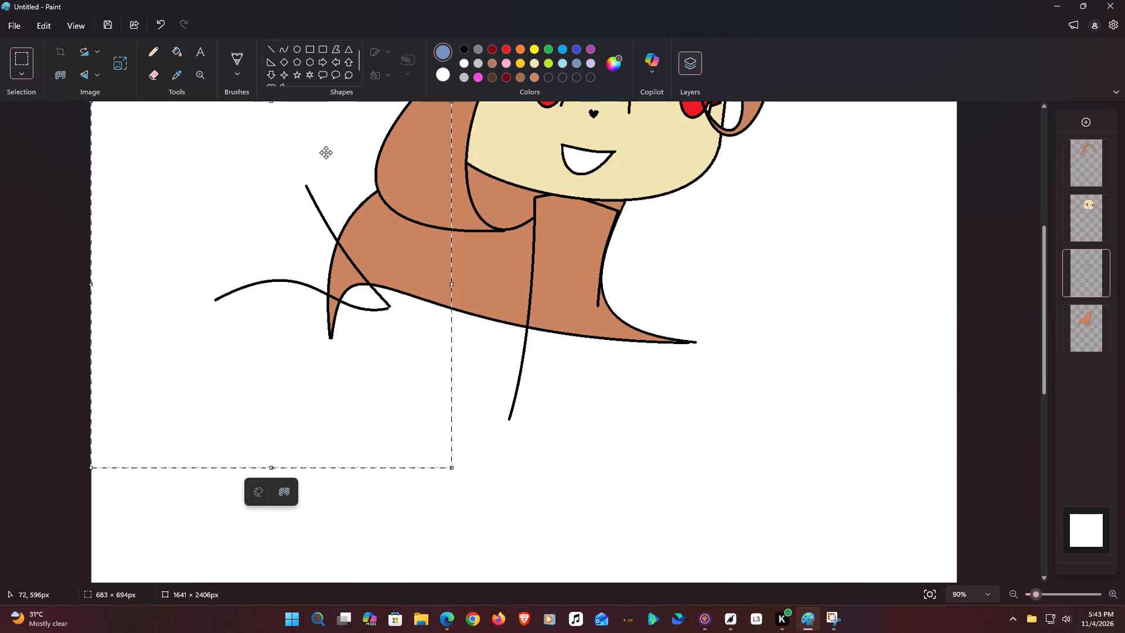
{"action": "left_click_drag", "start_coordinate": [311, 295], "coordinate": [597, 420]}
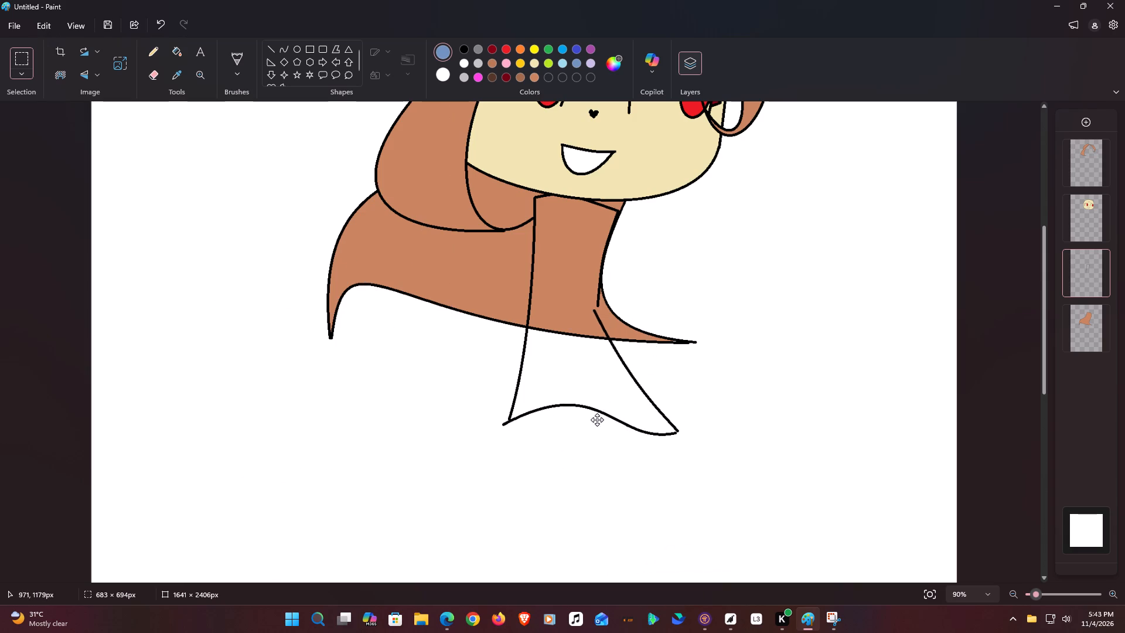
{"action": "left_click_drag", "start_coordinate": [597, 420], "coordinate": [604, 413]}
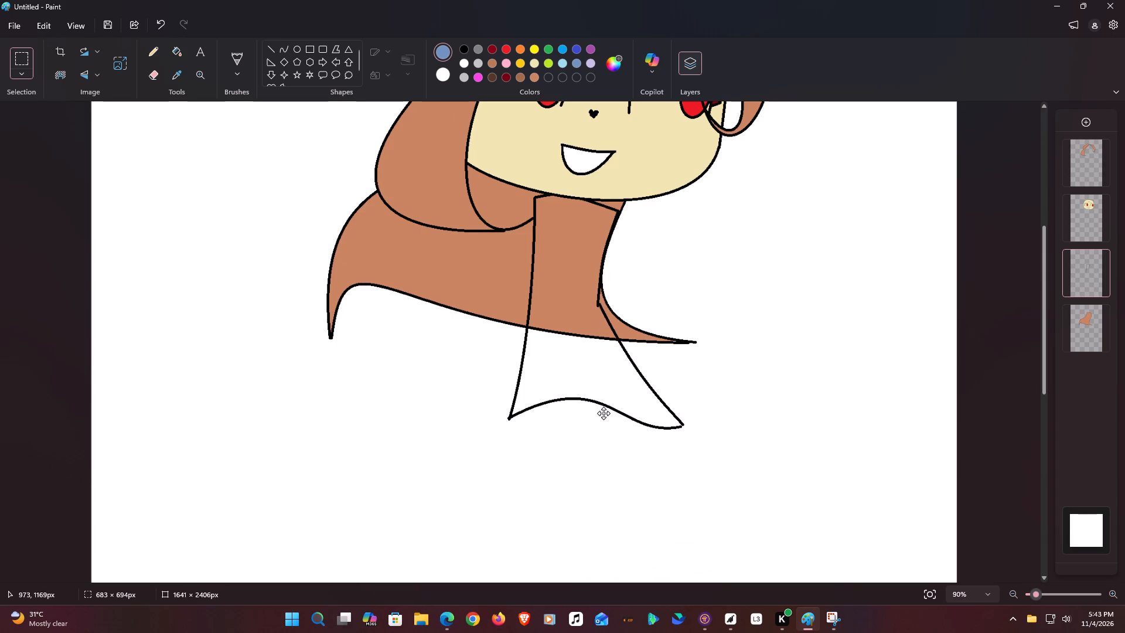
{"action": "left_click_drag", "start_coordinate": [604, 413], "coordinate": [602, 414]}
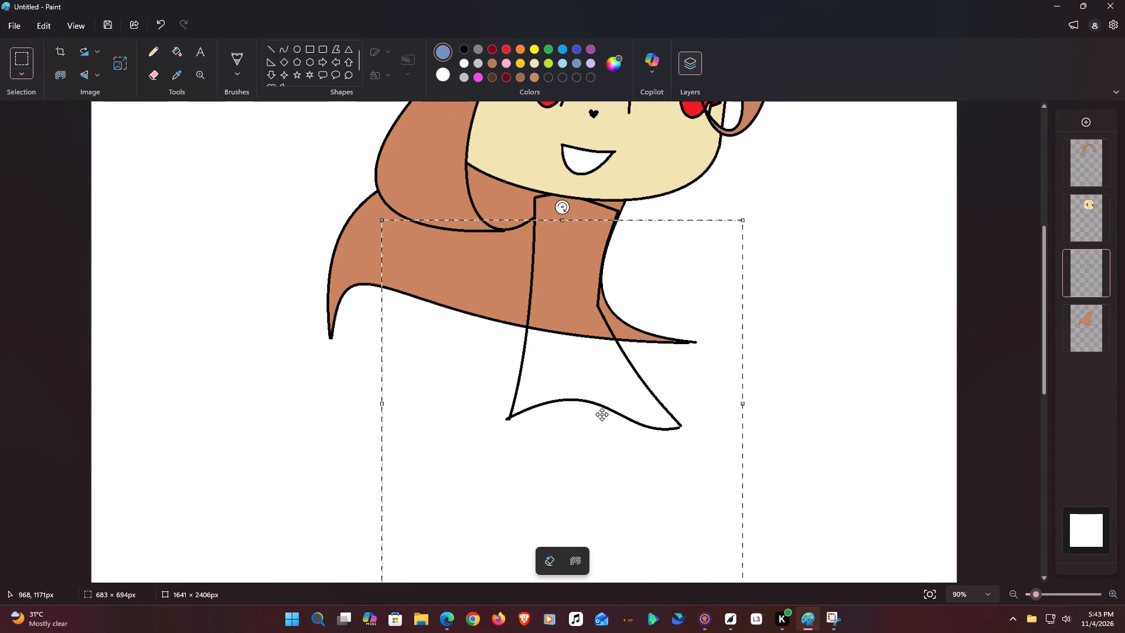
{"action": "left_click", "coordinate": [529, 340]}
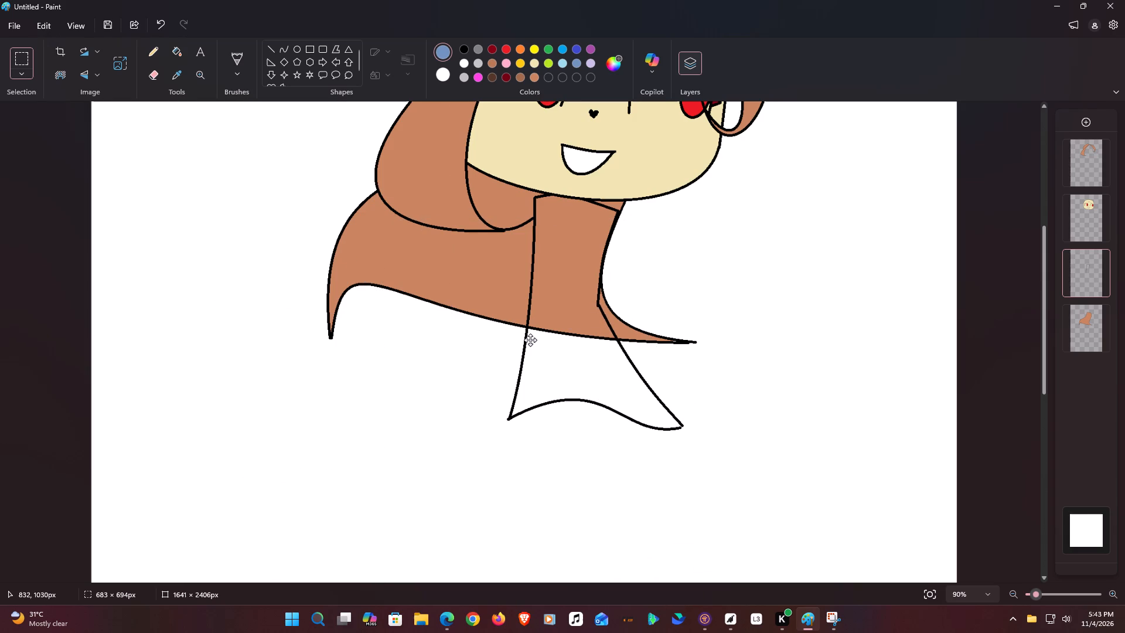
Fill the closed neck and body shape on the neck layer with blue-grey.
{"action": "left_click", "coordinate": [177, 52]}
{"action": "left_click", "coordinate": [565, 250]}
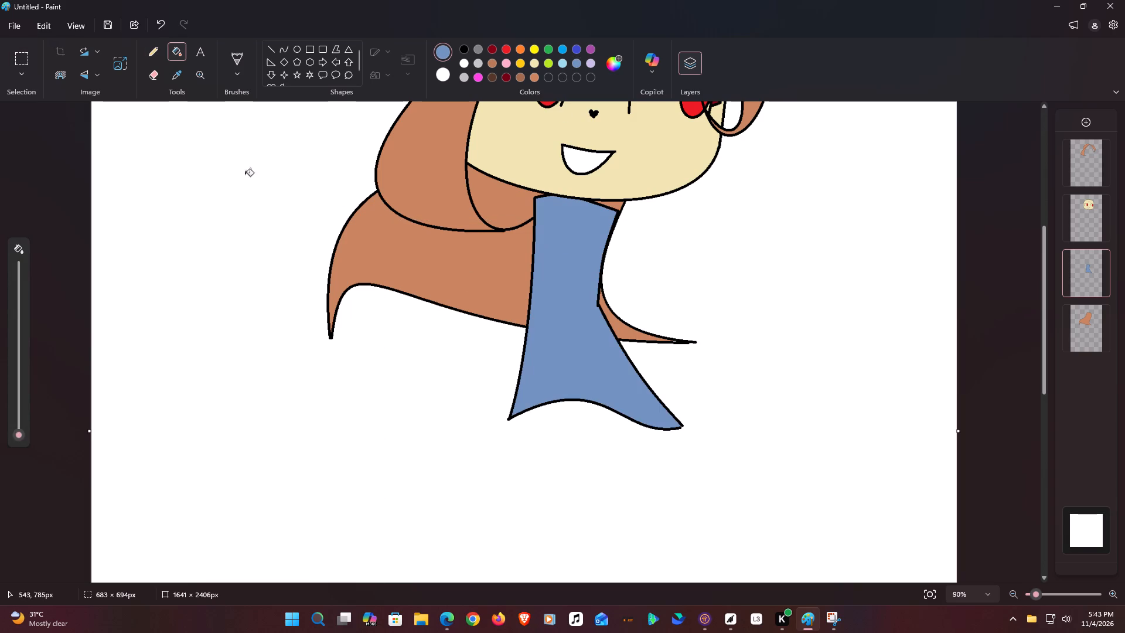
Draw a black S-shaped curve about 97 px wide and 179 px tall inside the front of the blue-grey body.
{"action": "left_click", "coordinate": [285, 50]}
{"action": "left_click", "coordinate": [461, 52]}
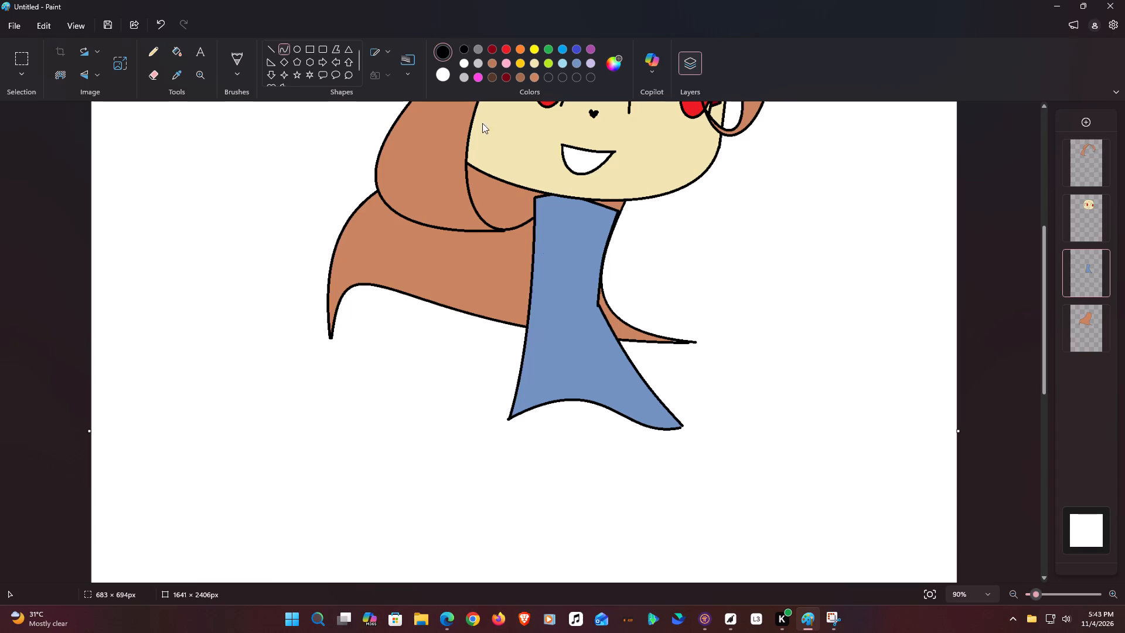
{"action": "left_click_drag", "start_coordinate": [574, 308], "coordinate": [625, 402]}
{"action": "left_click_drag", "start_coordinate": [593, 337], "coordinate": [601, 320]}
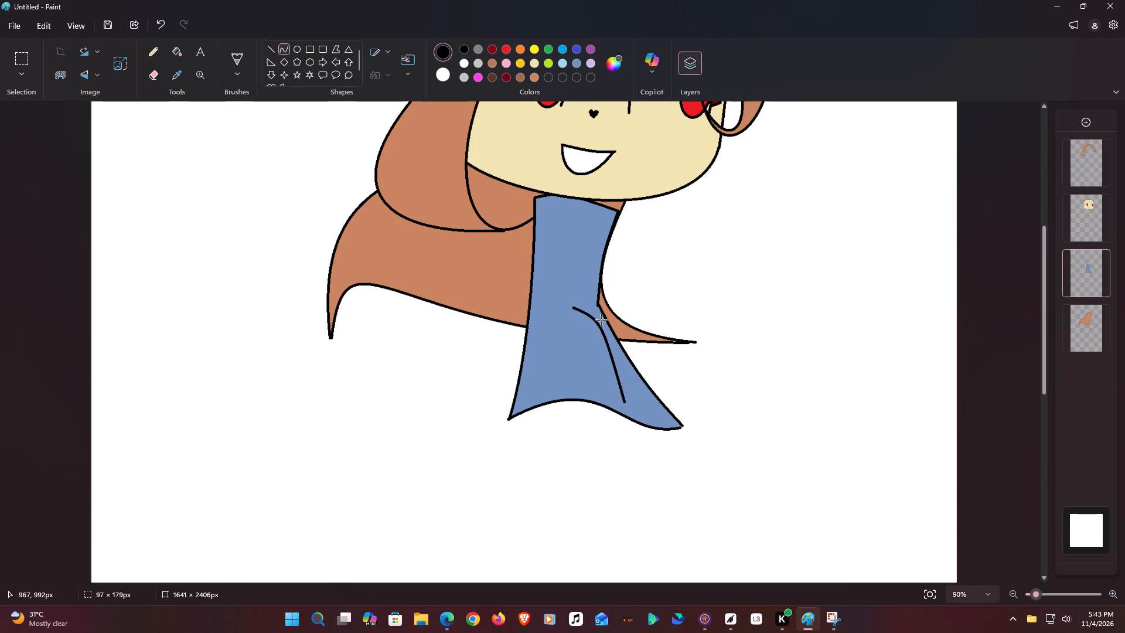
{"action": "left_click_drag", "start_coordinate": [601, 320], "coordinate": [615, 334]}
{"action": "left_click_drag", "start_coordinate": [611, 345], "coordinate": [606, 377]}
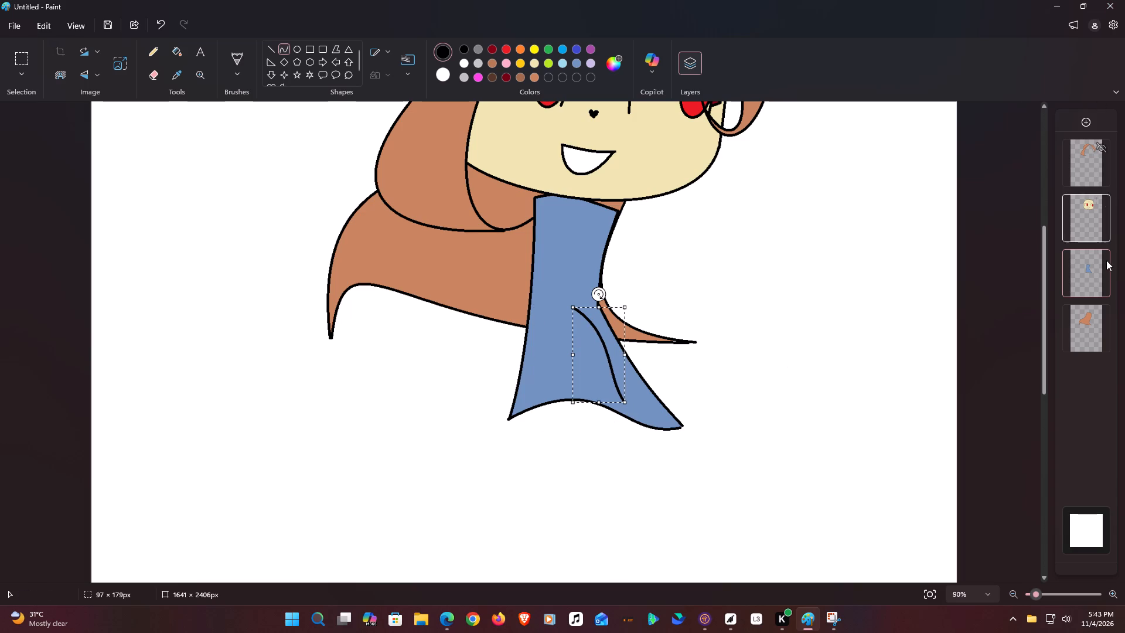
Add three blank layers, placing one directly above the neck layer and two between the neck and back-hair layers.
{"action": "left_click", "coordinate": [1068, 295]}
{"action": "left_click", "coordinate": [1079, 125]}
{"action": "left_click", "coordinate": [1085, 125]}
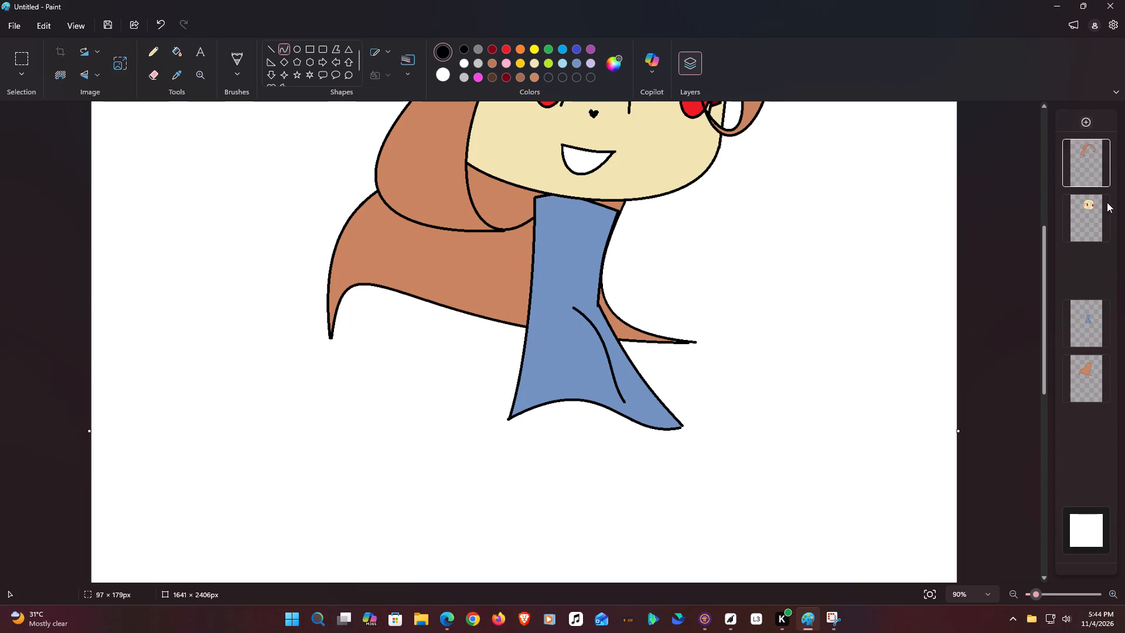
{"action": "left_click", "coordinate": [1083, 121]}
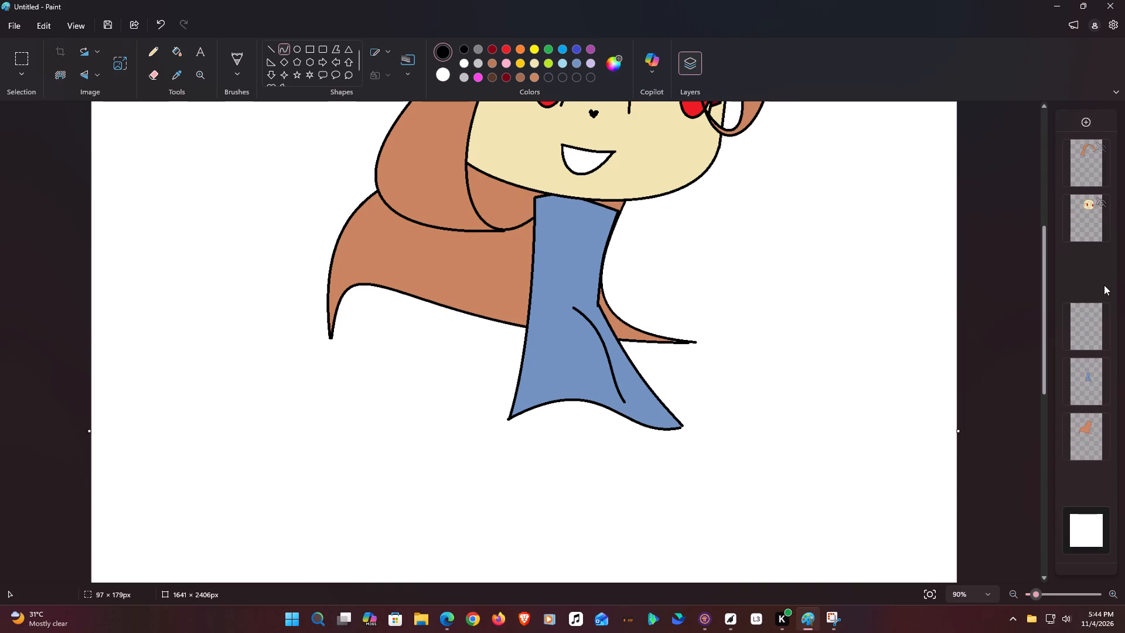
{"action": "left_click_drag", "start_coordinate": [1092, 287], "coordinate": [1087, 428]}
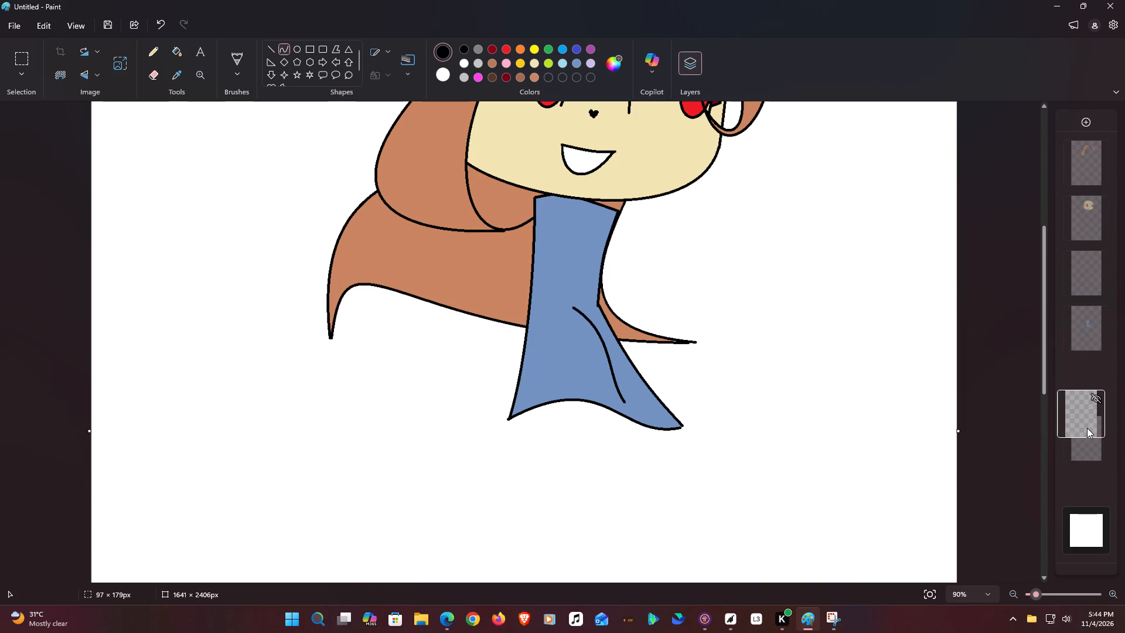
{"action": "left_click_drag", "start_coordinate": [1087, 428], "coordinate": [1089, 419]}
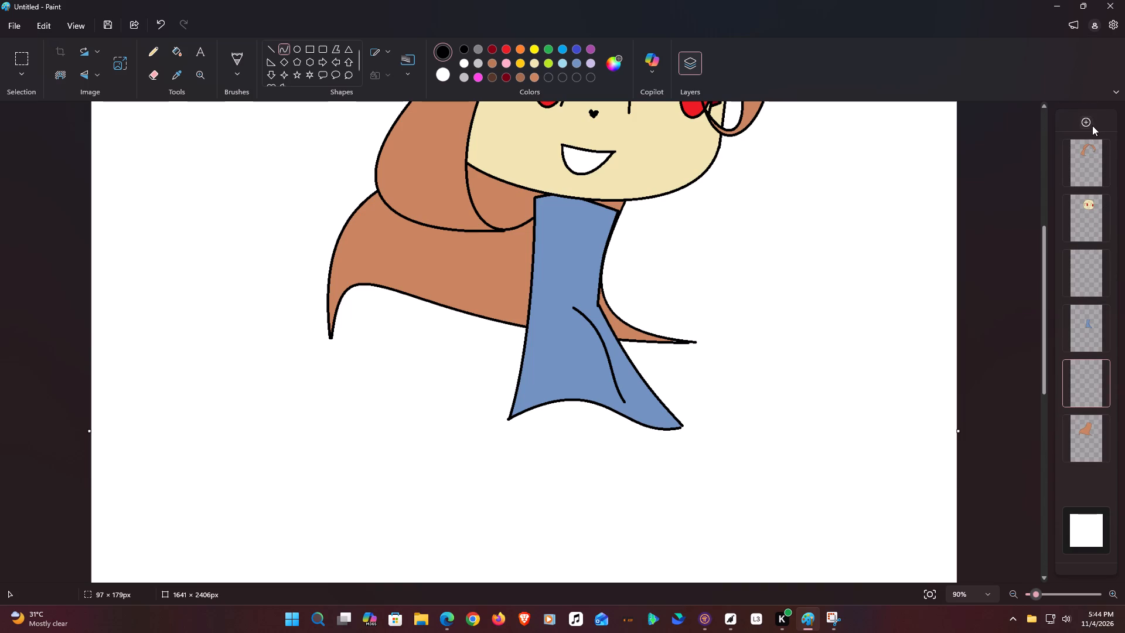
{"action": "left_click", "coordinate": [1084, 125]}
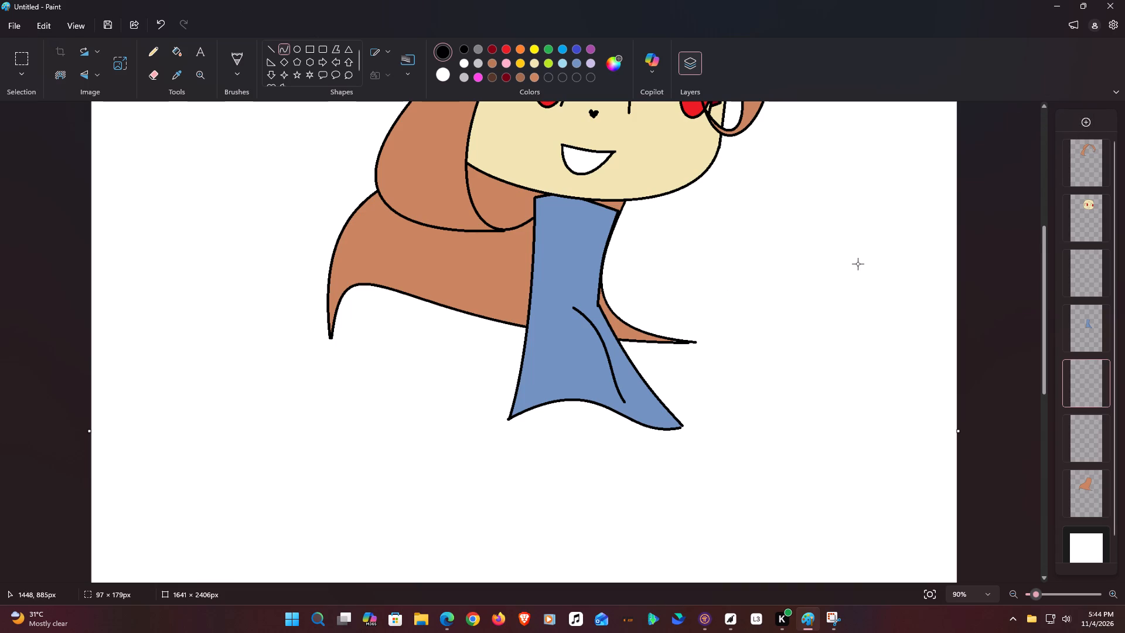
On the blank layer directly above the neck layer, draw a long outer upper-arm line and an inner one about 49 px wide and 190 px tall.
{"action": "left_click", "coordinate": [1087, 281]}
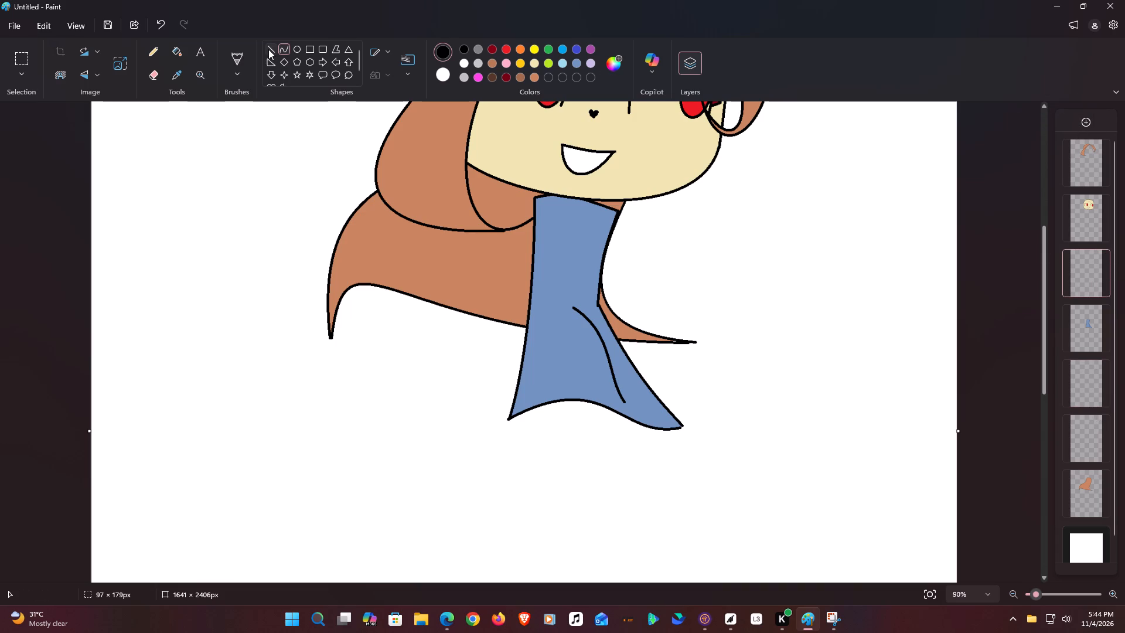
{"action": "left_click", "coordinate": [269, 49]}
{"action": "left_click_drag", "start_coordinate": [537, 199], "coordinate": [435, 439]}
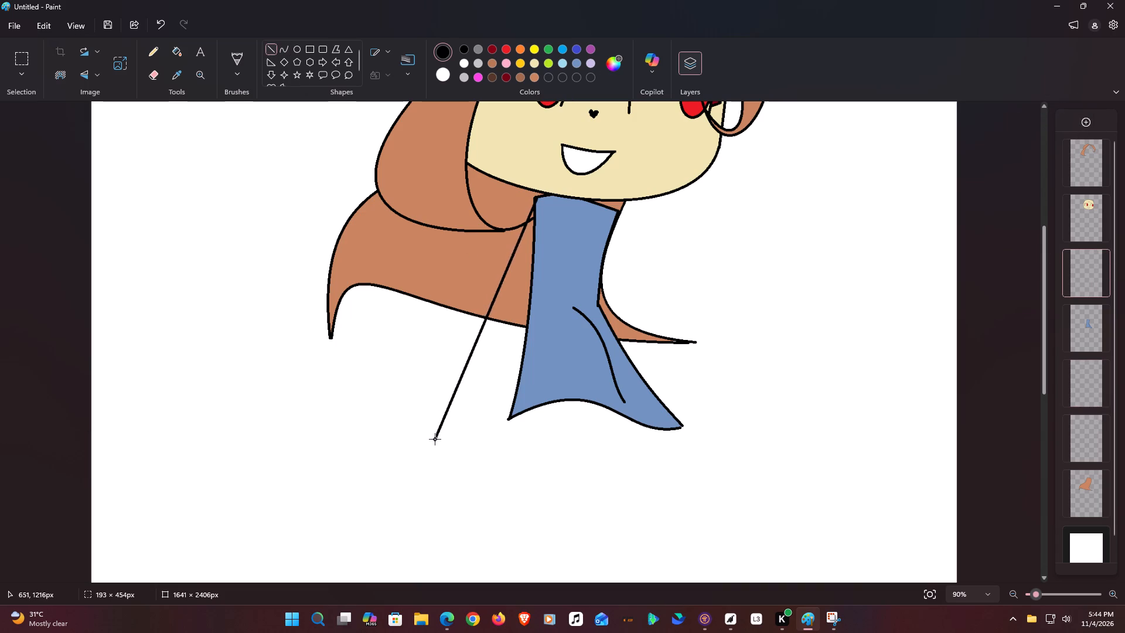
{"action": "left_click_drag", "start_coordinate": [435, 439], "coordinate": [439, 457]}
{"action": "left_click_drag", "start_coordinate": [557, 226], "coordinate": [509, 460]}
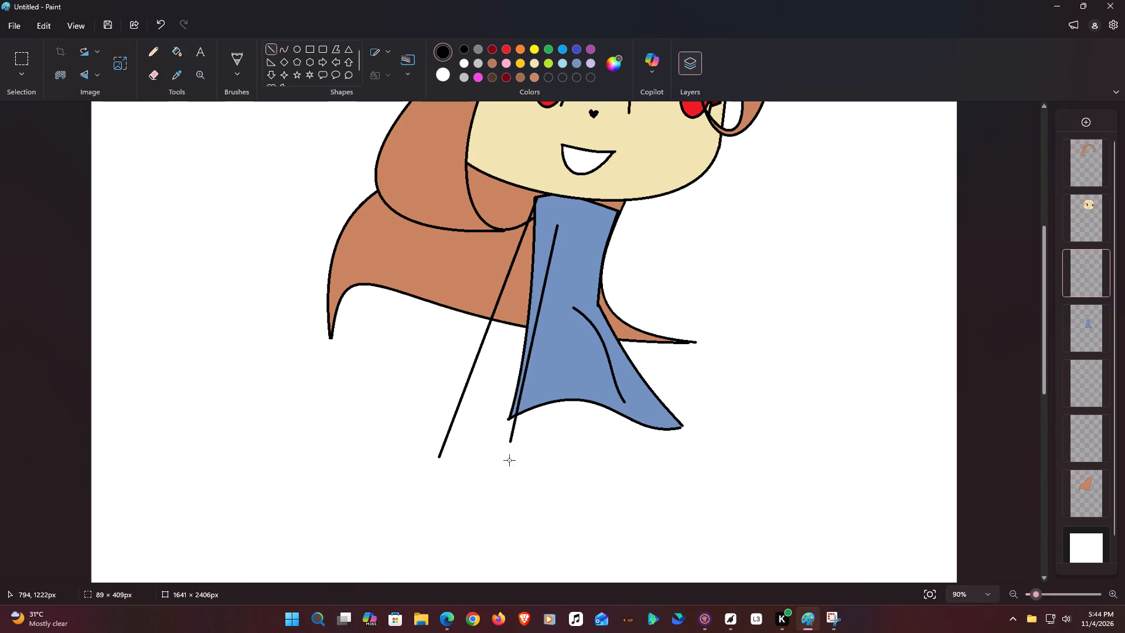
{"action": "left_click_drag", "start_coordinate": [509, 460], "coordinate": [549, 324]}
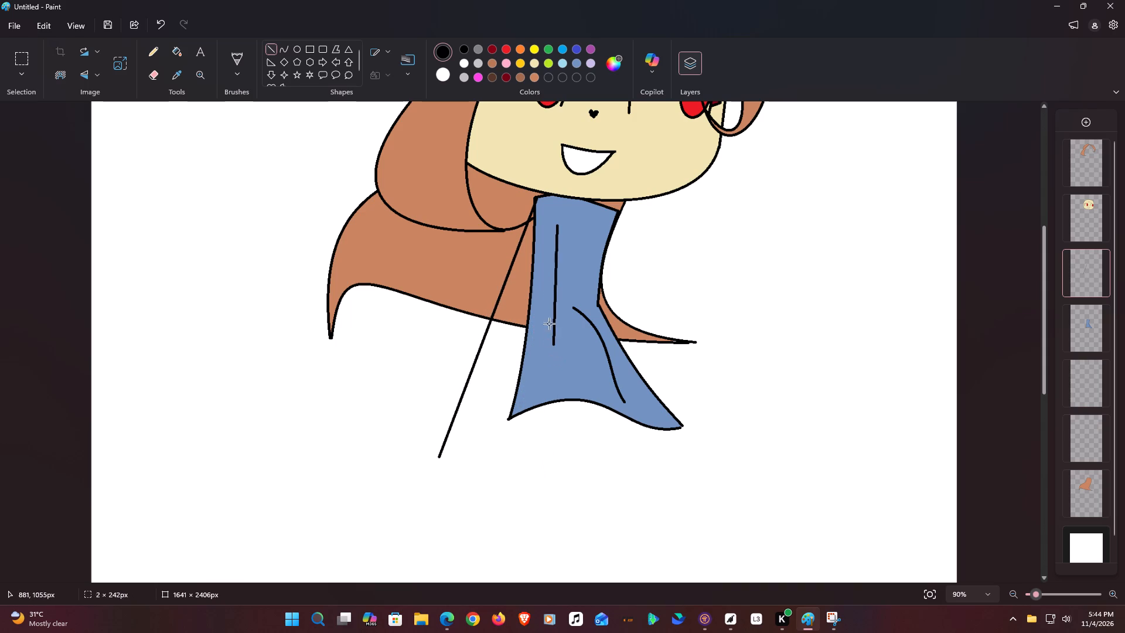
{"action": "left_click_drag", "start_coordinate": [549, 324], "coordinate": [531, 326]}
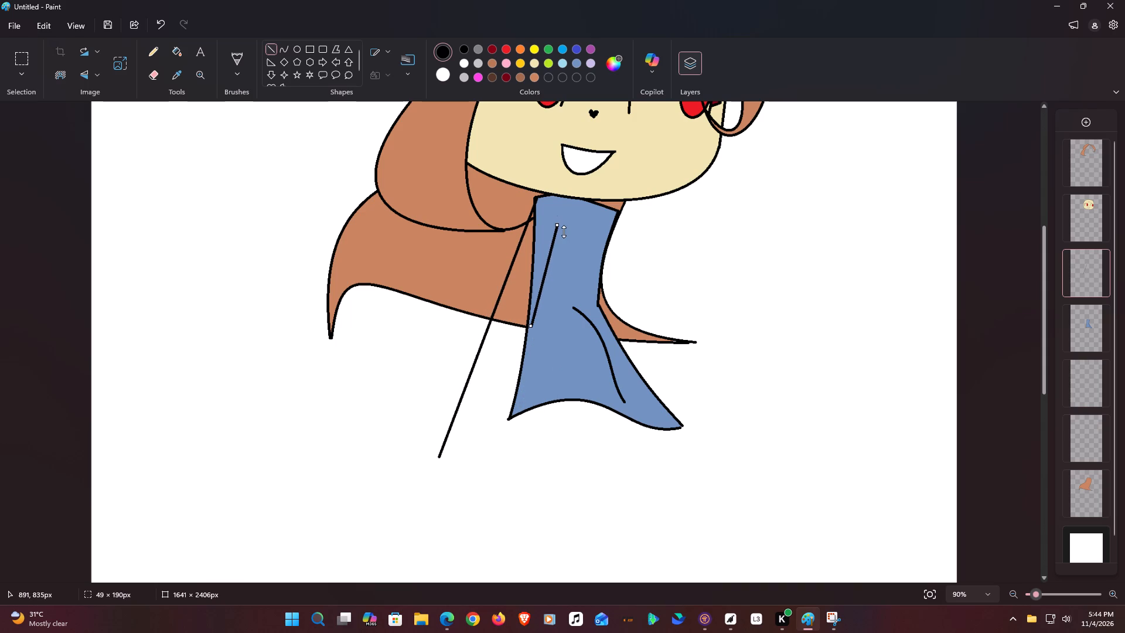
Join the tops of the two upper-arm lines with a rounded shoulder curve about 48 px wide and 61 px tall.
{"action": "left_click", "coordinate": [286, 47]}
{"action": "left_click_drag", "start_coordinate": [537, 198], "coordinate": [553, 223]}
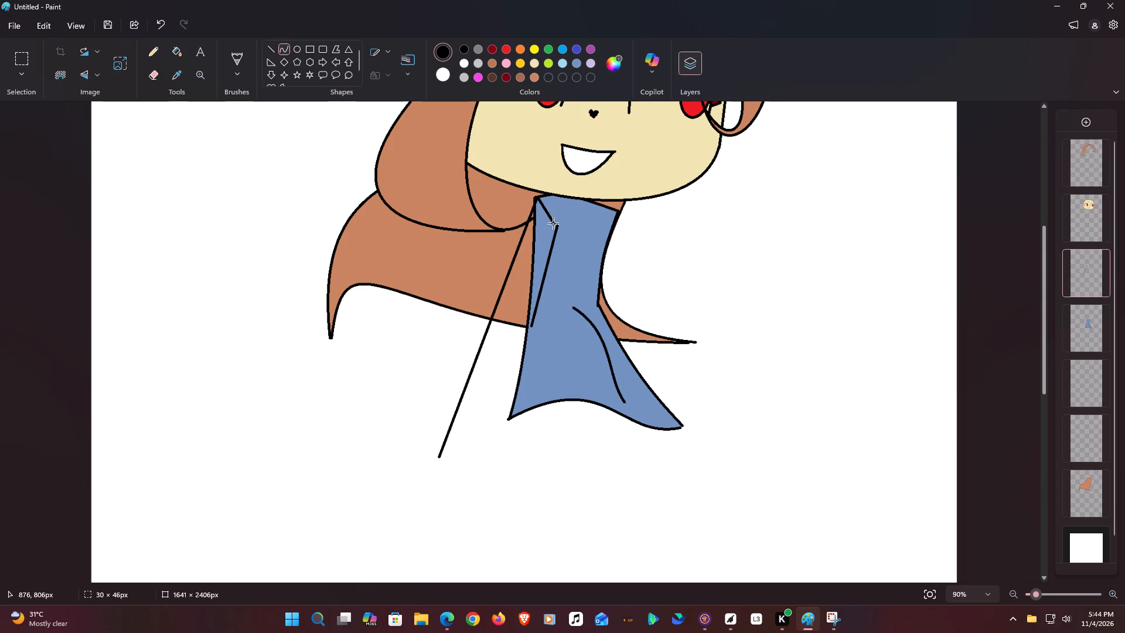
{"action": "left_click_drag", "start_coordinate": [553, 223], "coordinate": [557, 226]}
{"action": "left_click_drag", "start_coordinate": [558, 207], "coordinate": [550, 193]}
{"action": "left_click_drag", "start_coordinate": [561, 209], "coordinate": [578, 203]}
{"action": "left_click_drag", "start_coordinate": [578, 203], "coordinate": [563, 200]}
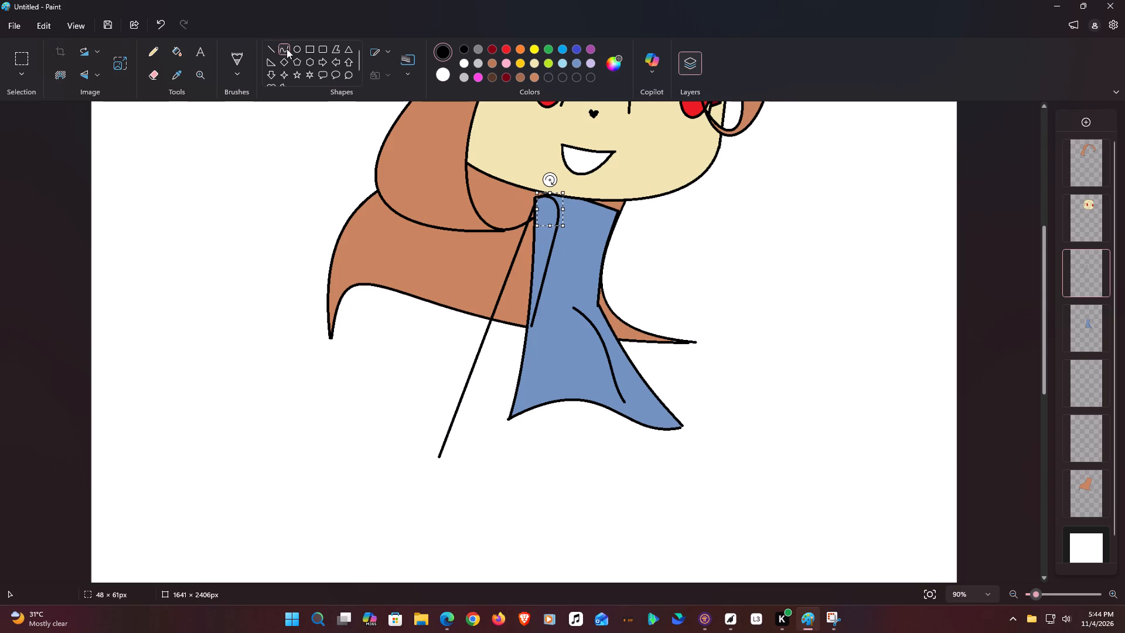
Draw a horizontal upper forearm line about 240 px long from the lower end of the inner arm line.
{"action": "left_click", "coordinate": [271, 53]}
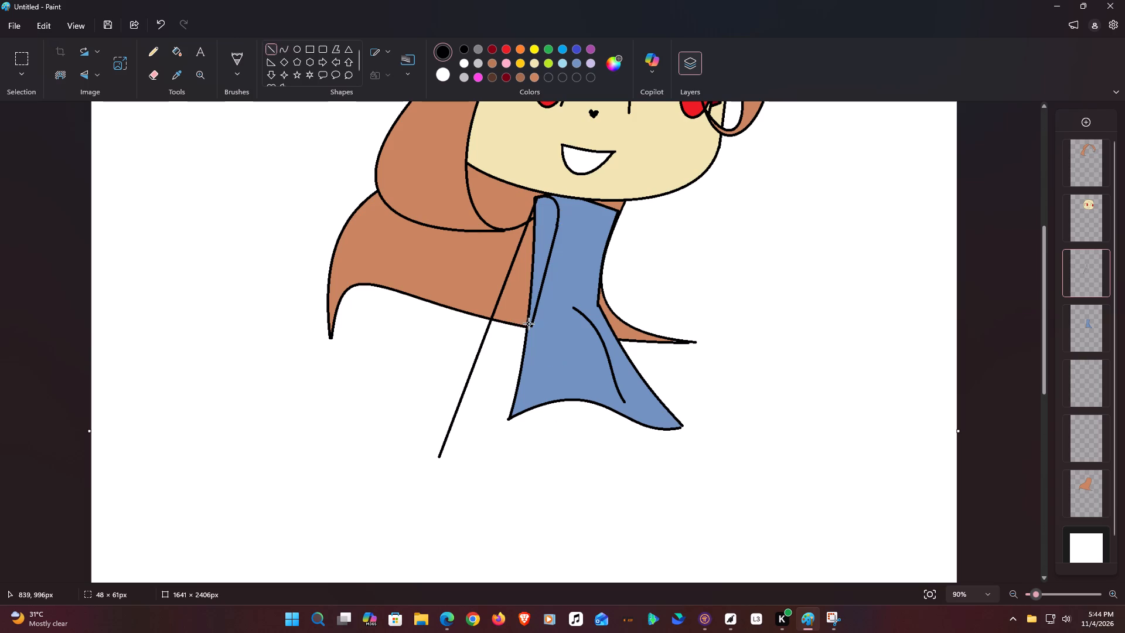
{"action": "left_click_drag", "start_coordinate": [531, 325], "coordinate": [498, 444]}
{"action": "left_click_drag", "start_coordinate": [498, 444], "coordinate": [621, 200]}
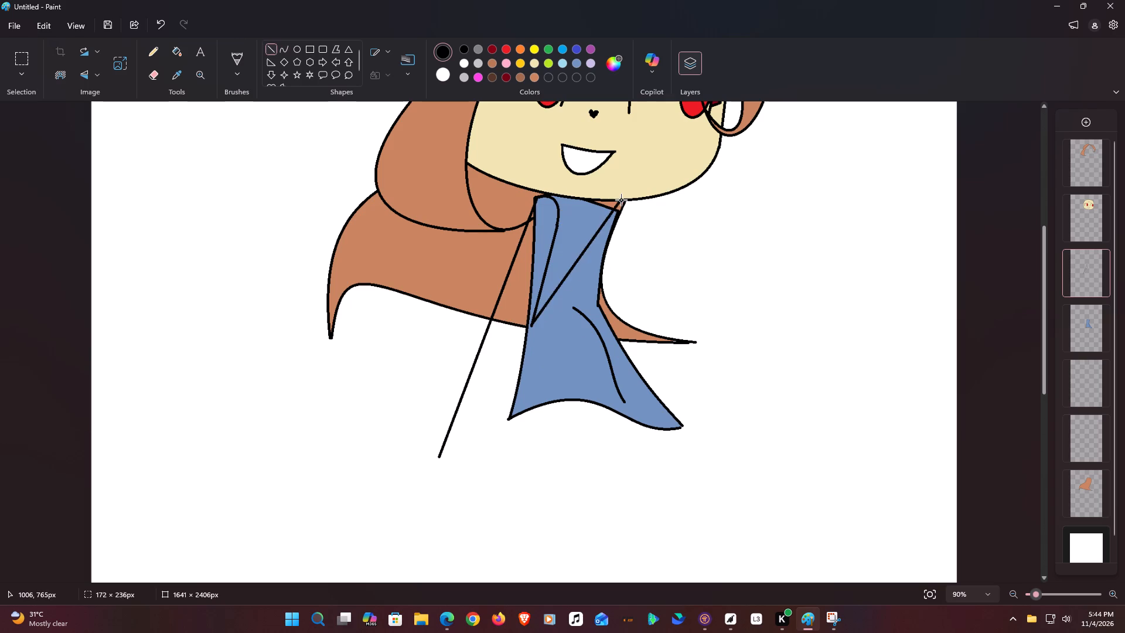
{"action": "left_click_drag", "start_coordinate": [621, 200], "coordinate": [658, 325]}
Erase the lower part of the outer arm line and draw an elbow curve about 148 px wide and 65 px tall from its end.
{"action": "left_click", "coordinate": [155, 75]}
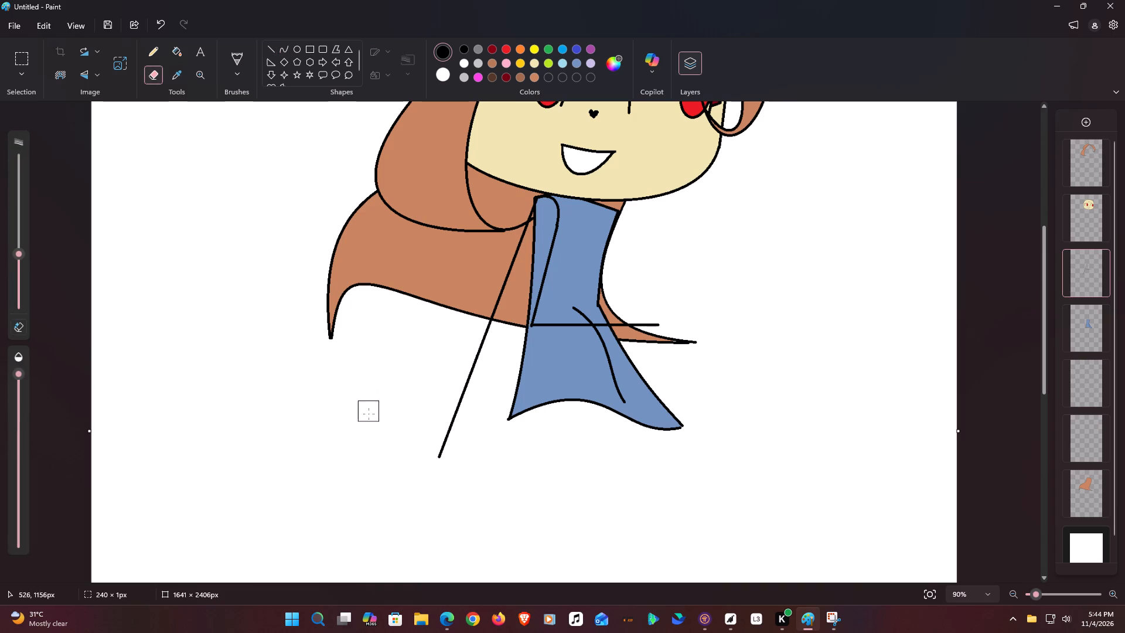
{"action": "left_click_drag", "start_coordinate": [415, 470], "coordinate": [477, 355]}
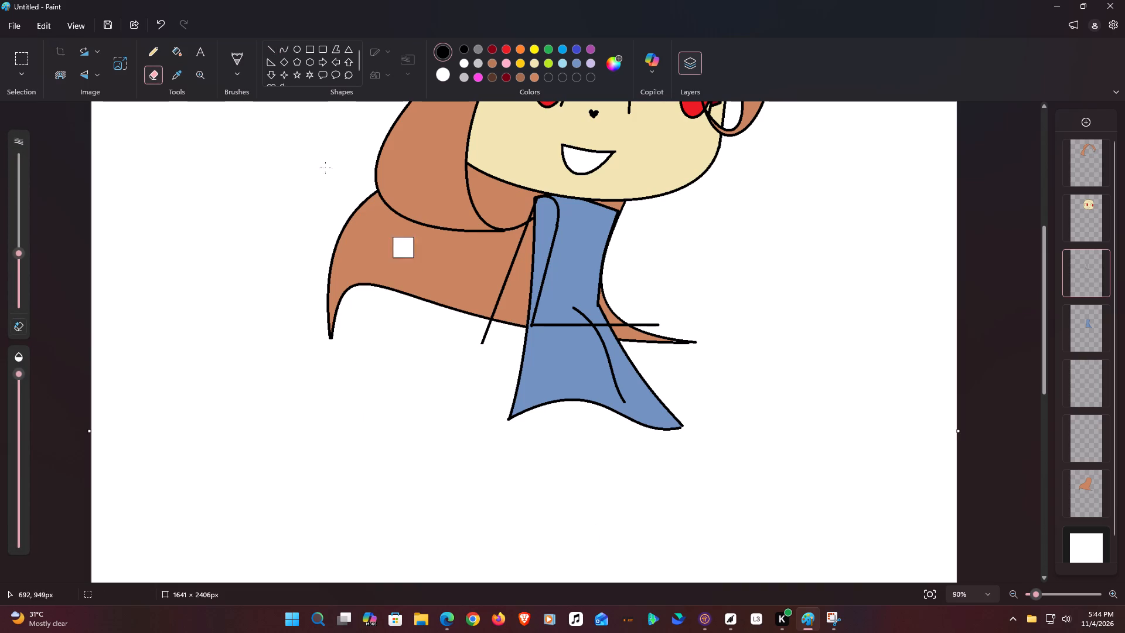
{"action": "left_click", "coordinate": [289, 51]}
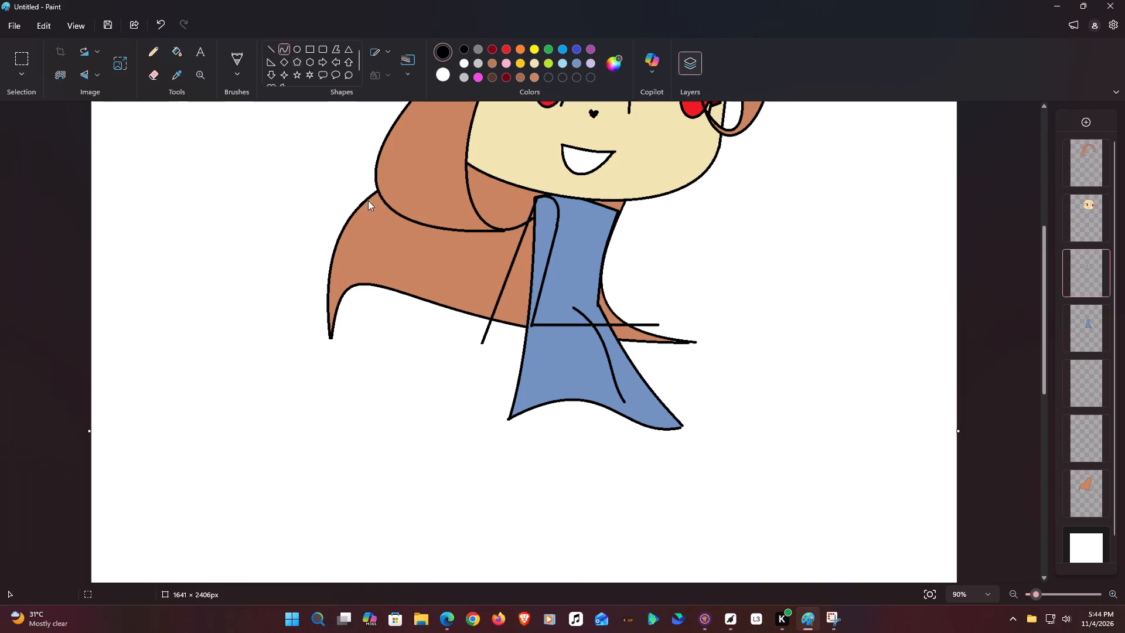
{"action": "left_click_drag", "start_coordinate": [482, 343], "coordinate": [551, 380]}
{"action": "left_click_drag", "start_coordinate": [502, 359], "coordinate": [473, 375]}
{"action": "left_click", "coordinate": [521, 384]}
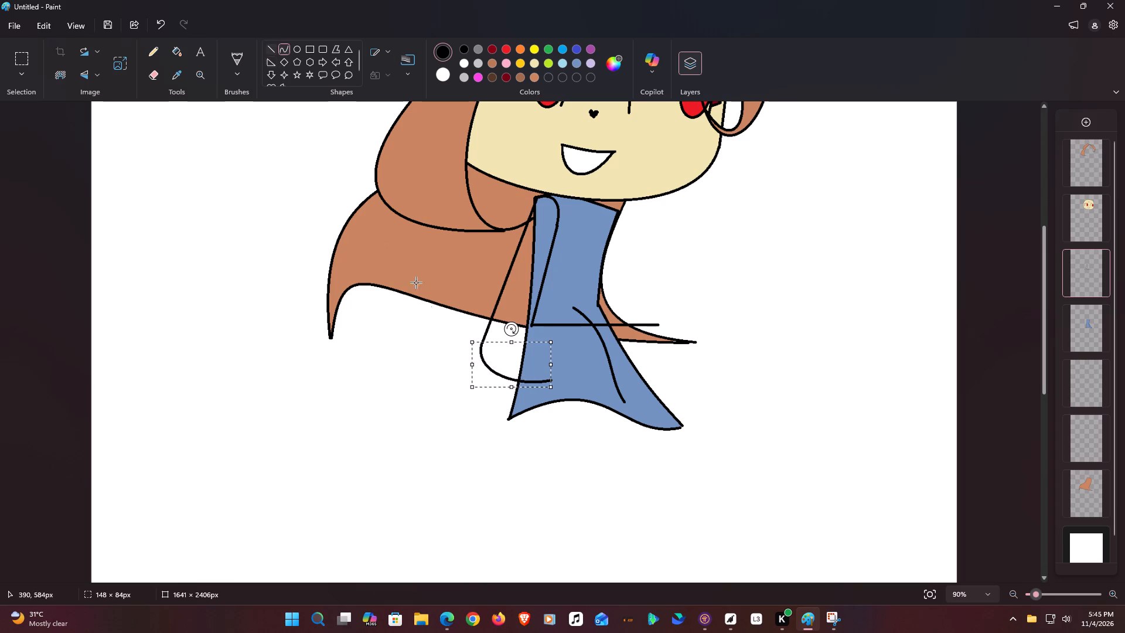
{"action": "left_click_drag", "start_coordinate": [510, 386], "coordinate": [508, 377]}
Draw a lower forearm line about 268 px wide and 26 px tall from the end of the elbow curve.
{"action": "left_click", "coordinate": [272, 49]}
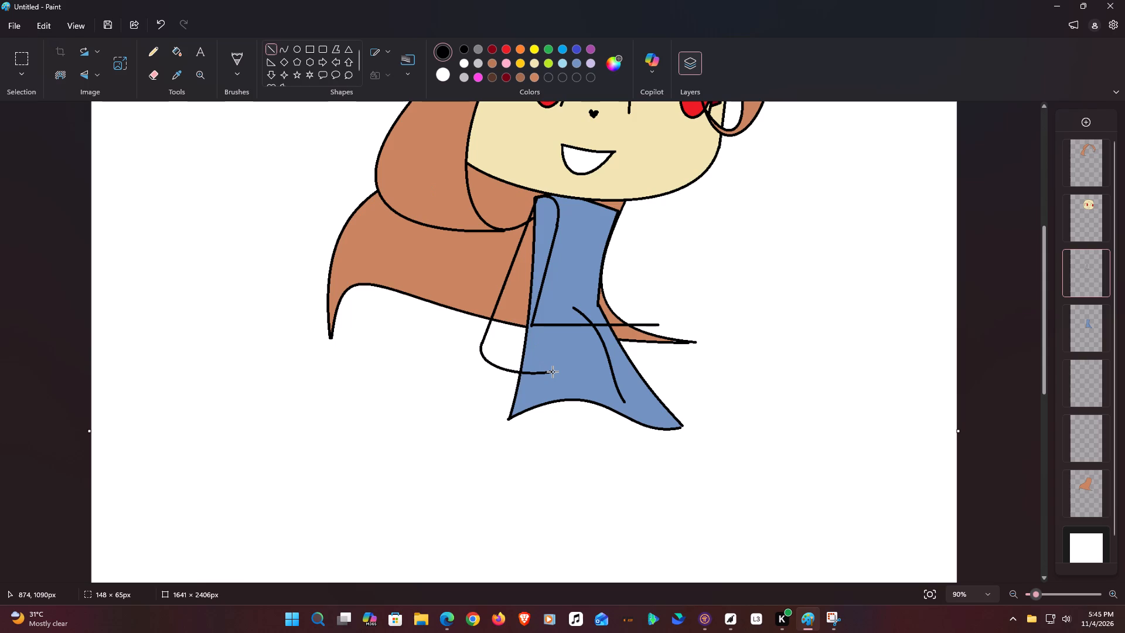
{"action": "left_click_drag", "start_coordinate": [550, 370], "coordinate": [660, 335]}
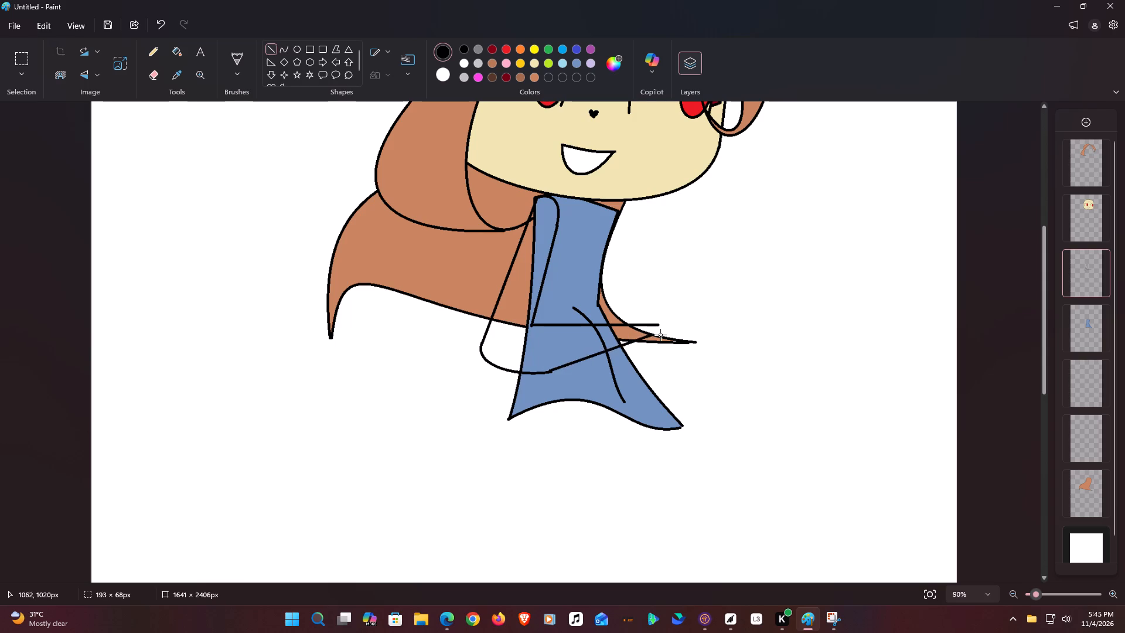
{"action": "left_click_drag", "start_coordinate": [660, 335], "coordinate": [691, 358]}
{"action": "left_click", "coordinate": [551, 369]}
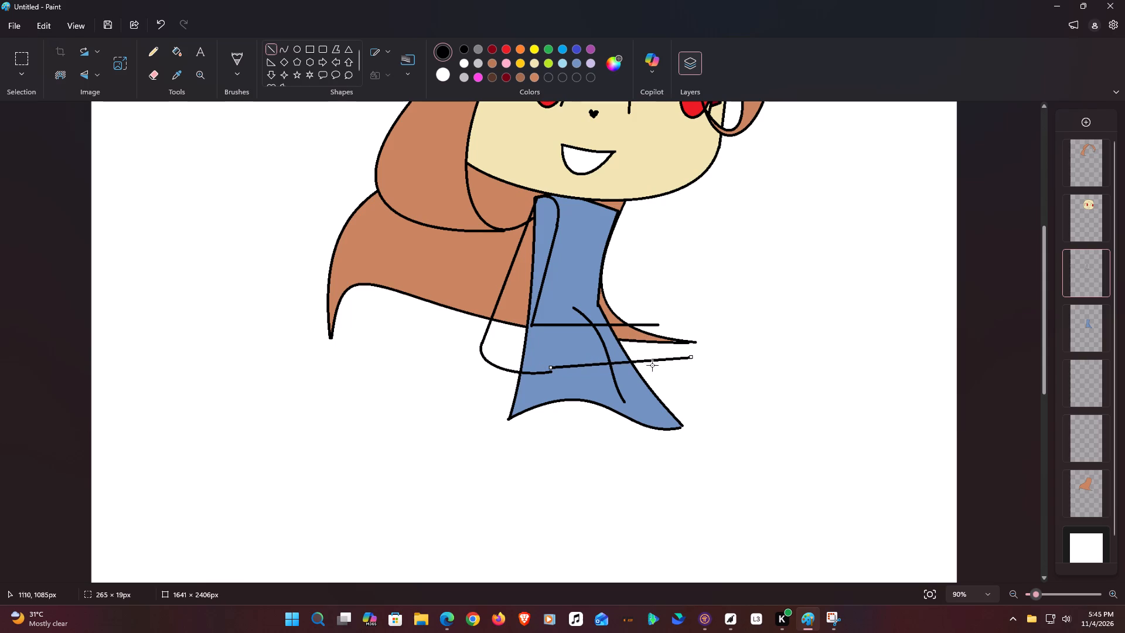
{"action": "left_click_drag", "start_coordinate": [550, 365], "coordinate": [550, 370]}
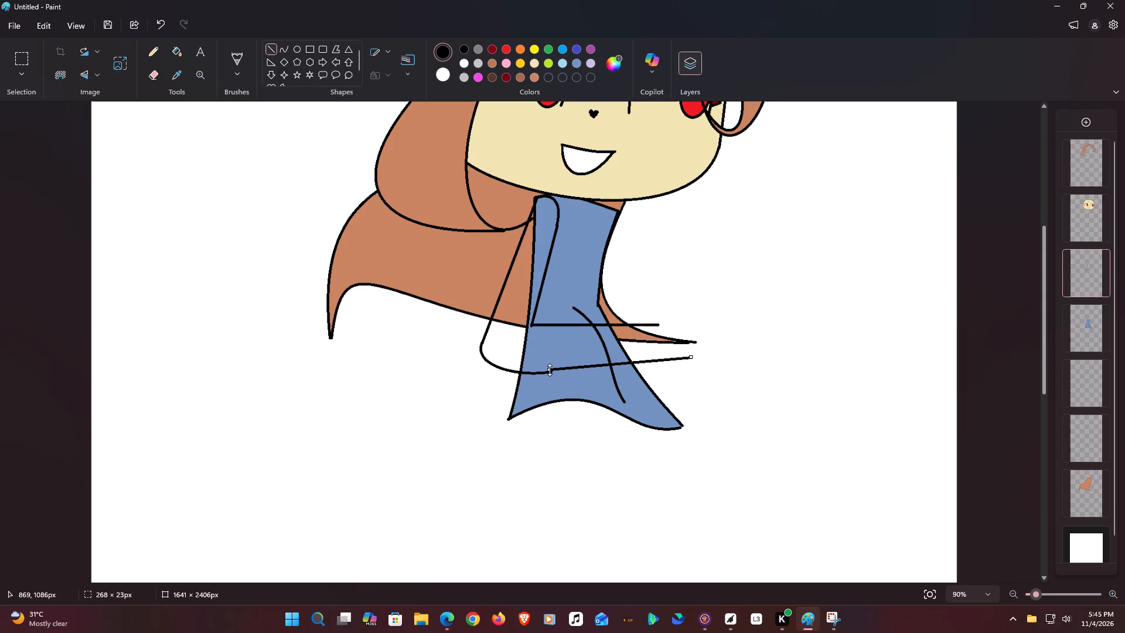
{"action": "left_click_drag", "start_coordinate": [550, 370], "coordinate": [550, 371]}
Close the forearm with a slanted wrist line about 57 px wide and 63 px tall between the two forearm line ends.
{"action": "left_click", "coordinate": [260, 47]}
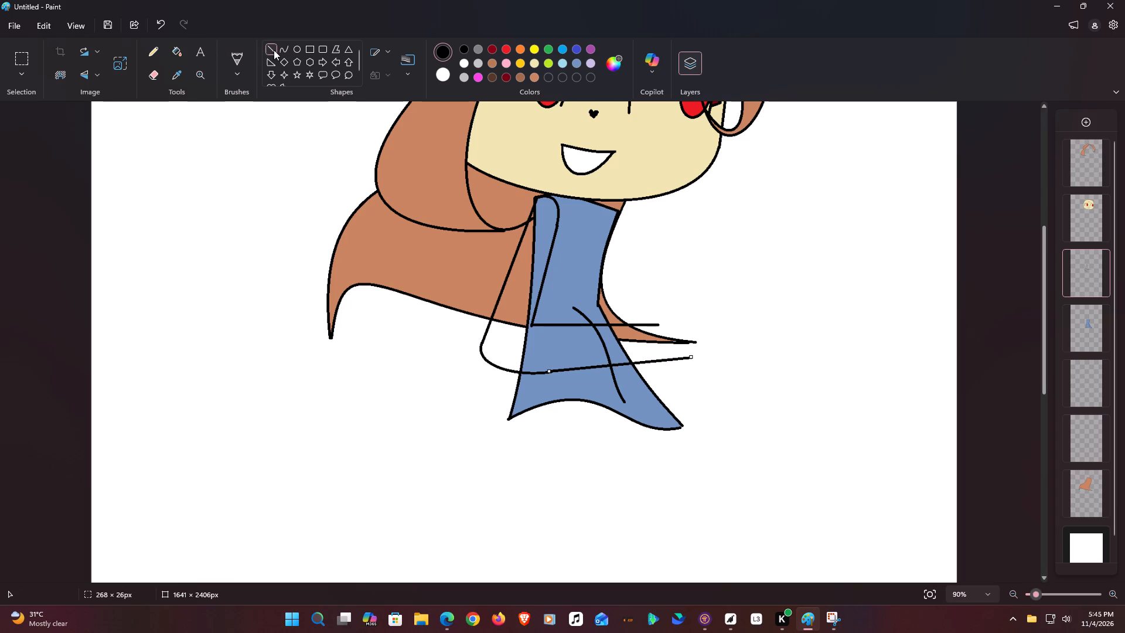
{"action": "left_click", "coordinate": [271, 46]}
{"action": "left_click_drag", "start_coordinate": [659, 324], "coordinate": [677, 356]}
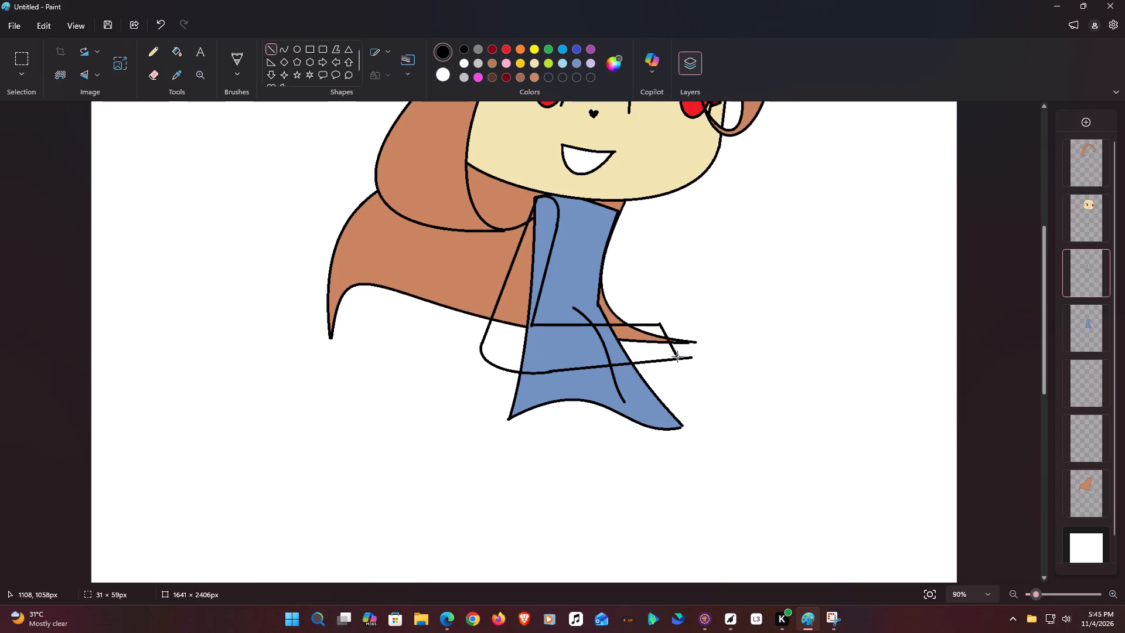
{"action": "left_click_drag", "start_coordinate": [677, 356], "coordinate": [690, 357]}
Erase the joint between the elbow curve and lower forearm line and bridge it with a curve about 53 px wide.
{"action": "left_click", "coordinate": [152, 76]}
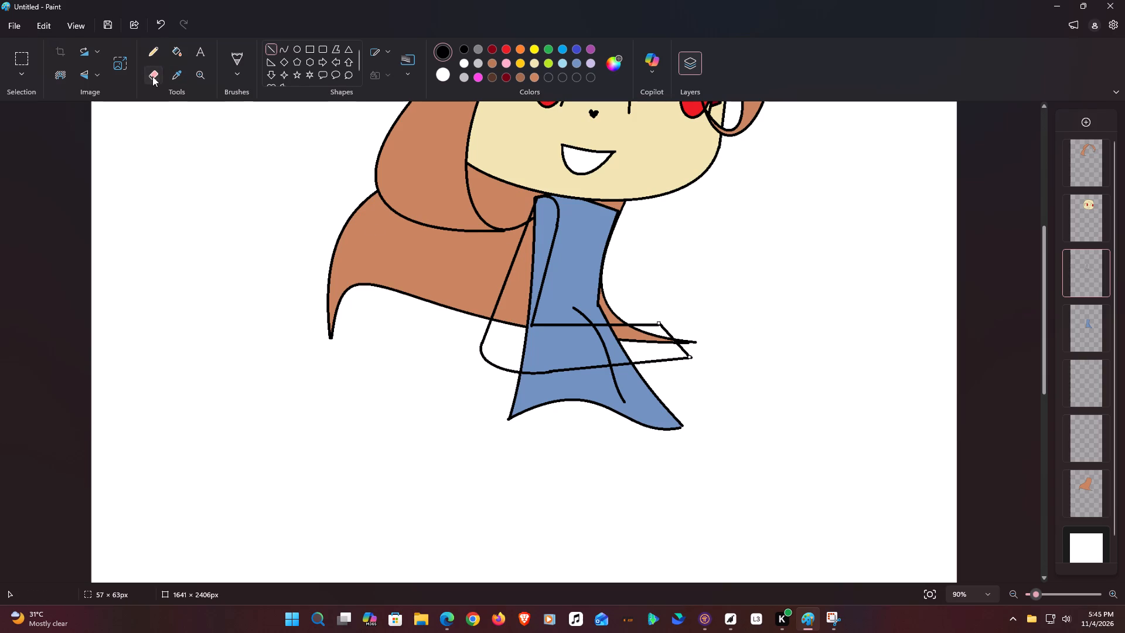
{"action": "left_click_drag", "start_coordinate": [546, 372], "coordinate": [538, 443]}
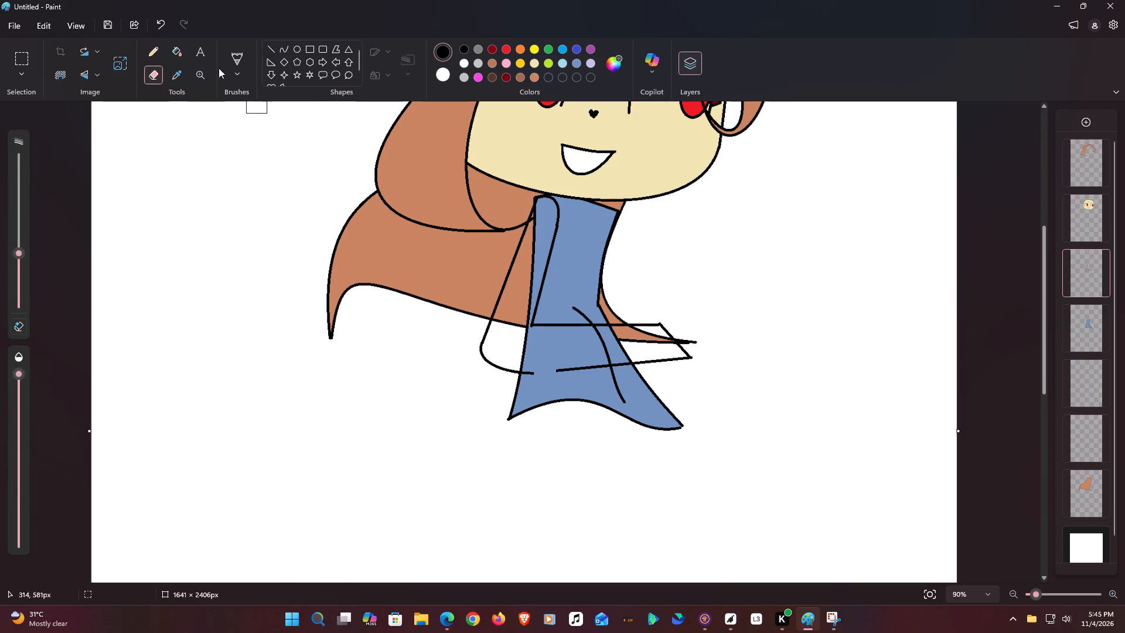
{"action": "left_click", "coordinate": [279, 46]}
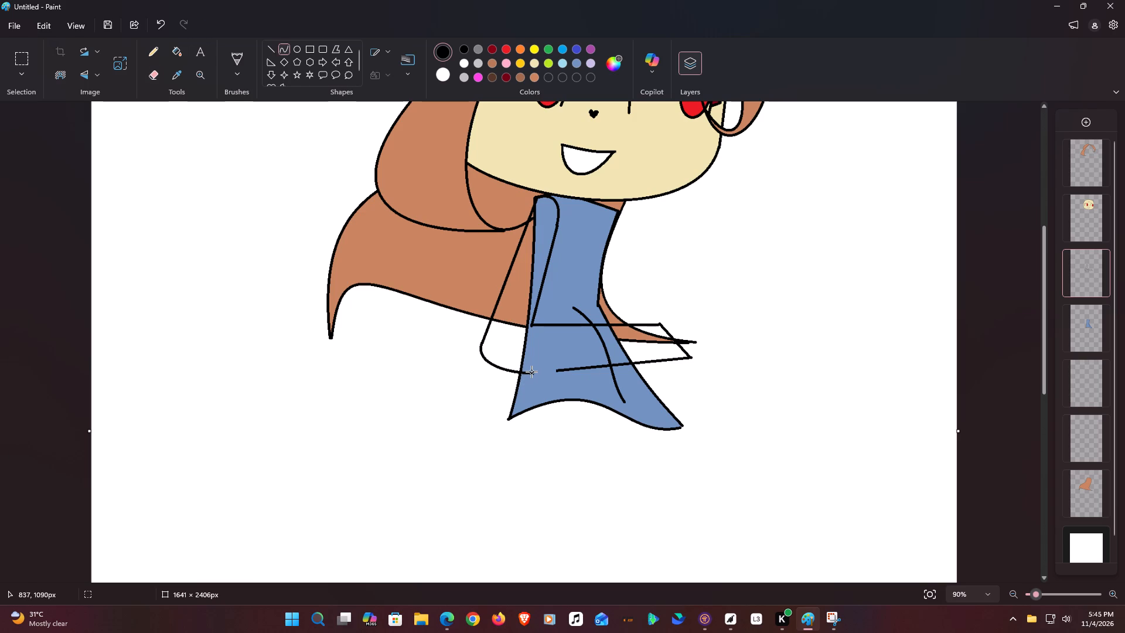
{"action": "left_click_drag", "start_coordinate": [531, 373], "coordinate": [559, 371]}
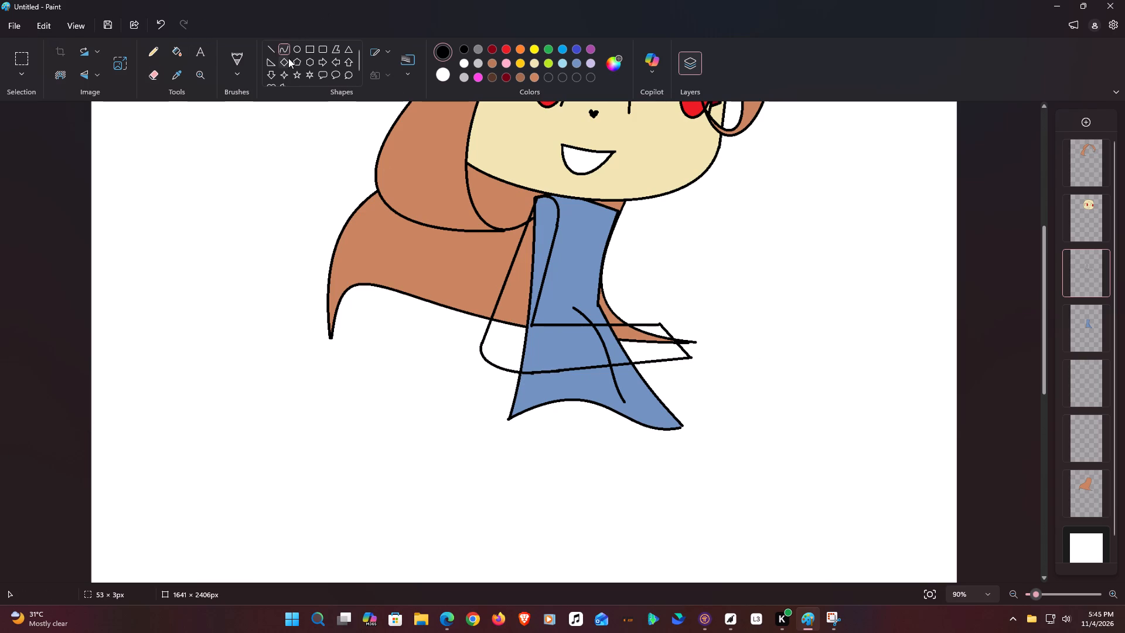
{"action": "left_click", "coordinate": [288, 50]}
Erase the lower forearm and wrist lines, and trim the ends of the upper forearm line and elbow curve.
{"action": "left_click", "coordinate": [153, 80]}
{"action": "left_click_drag", "start_coordinate": [732, 322], "coordinate": [665, 359]}
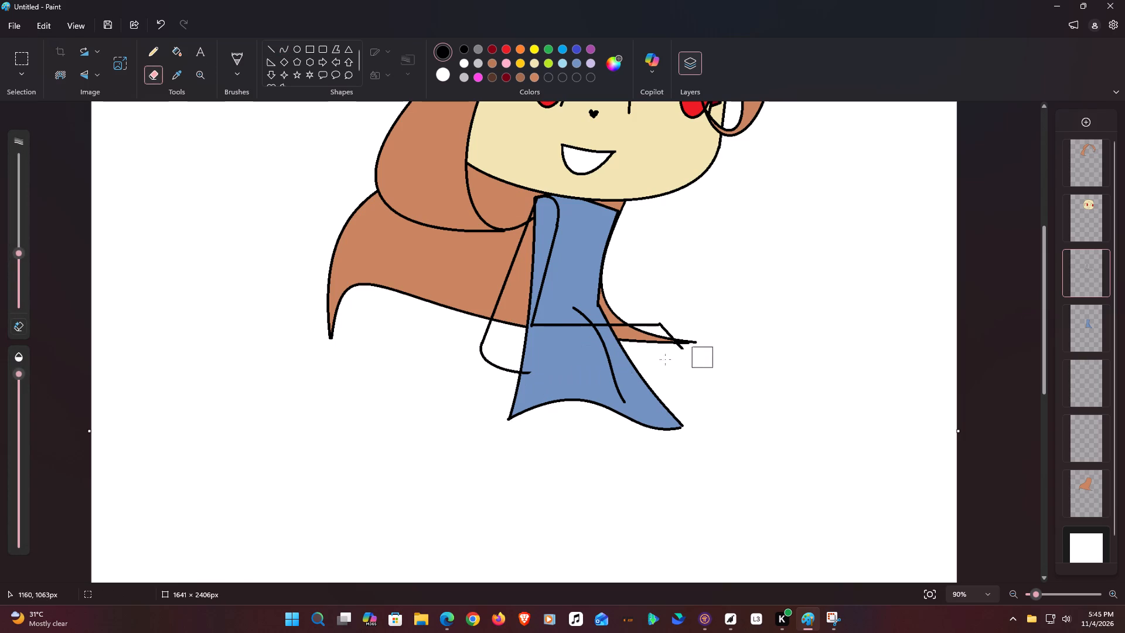
{"action": "left_click_drag", "start_coordinate": [665, 359], "coordinate": [764, 312]}
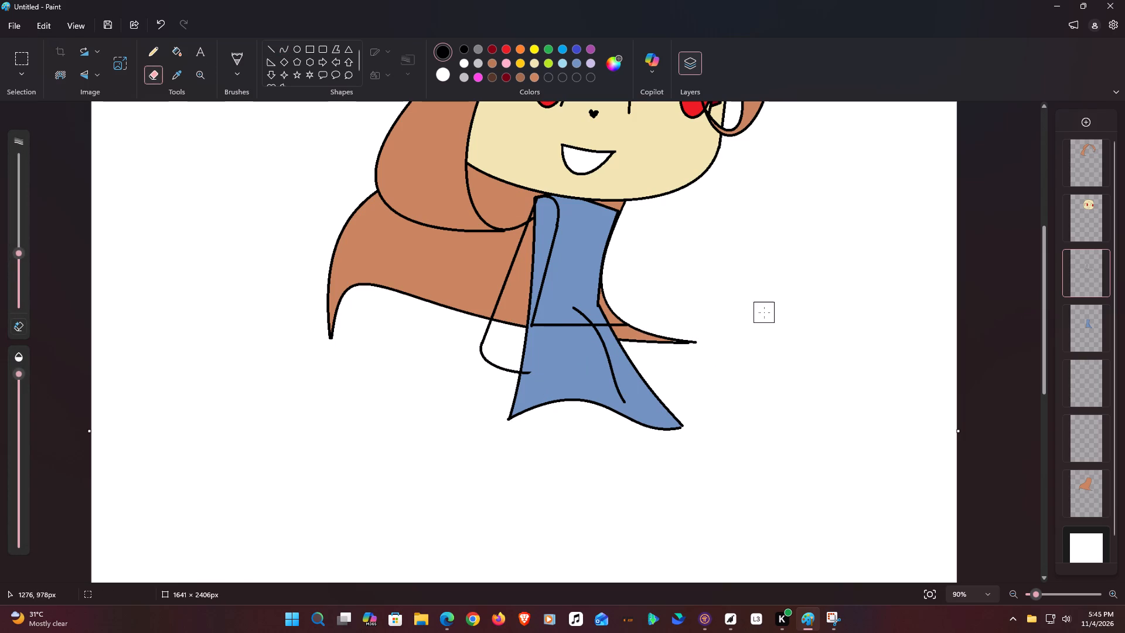
{"action": "left_click_drag", "start_coordinate": [764, 312], "coordinate": [527, 365]}
Draw a new, slightly descending lower forearm line about 315 px wide and 16 px tall from the elbow curve's end.
{"action": "left_click", "coordinate": [274, 46]}
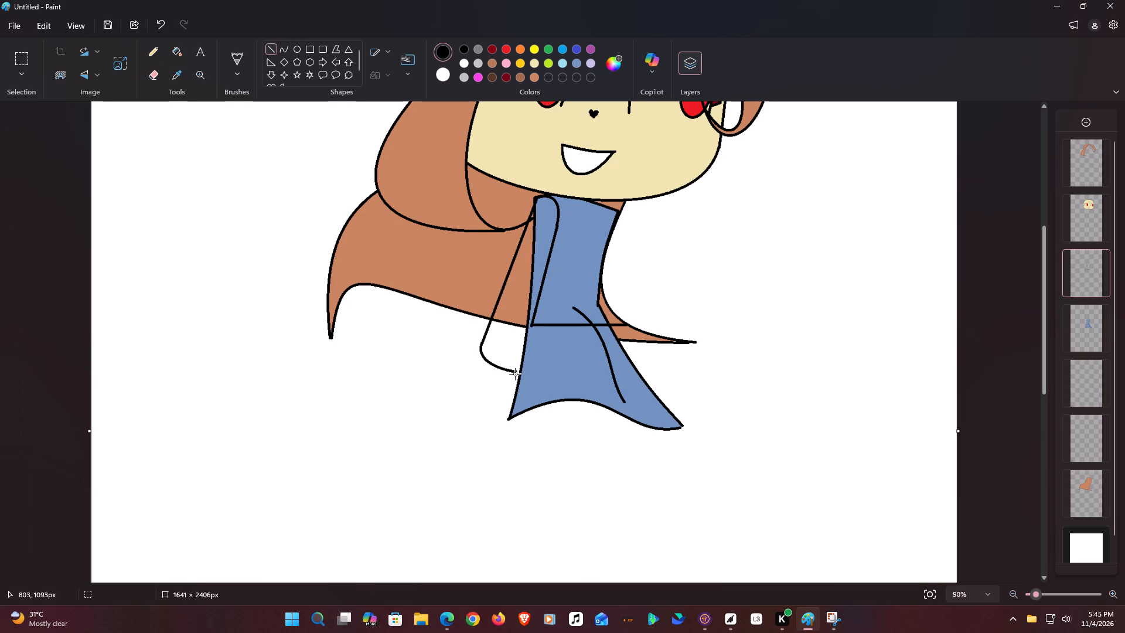
{"action": "left_click_drag", "start_coordinate": [516, 371], "coordinate": [686, 386]}
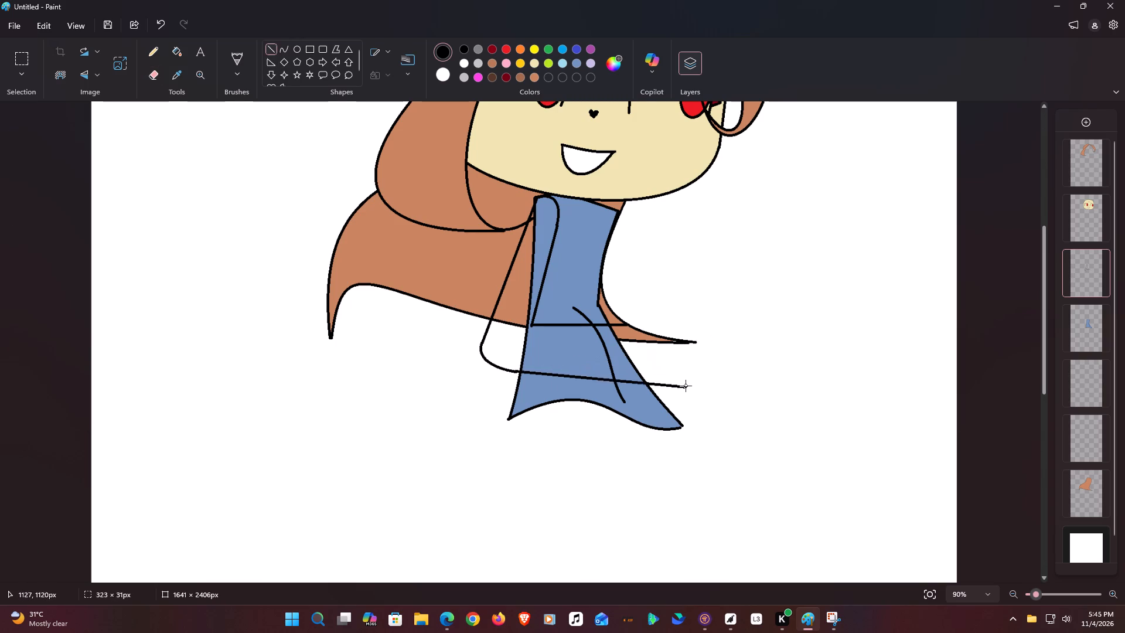
{"action": "left_click_drag", "start_coordinate": [686, 386], "coordinate": [681, 380]}
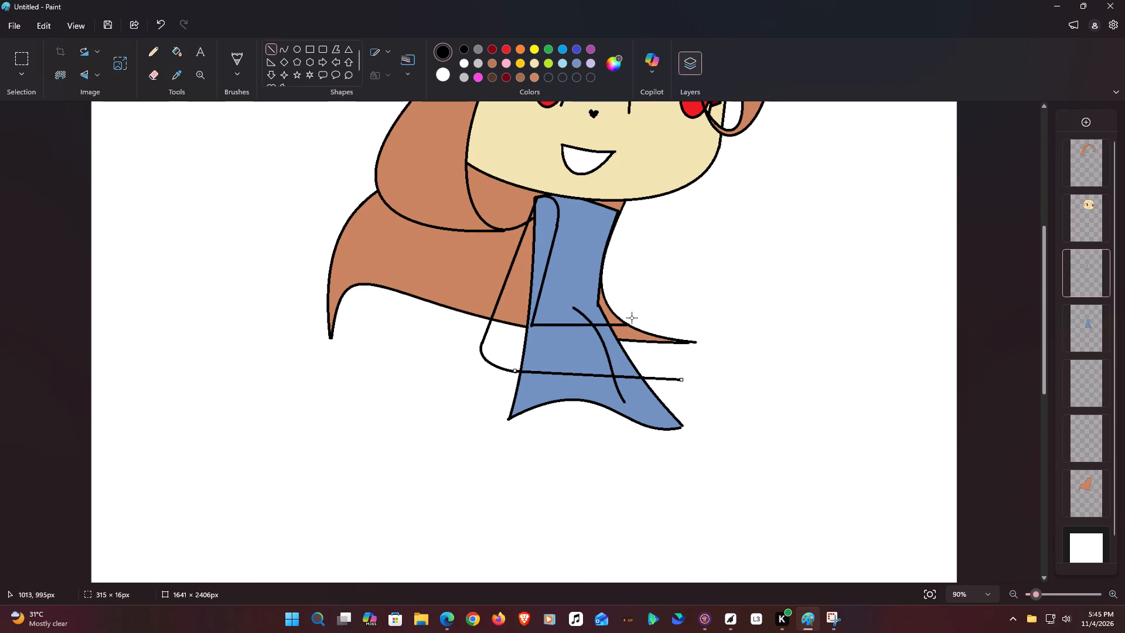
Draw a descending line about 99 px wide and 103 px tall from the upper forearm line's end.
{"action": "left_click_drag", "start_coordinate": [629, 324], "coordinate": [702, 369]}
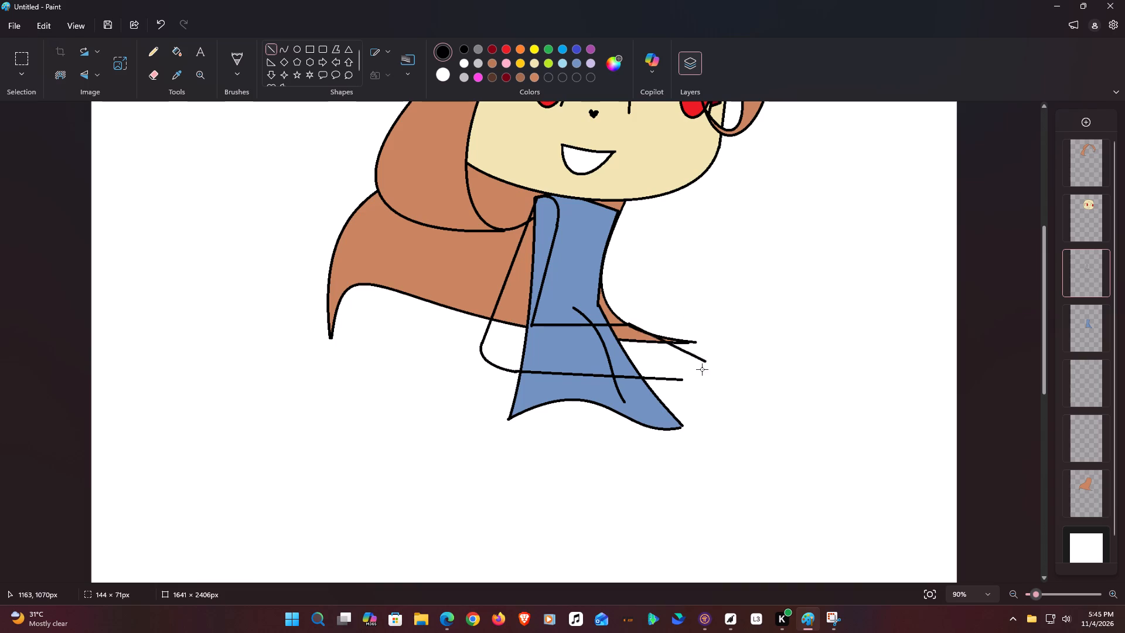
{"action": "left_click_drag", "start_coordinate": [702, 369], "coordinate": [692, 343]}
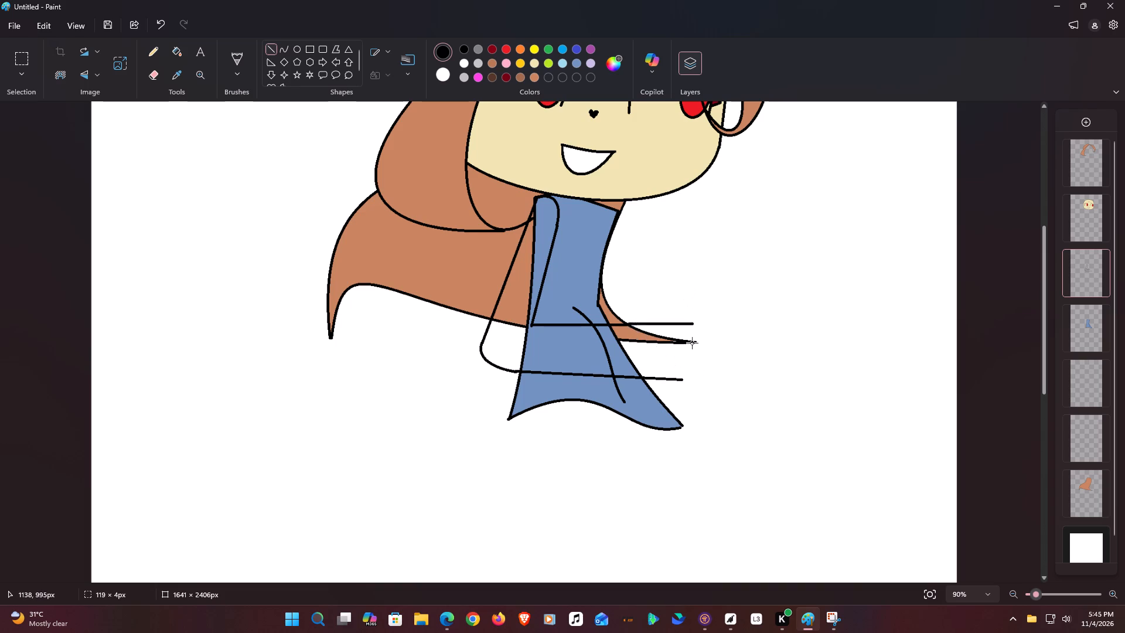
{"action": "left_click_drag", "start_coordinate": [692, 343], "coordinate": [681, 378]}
Delete the front-hair layer and the face layer.
{"action": "scroll", "coordinate": [831, 322], "scroll_direction": "up", "scroll_amount": 3}
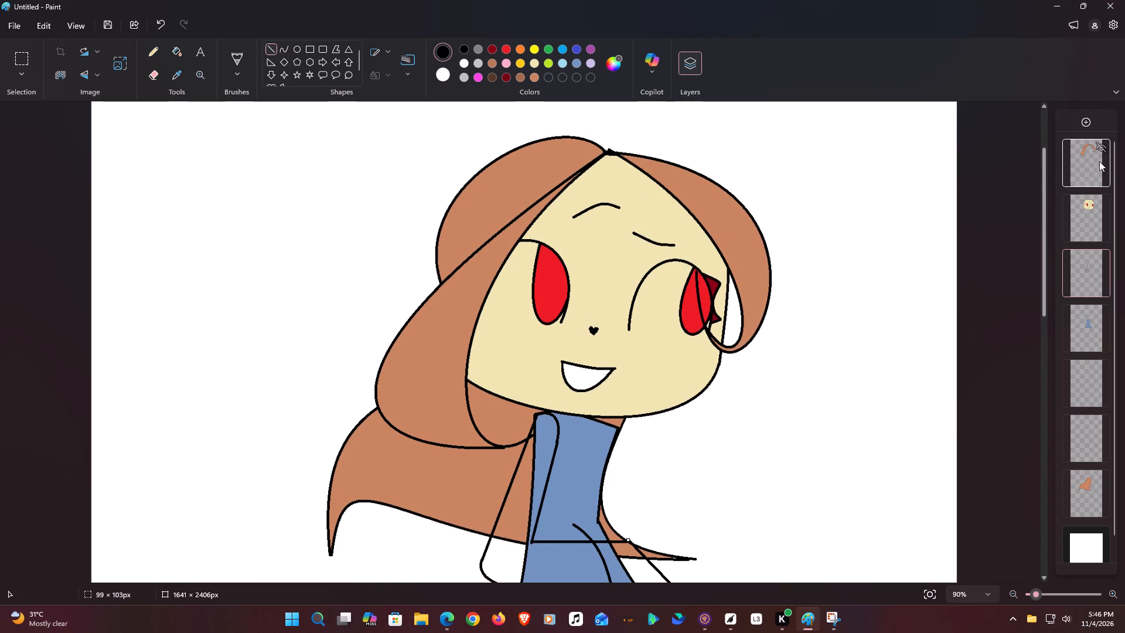
{"action": "right_click", "coordinate": [1089, 164]}
{"action": "left_click", "coordinate": [994, 272]}
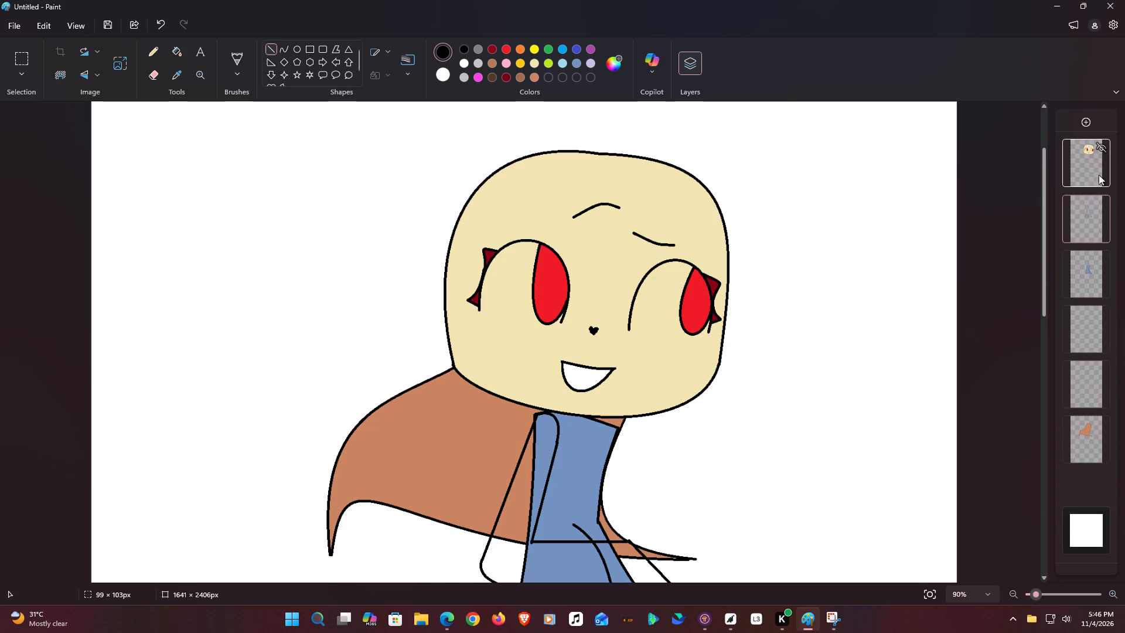
{"action": "left_click", "coordinate": [1099, 173]}
{"action": "right_click", "coordinate": [1091, 165]}
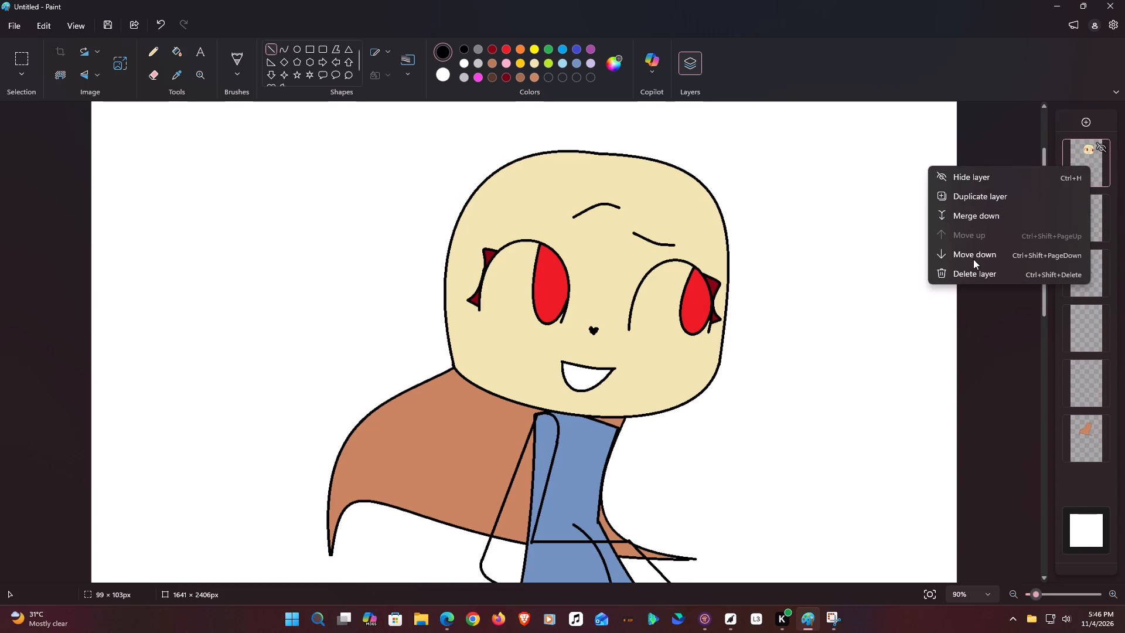
{"action": "left_click", "coordinate": [969, 267]}
Delete the arm-outline layer and the blue-grey body layer.
{"action": "left_click", "coordinate": [1080, 165]}
{"action": "right_click", "coordinate": [1080, 165]}
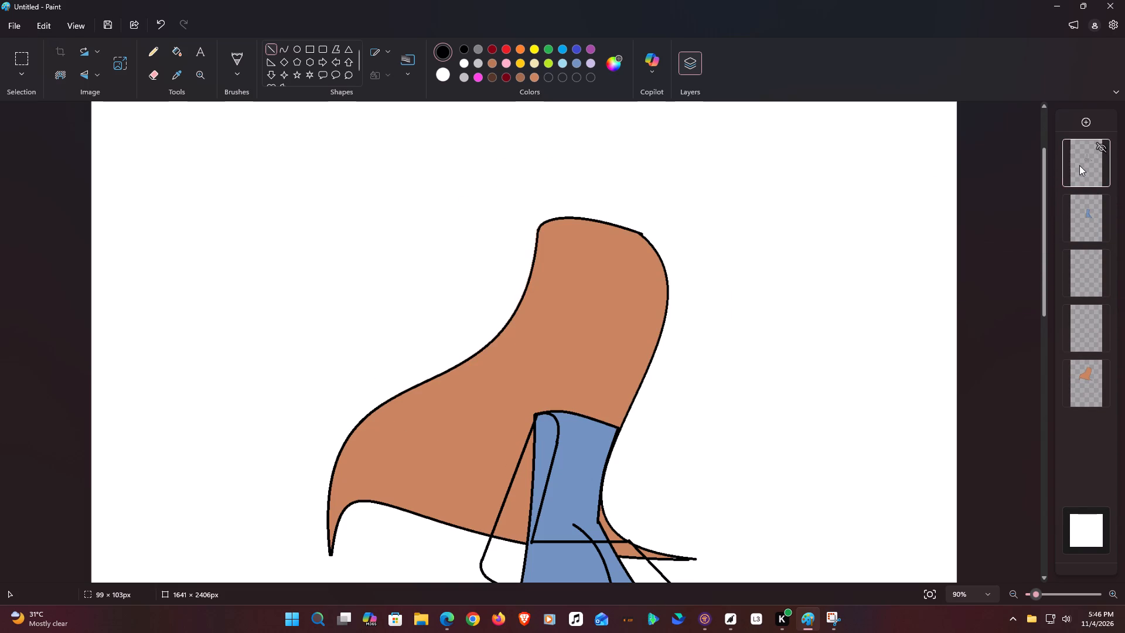
{"action": "left_click", "coordinate": [990, 269]}
{"action": "left_click", "coordinate": [1083, 172]}
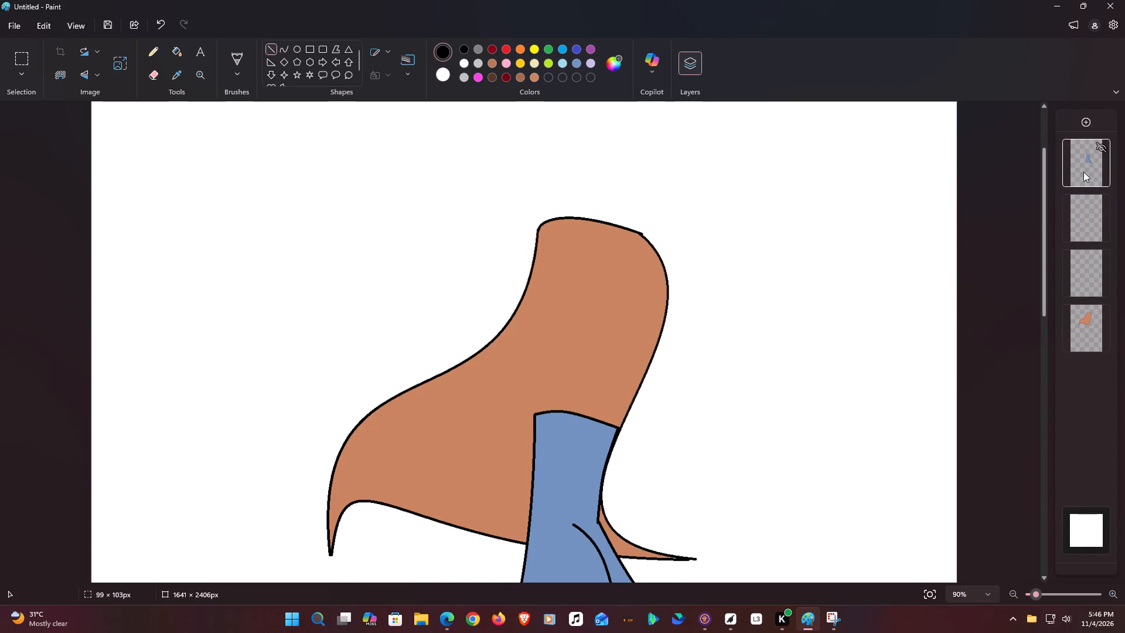
{"action": "right_click", "coordinate": [1083, 172]}
{"action": "left_click", "coordinate": [1005, 278]}
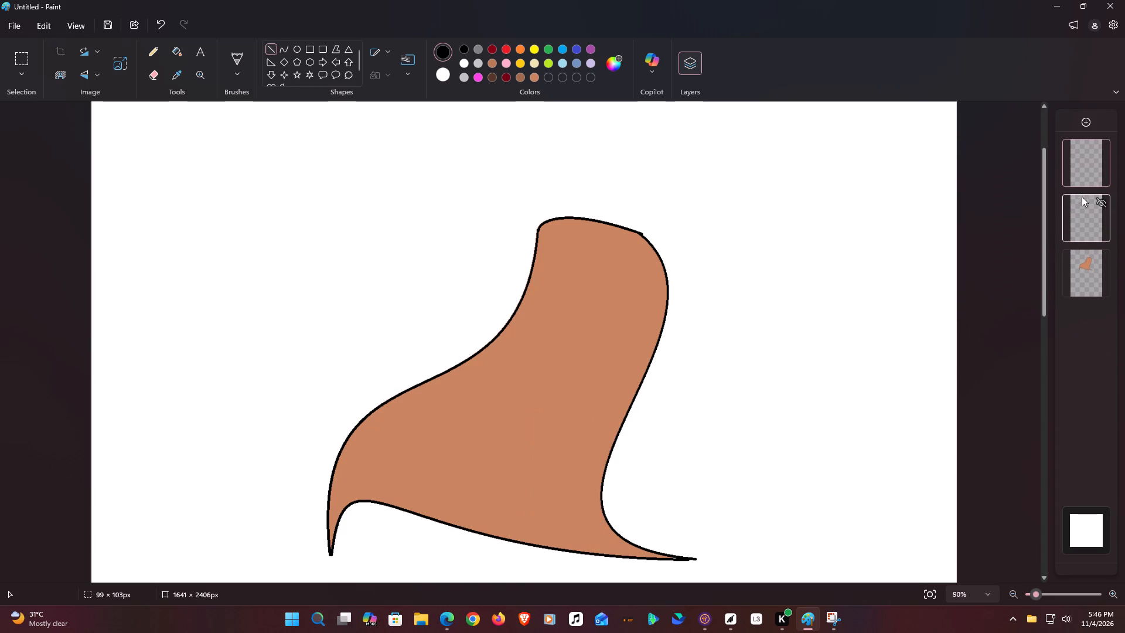
Delete the two nearly empty layers above the back-hair layer.
{"action": "left_click", "coordinate": [1090, 176]}
{"action": "right_click", "coordinate": [1068, 178]}
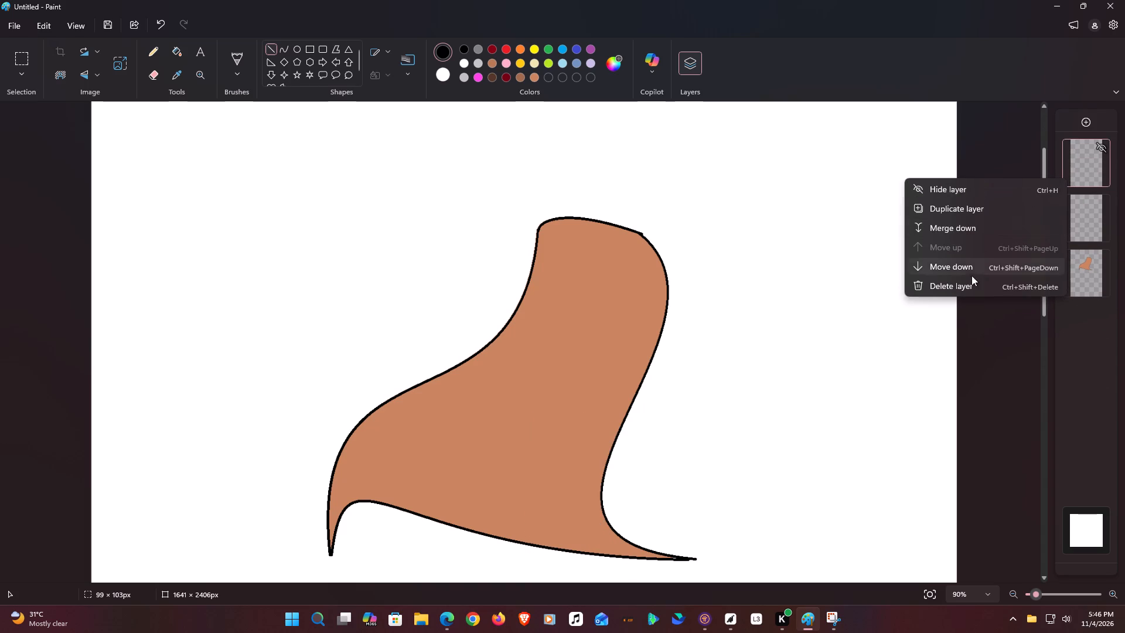
{"action": "right_click", "coordinate": [965, 287]}
{"action": "left_click", "coordinate": [981, 284]}
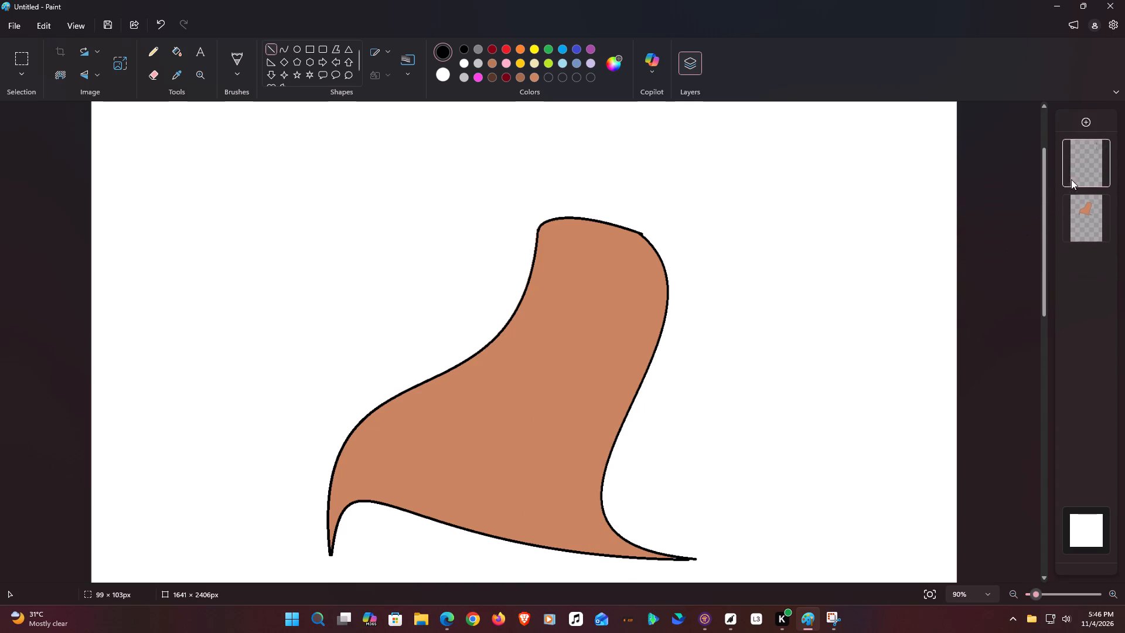
{"action": "right_click", "coordinate": [1075, 166]}
{"action": "right_click", "coordinate": [1089, 174]}
{"action": "left_click", "coordinate": [1000, 282]}
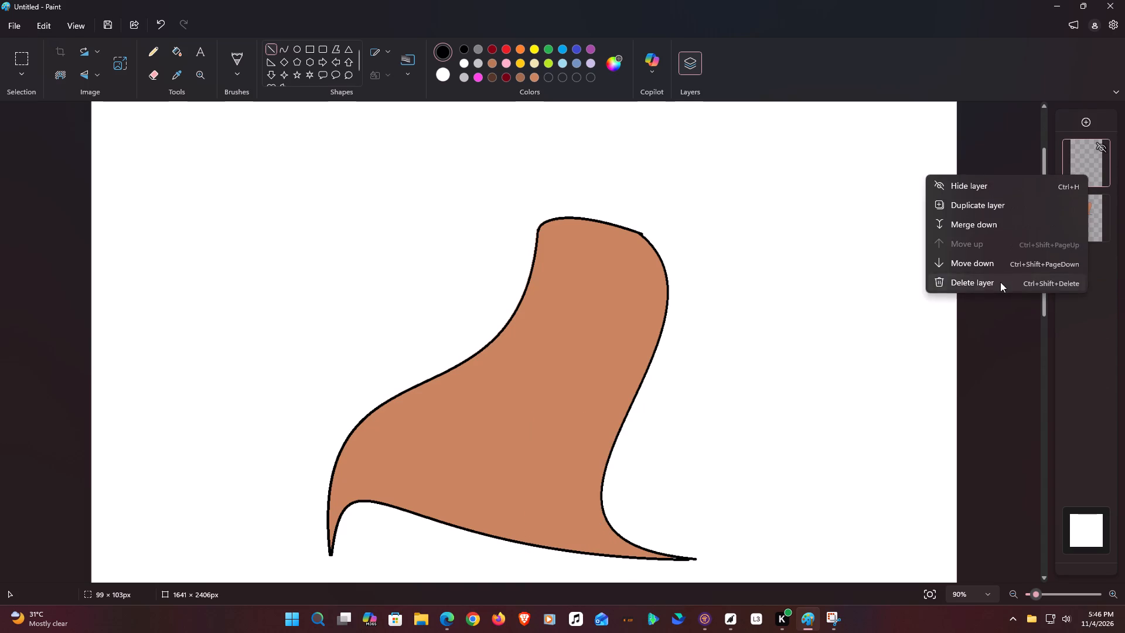
Hide the white background and erase the entire brown back-hair shape, enlarging the eraser to its maximum size.
{"action": "left_click", "coordinate": [149, 75]}
{"action": "left_click_drag", "start_coordinate": [919, 388], "coordinate": [708, 477]}
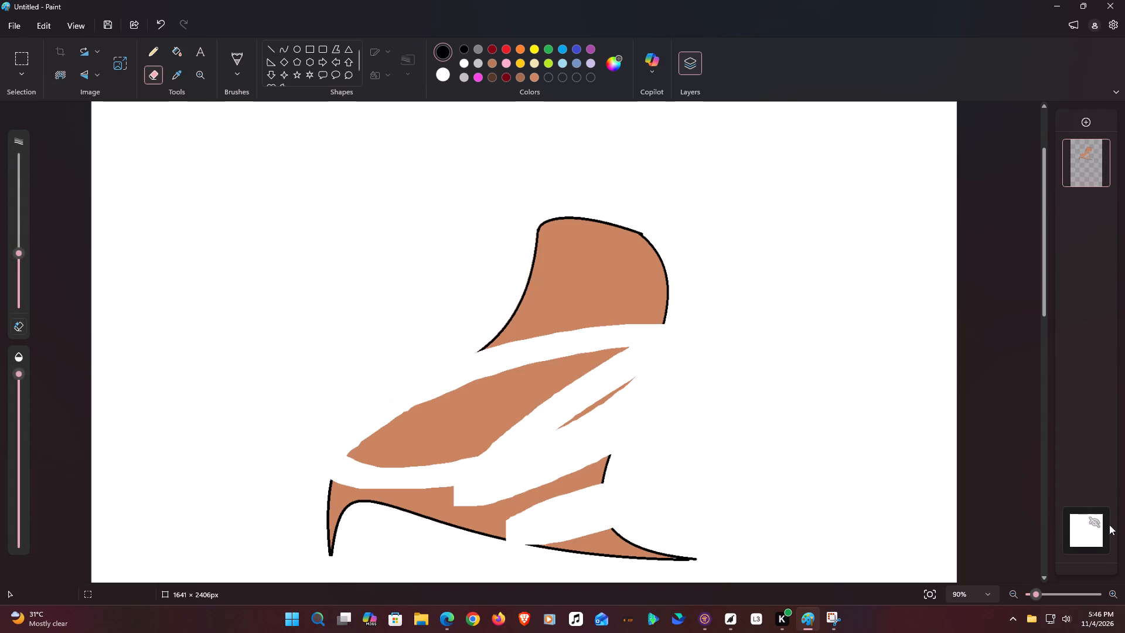
{"action": "left_click", "coordinate": [1089, 521]}
{"action": "left_click_drag", "start_coordinate": [13, 258], "coordinate": [13, 219]}
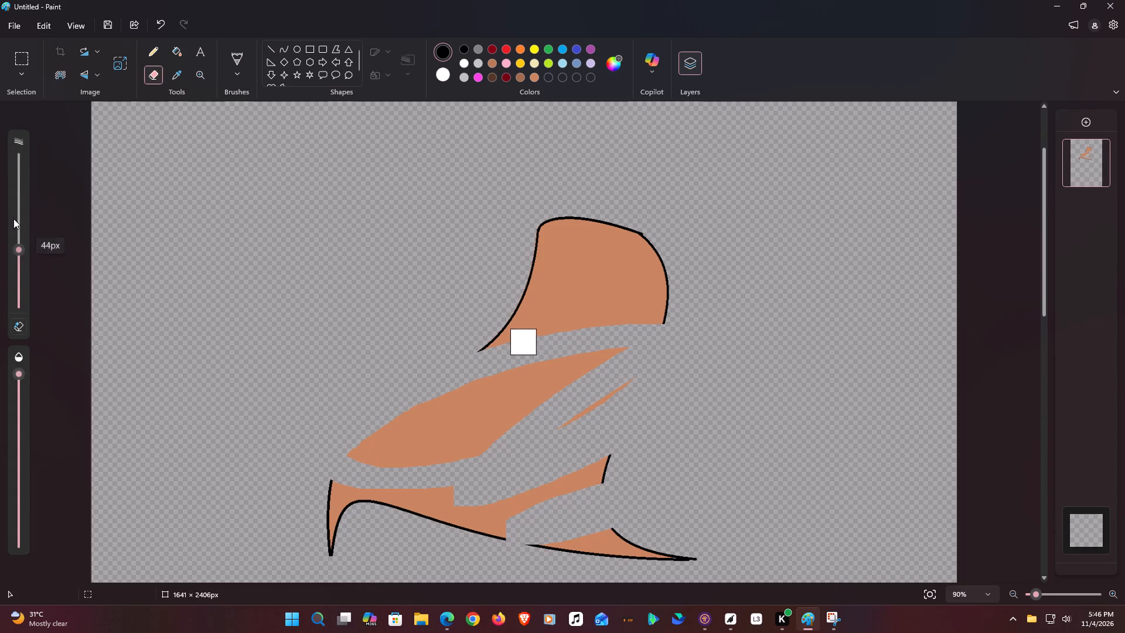
{"action": "left_click_drag", "start_coordinate": [13, 219], "coordinate": [9, 147]}
{"action": "left_click_drag", "start_coordinate": [714, 241], "coordinate": [834, 554]}
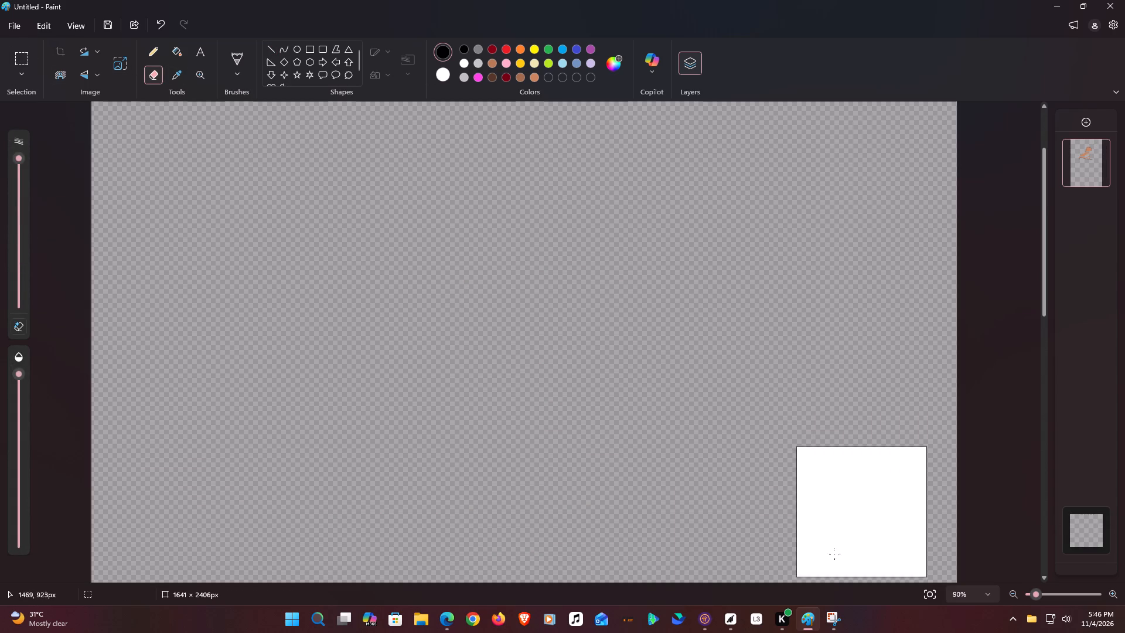
{"action": "left_click_drag", "start_coordinate": [834, 554], "coordinate": [485, 526]}
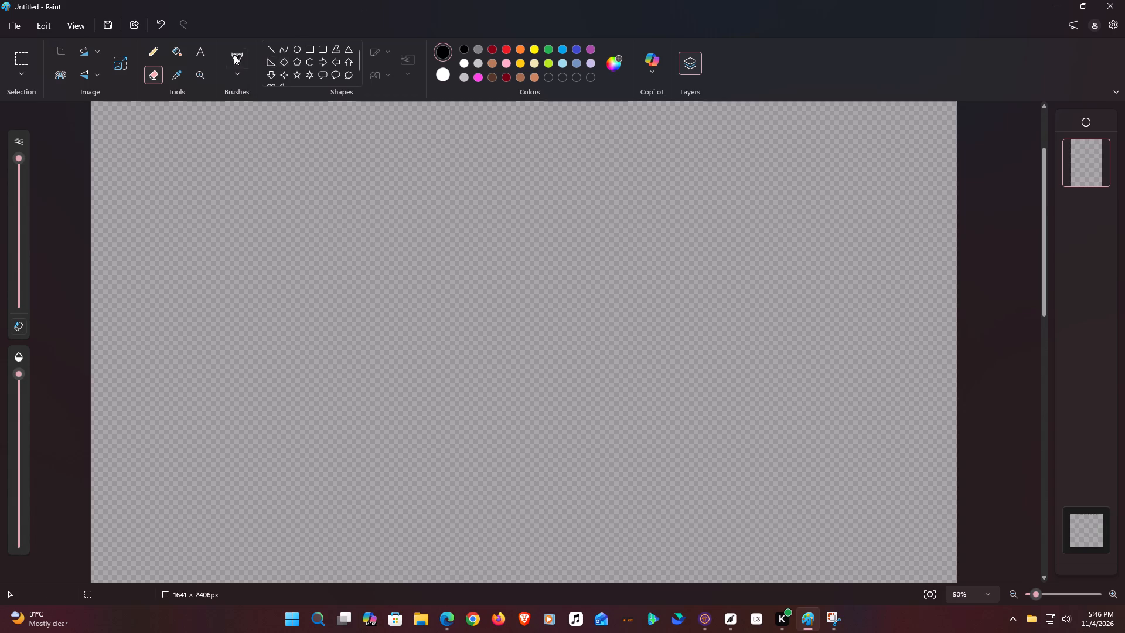
Draw a black-outlined circle about 610 by 602 px and place it in the upper part of the cleared canvas.
{"action": "left_click", "coordinate": [297, 49]}
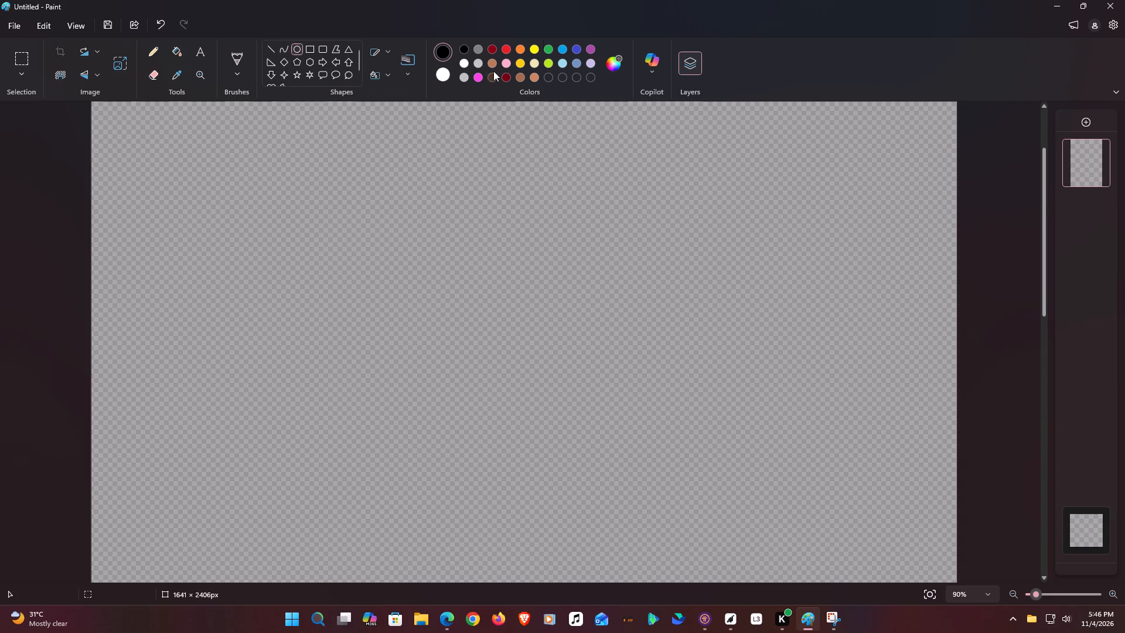
{"action": "left_click_drag", "start_coordinate": [679, 134], "coordinate": [397, 392]}
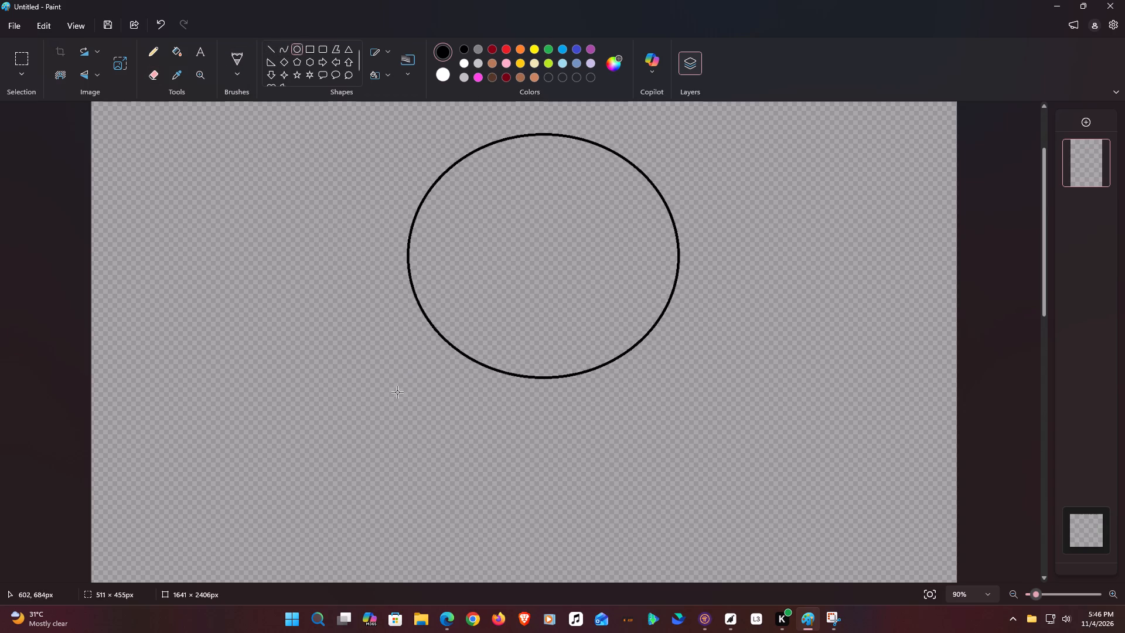
{"action": "left_click_drag", "start_coordinate": [397, 392], "coordinate": [357, 452]}
{"action": "scroll", "coordinate": [703, 366], "scroll_direction": "up", "scroll_amount": 1}
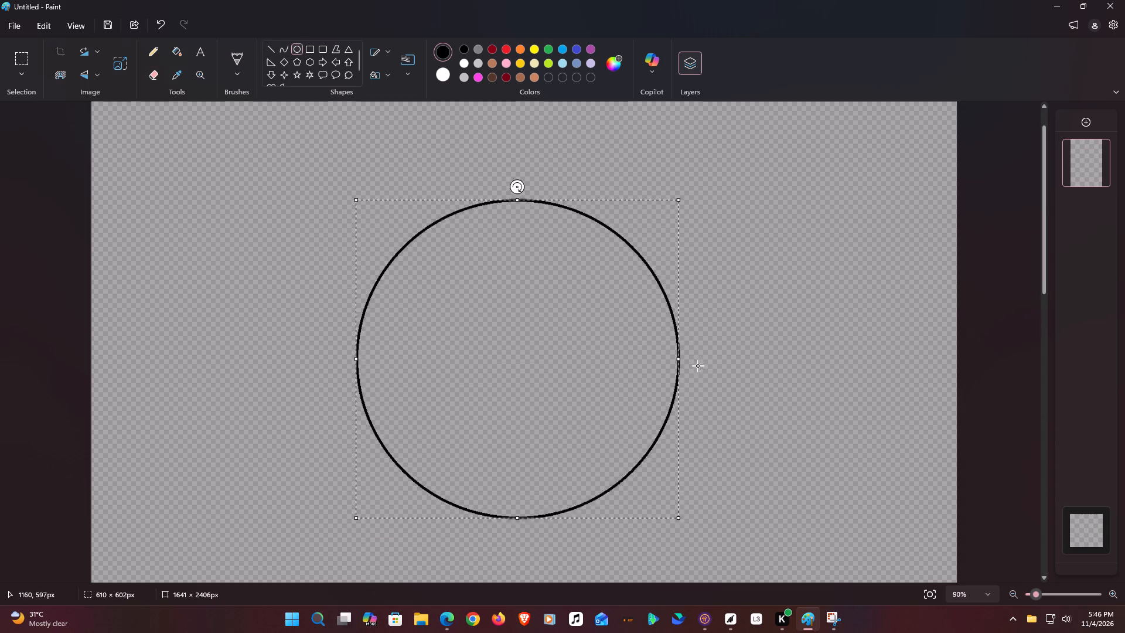
{"action": "left_click_drag", "start_coordinate": [475, 387], "coordinate": [444, 336]}
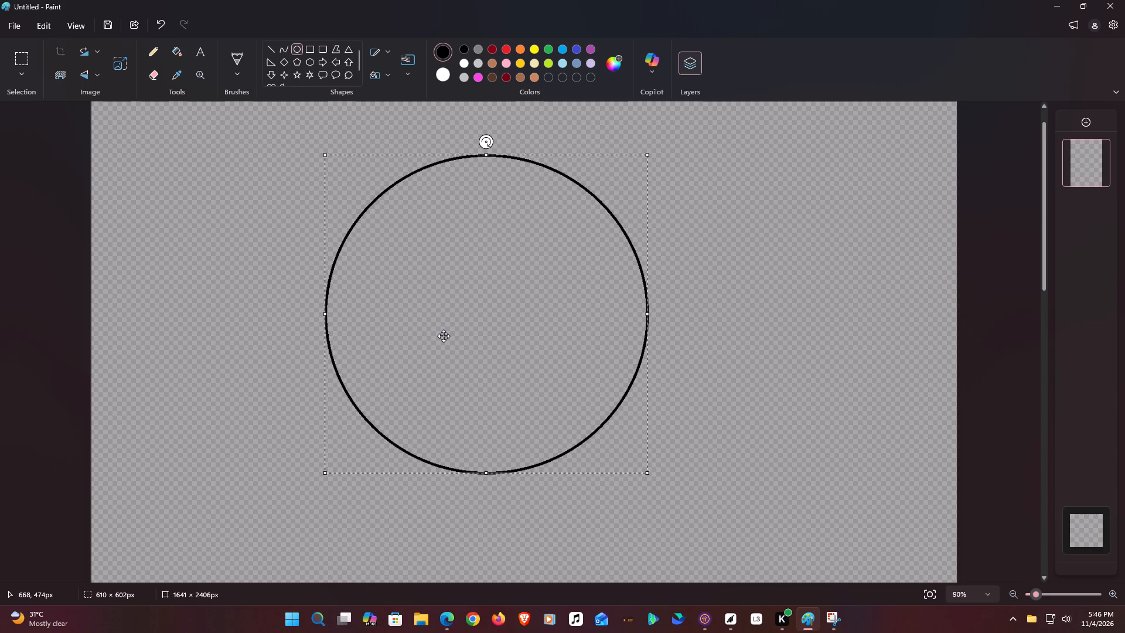
{"action": "left_click", "coordinate": [1007, 369]}
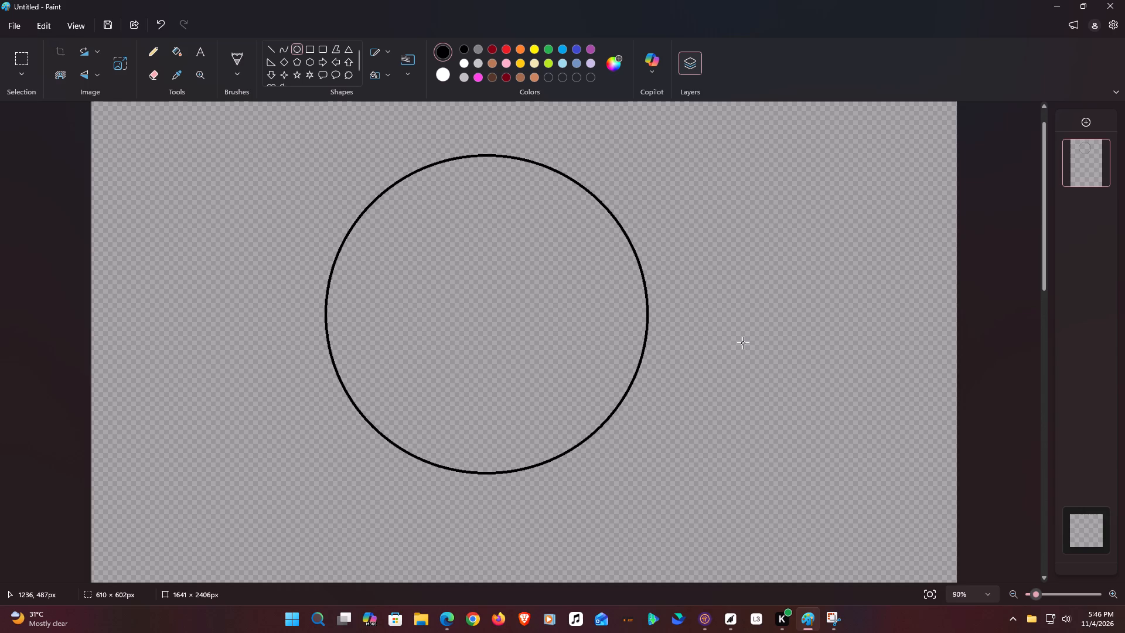
Minimize Paint and switch to Microsoft Edge.
{"action": "left_click", "coordinate": [1051, 3]}
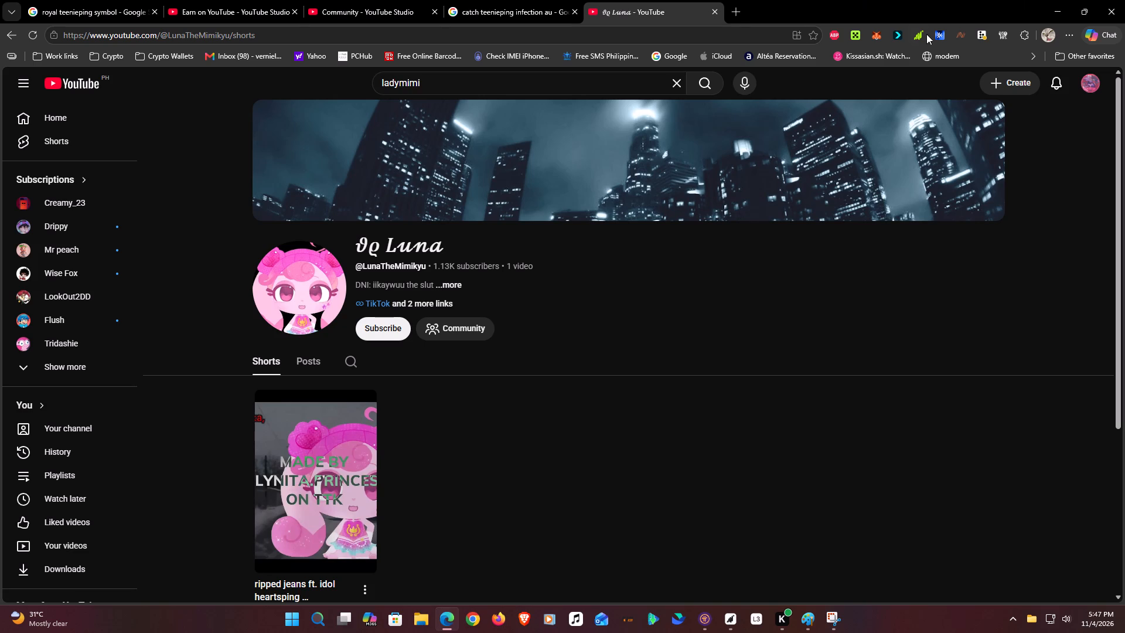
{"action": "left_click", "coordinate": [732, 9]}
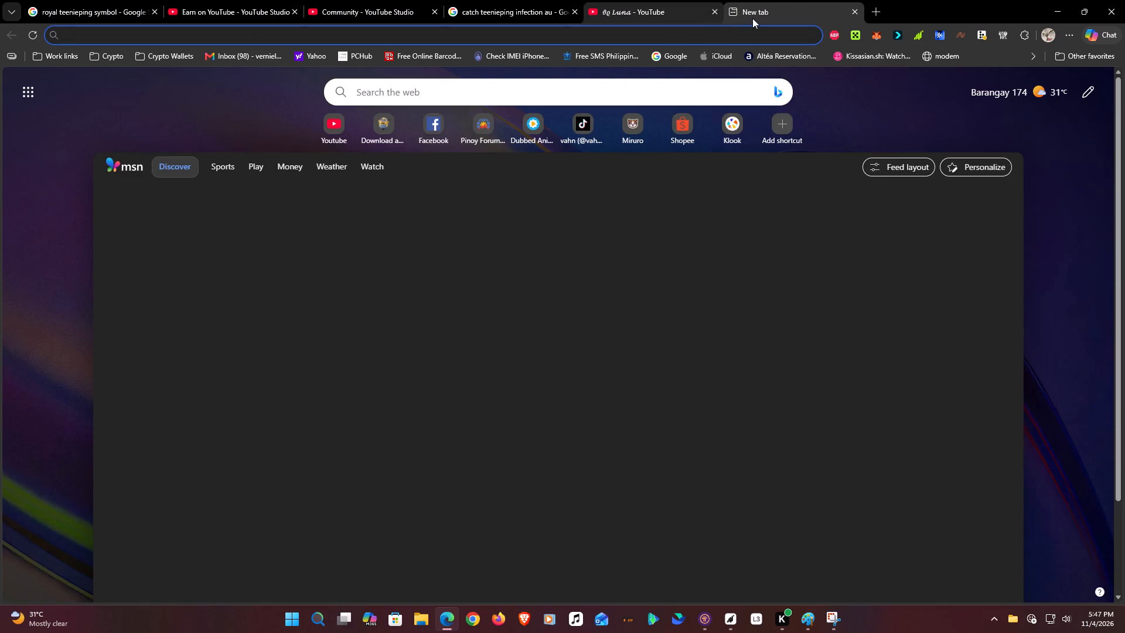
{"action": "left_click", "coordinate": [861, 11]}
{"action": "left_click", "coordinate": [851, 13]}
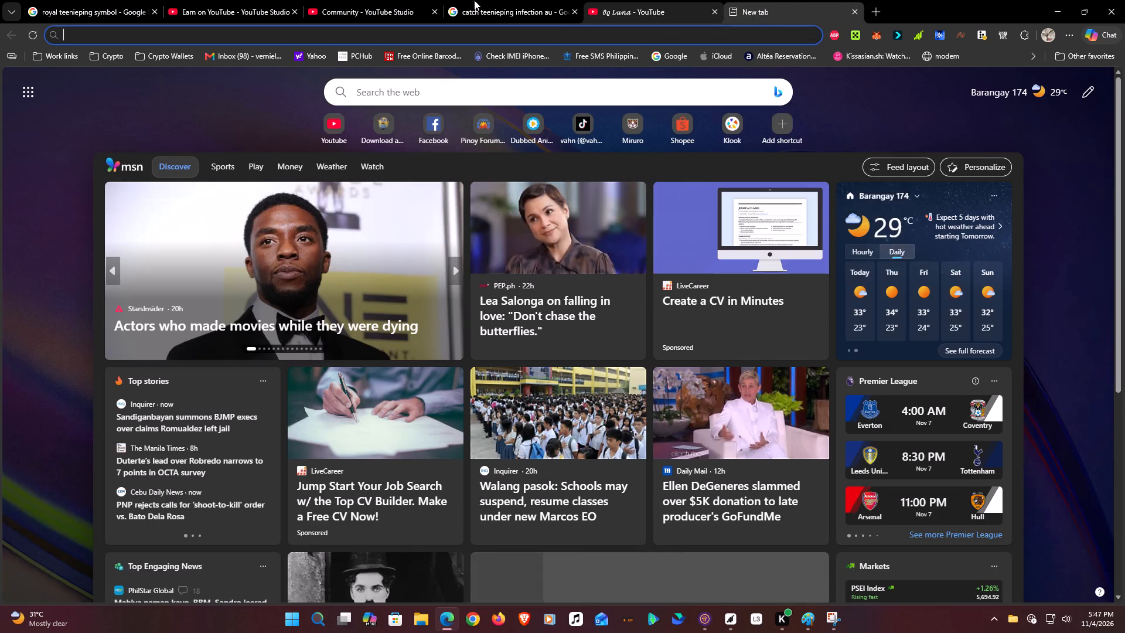
Return to the "catch teenieping infection au" image search, try its AI Mode results, and clear the search query.
{"action": "left_click", "coordinate": [502, 4]}
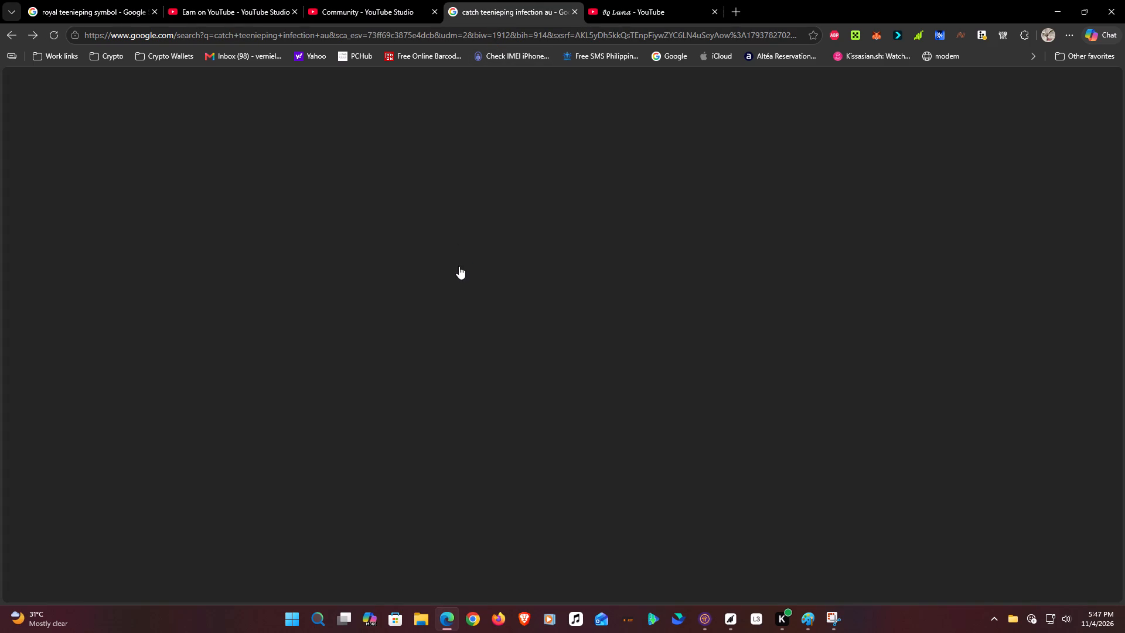
{"action": "left_click_drag", "start_coordinate": [377, 101], "coordinate": [155, 103]}
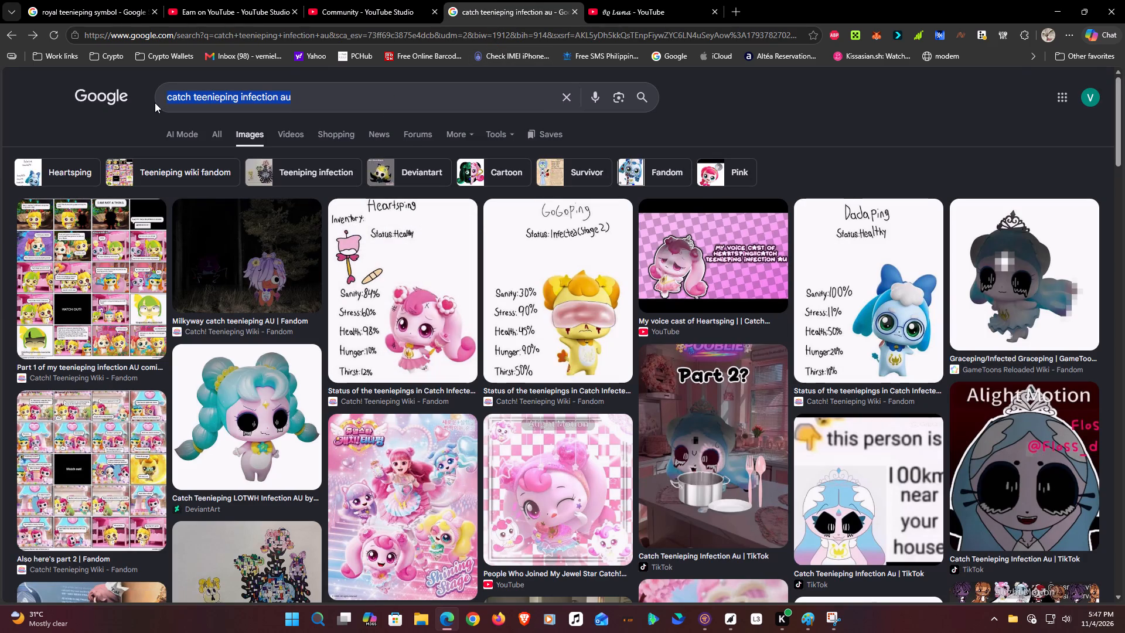
{"action": "left_click", "coordinate": [173, 132]}
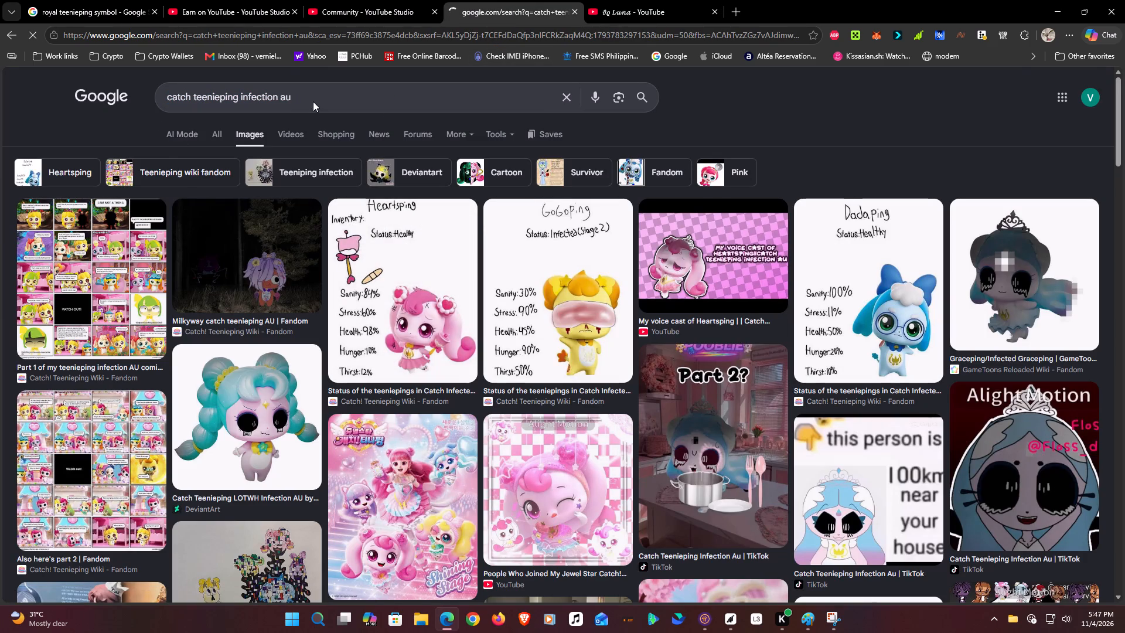
{"action": "left_click", "coordinate": [565, 94]}
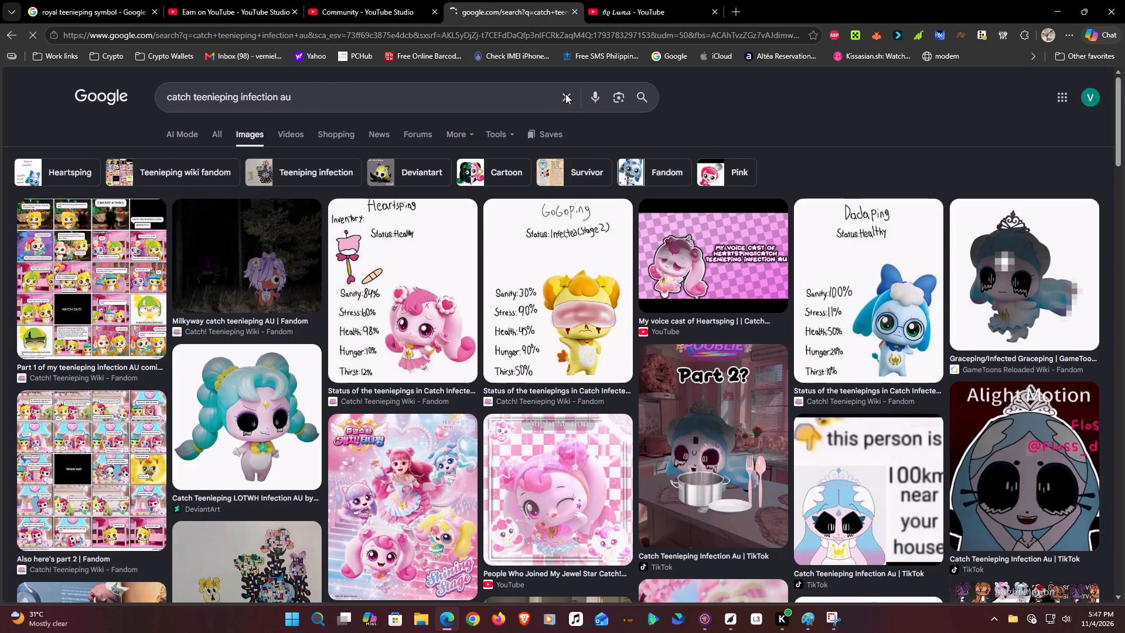